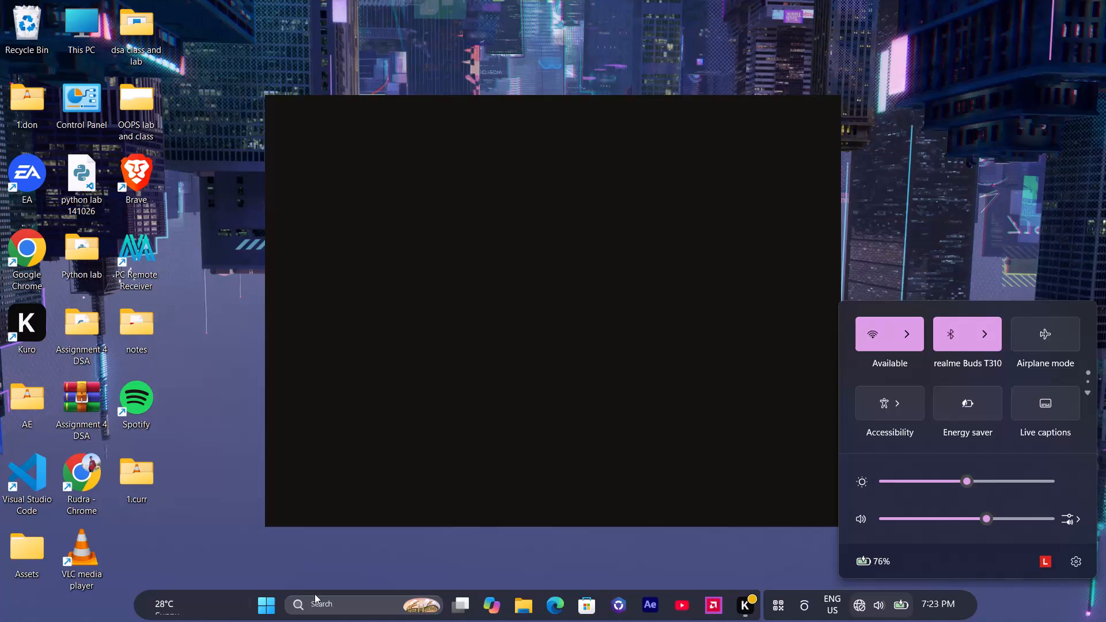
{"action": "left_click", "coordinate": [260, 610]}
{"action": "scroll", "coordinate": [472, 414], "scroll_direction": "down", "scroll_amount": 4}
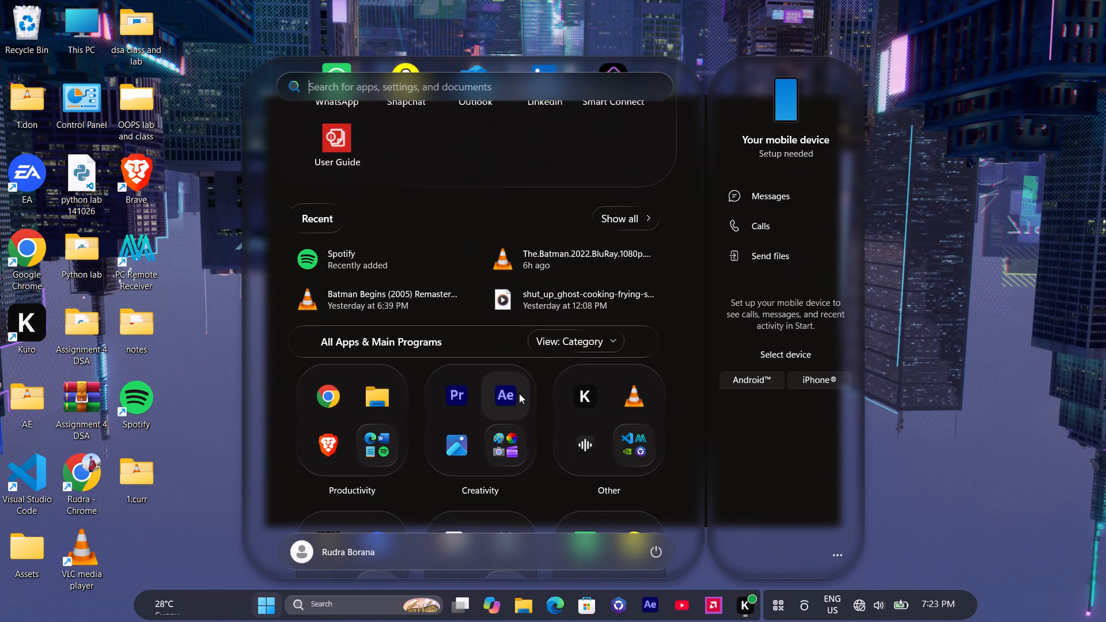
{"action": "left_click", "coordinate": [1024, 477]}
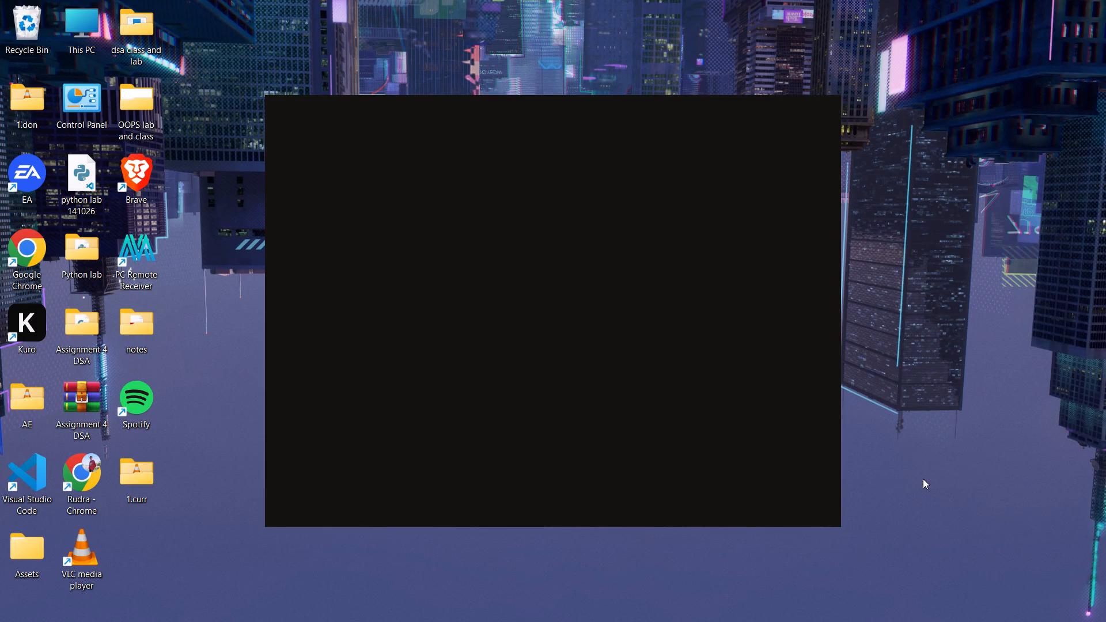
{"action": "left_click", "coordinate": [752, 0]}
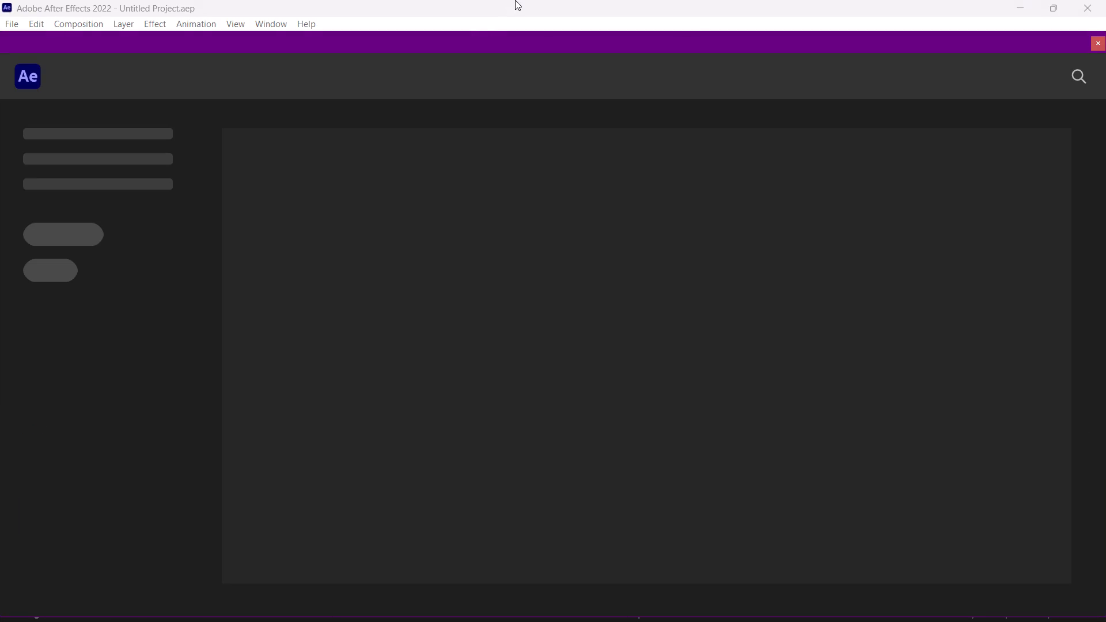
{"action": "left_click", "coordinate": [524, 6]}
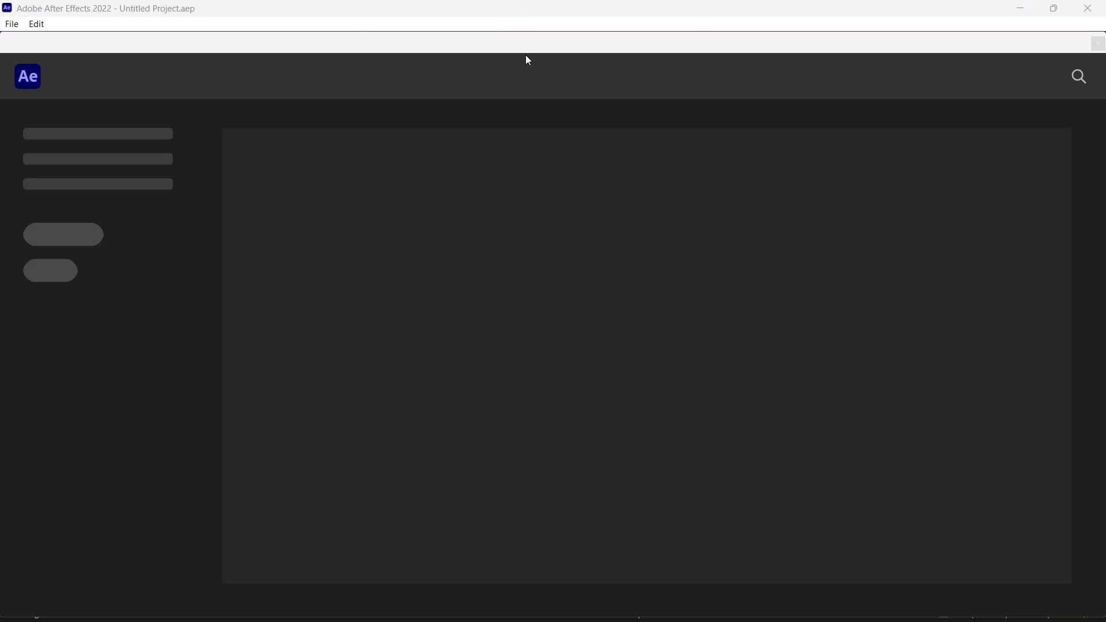
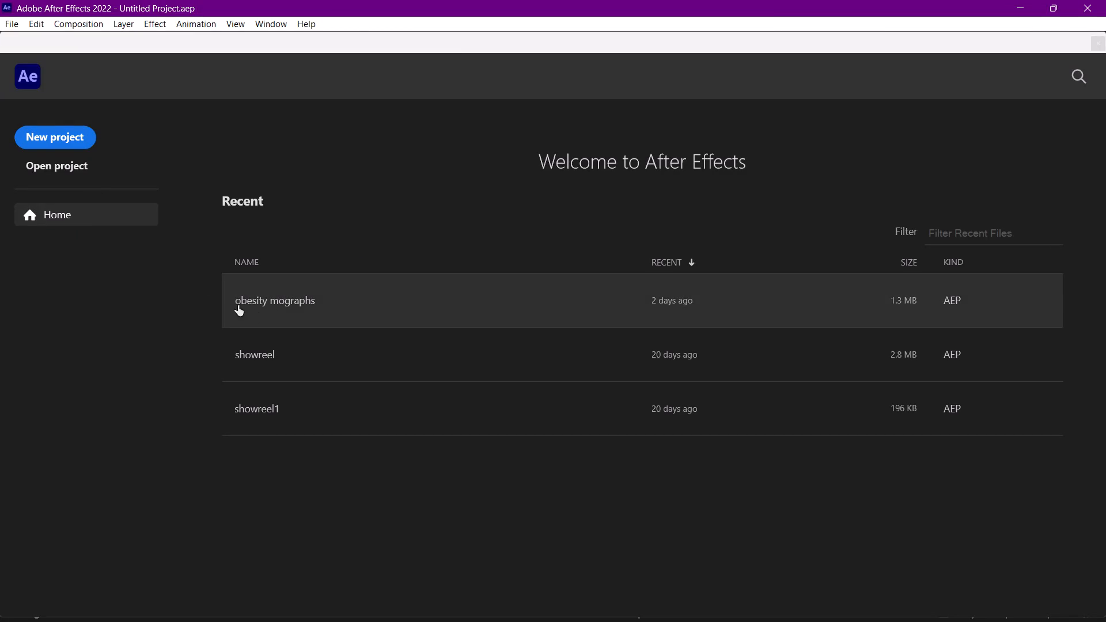
Start a new project and create a 1920 x 1080 composition at 60 fps with the default settings.
{"action": "left_click", "coordinate": [60, 138]}
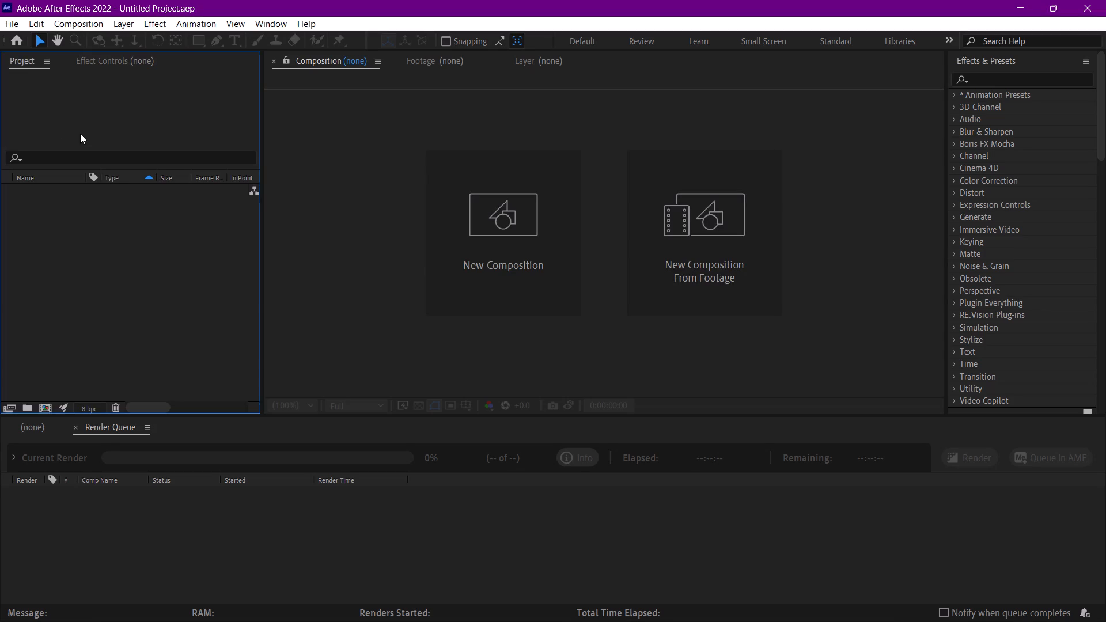
{"action": "left_click", "coordinate": [494, 238]}
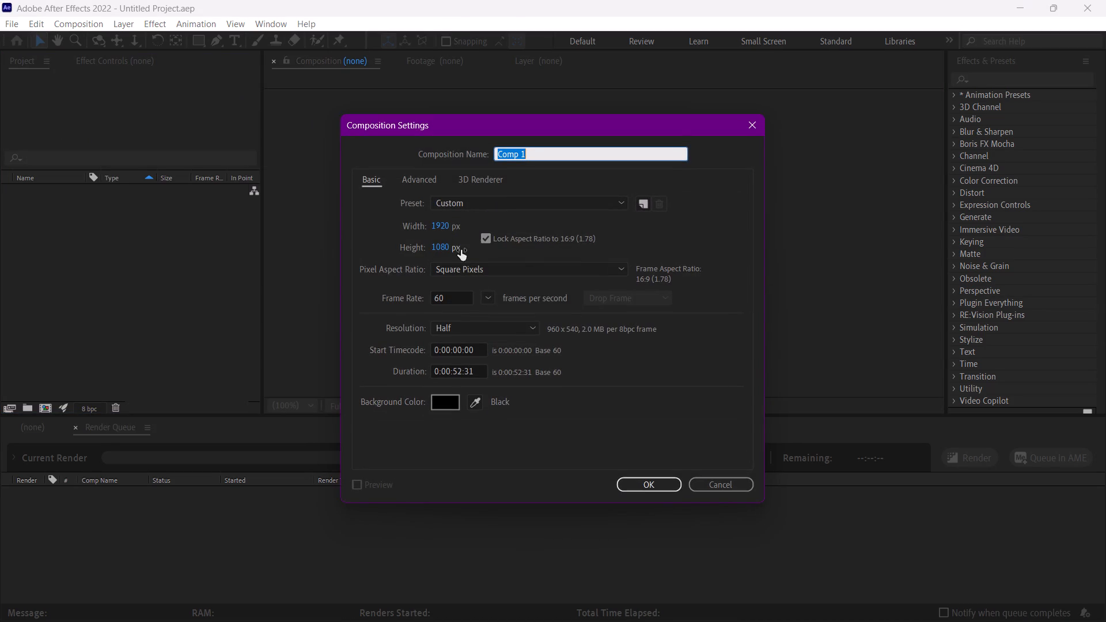
{"action": "left_click", "coordinate": [654, 481]}
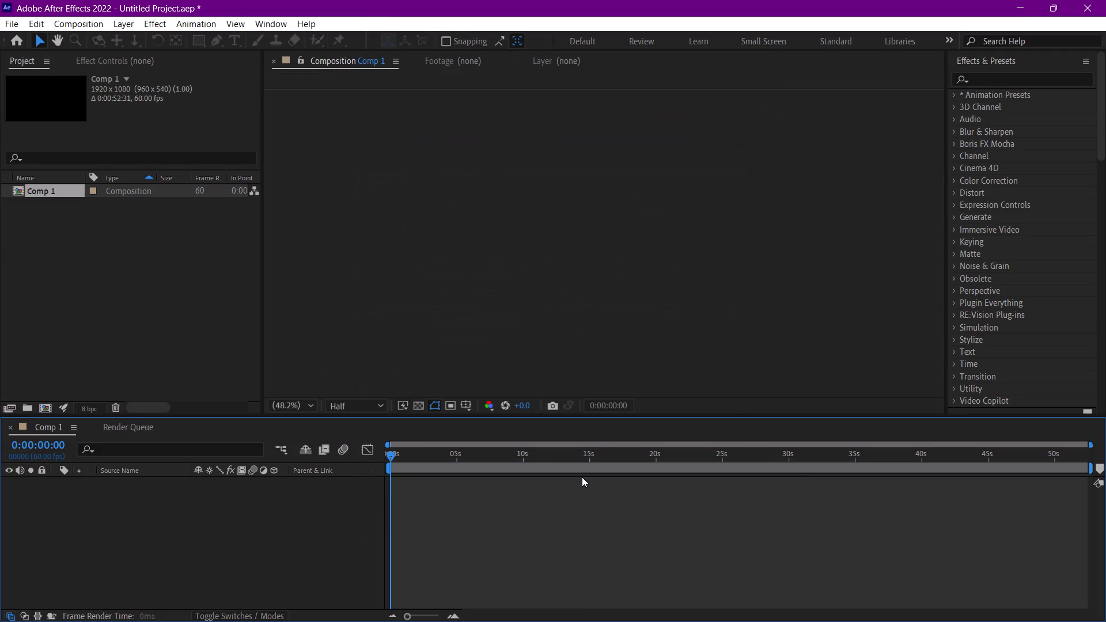
Add a black (000000) solid layer with the aspect ratio locked to 16:9 and the width set to 2160 px.
{"action": "right_click", "coordinate": [190, 534]}
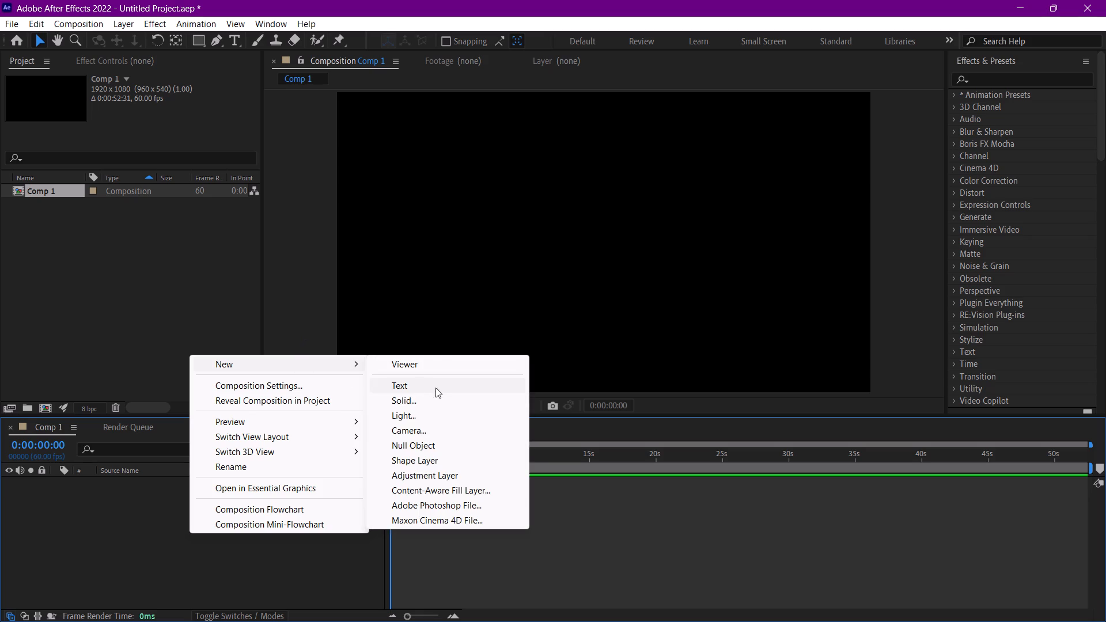
{"action": "left_click", "coordinate": [417, 405]}
{"action": "left_click", "coordinate": [532, 405]}
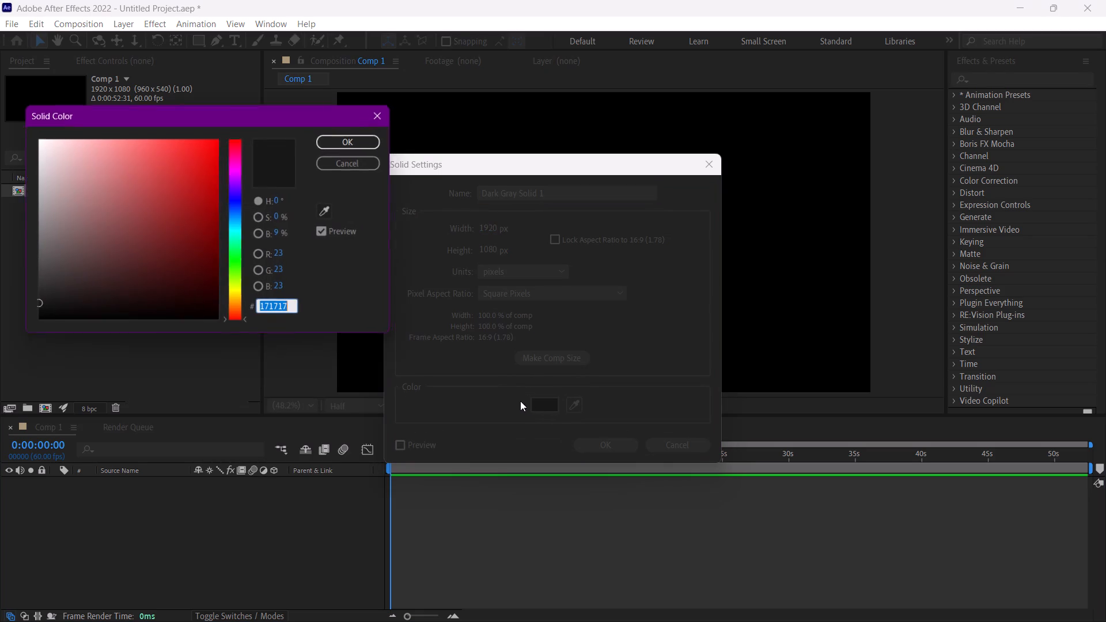
{"action": "left_click_drag", "start_coordinate": [132, 277], "coordinate": [0, 356]}
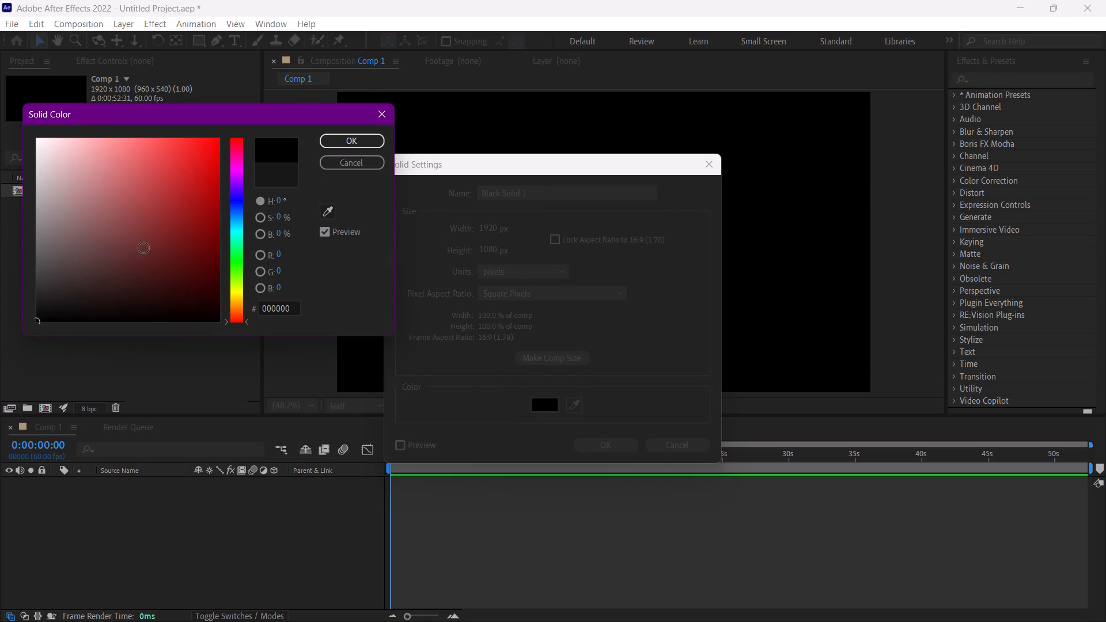
{"action": "left_click", "coordinate": [335, 140]}
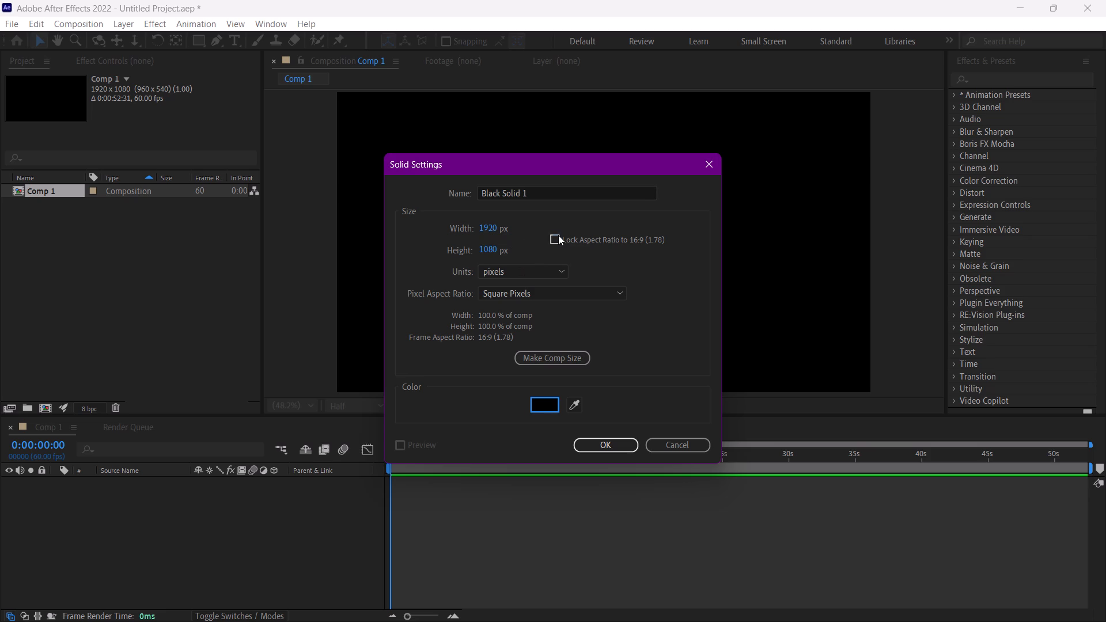
{"action": "left_click", "coordinate": [558, 235]}
{"action": "left_click_drag", "start_coordinate": [488, 233], "coordinate": [544, 233]}
{"action": "left_click", "coordinate": [486, 229]}
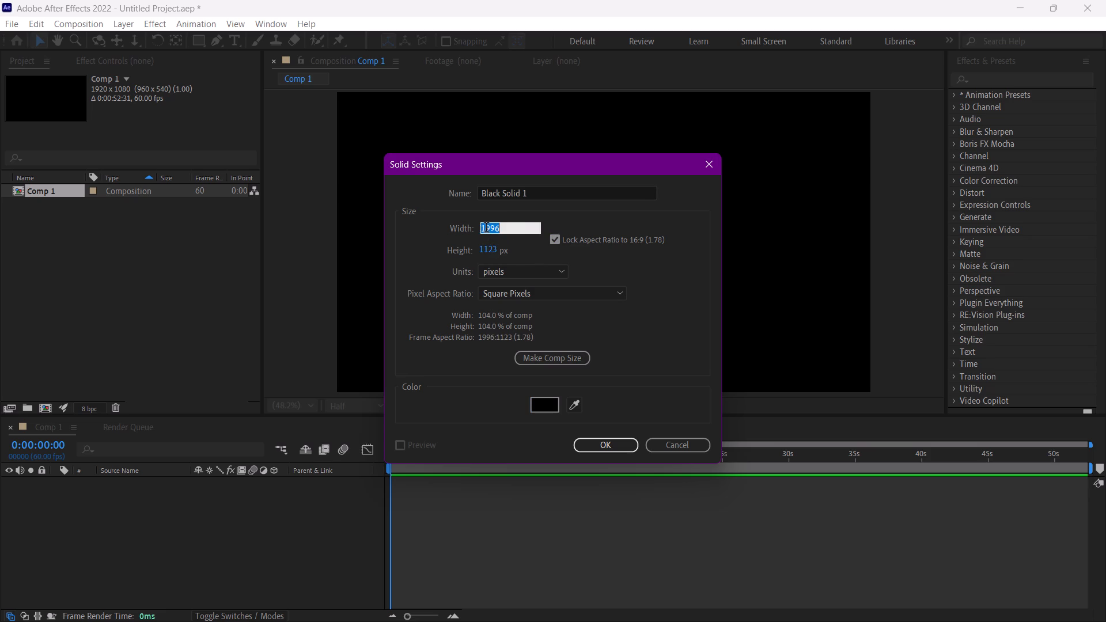
{"action": "type", "text": "2160"}
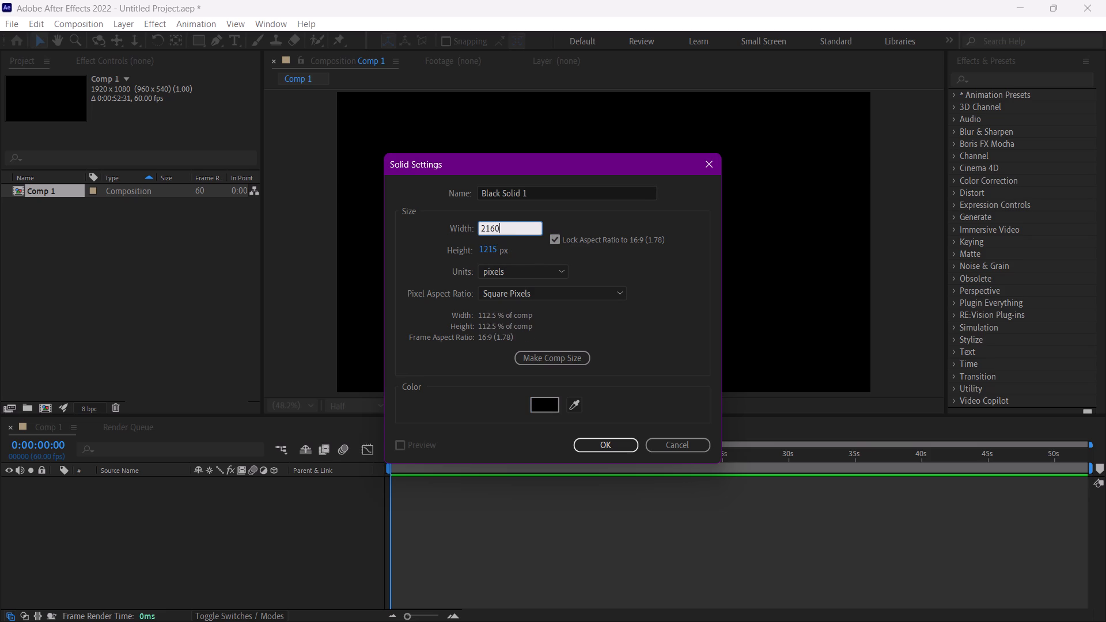
{"action": "left_click", "coordinate": [680, 287]}
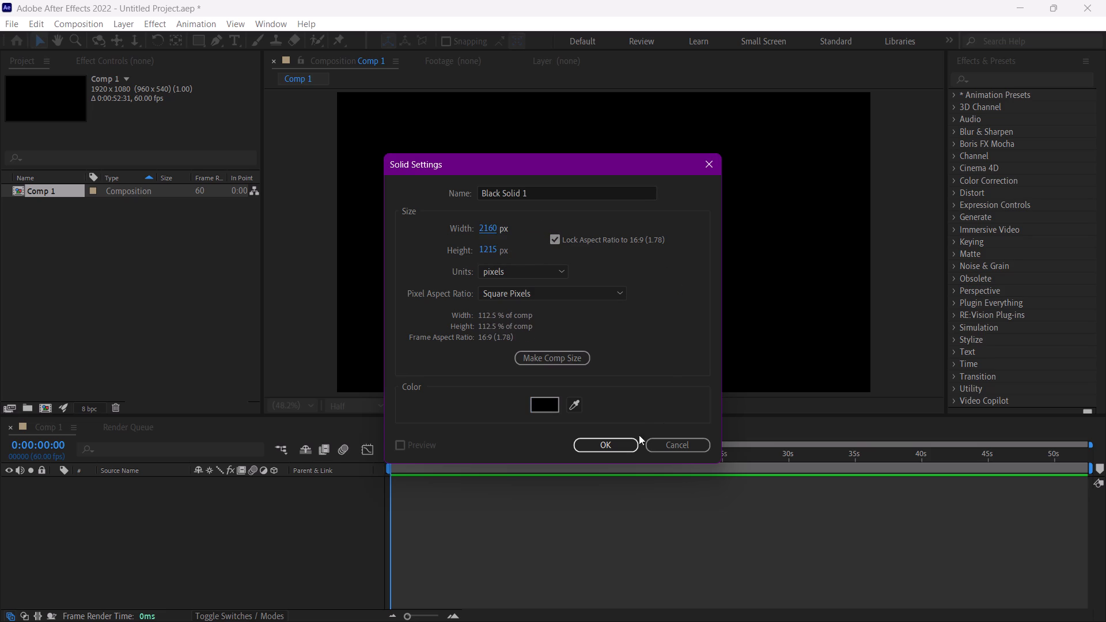
{"action": "left_click", "coordinate": [597, 441]}
With no layer selected, draw a closed, curved freeform shape with the Pen tool across most of the frame, its tail reaching the lower-left corner.
{"action": "left_click", "coordinate": [156, 558]}
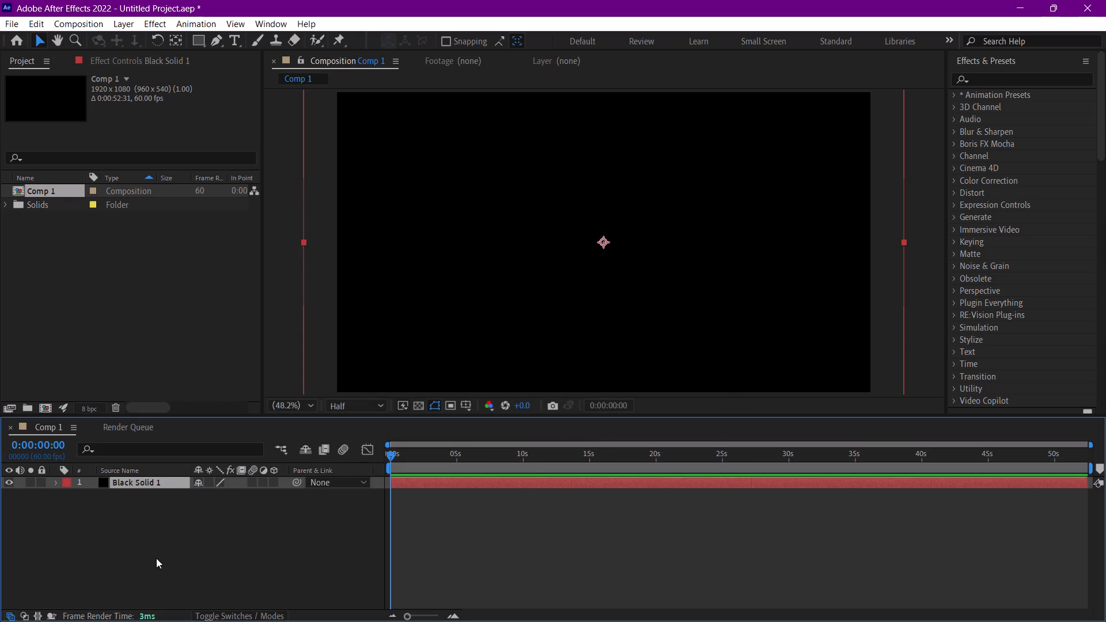
{"action": "left_click", "coordinate": [161, 503]}
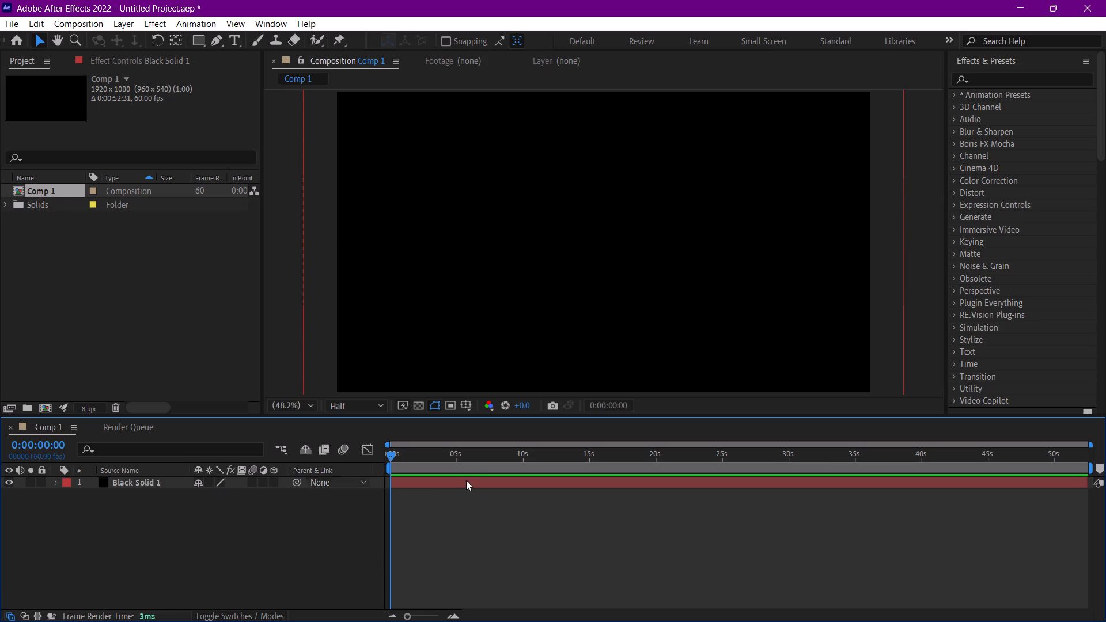
{"action": "left_click", "coordinate": [218, 40]}
{"action": "left_click", "coordinate": [386, 230]}
{"action": "left_click_drag", "start_coordinate": [484, 170], "coordinate": [532, 175]}
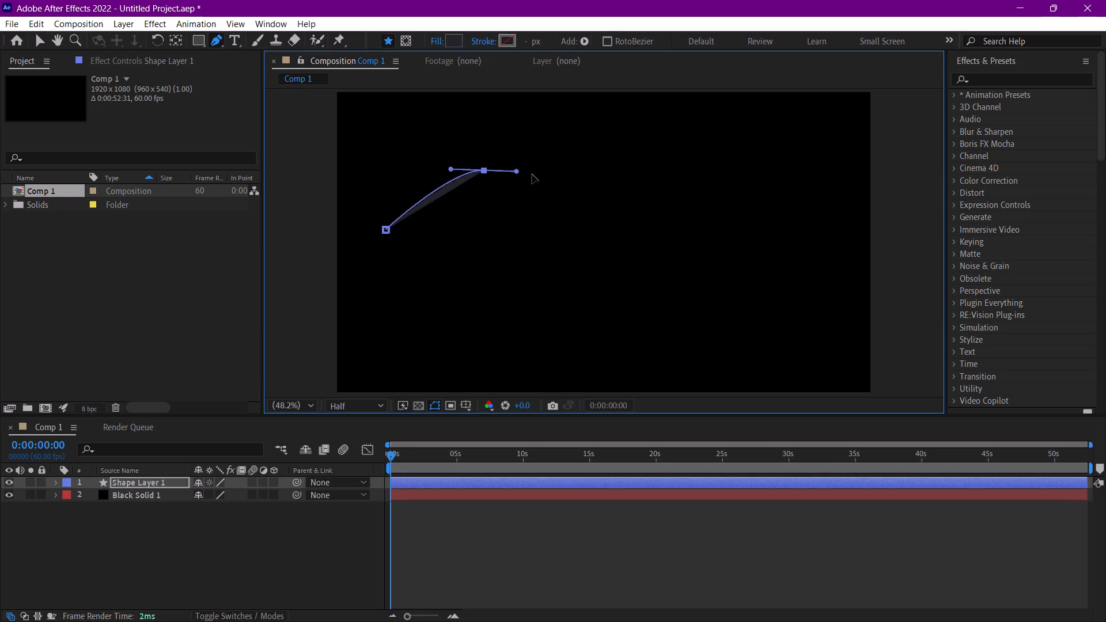
{"action": "left_click_drag", "start_coordinate": [532, 175], "coordinate": [548, 169]}
{"action": "left_click_drag", "start_coordinate": [639, 153], "coordinate": [673, 146]}
{"action": "left_click_drag", "start_coordinate": [745, 146], "coordinate": [783, 158]}
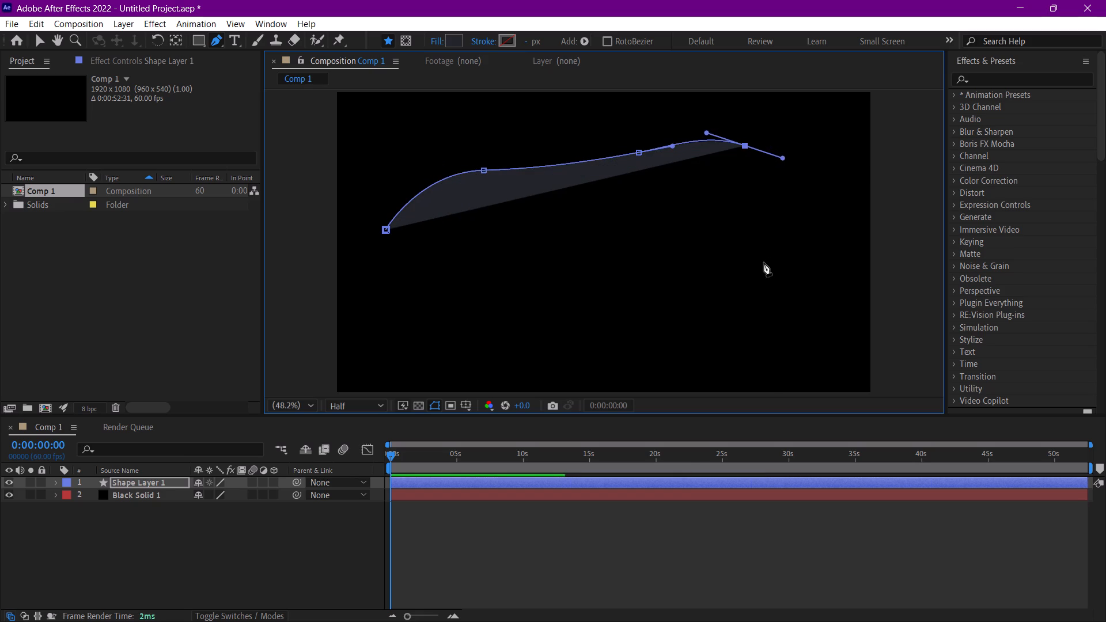
{"action": "left_click_drag", "start_coordinate": [749, 271], "coordinate": [718, 285]}
{"action": "left_click_drag", "start_coordinate": [581, 317], "coordinate": [532, 321]}
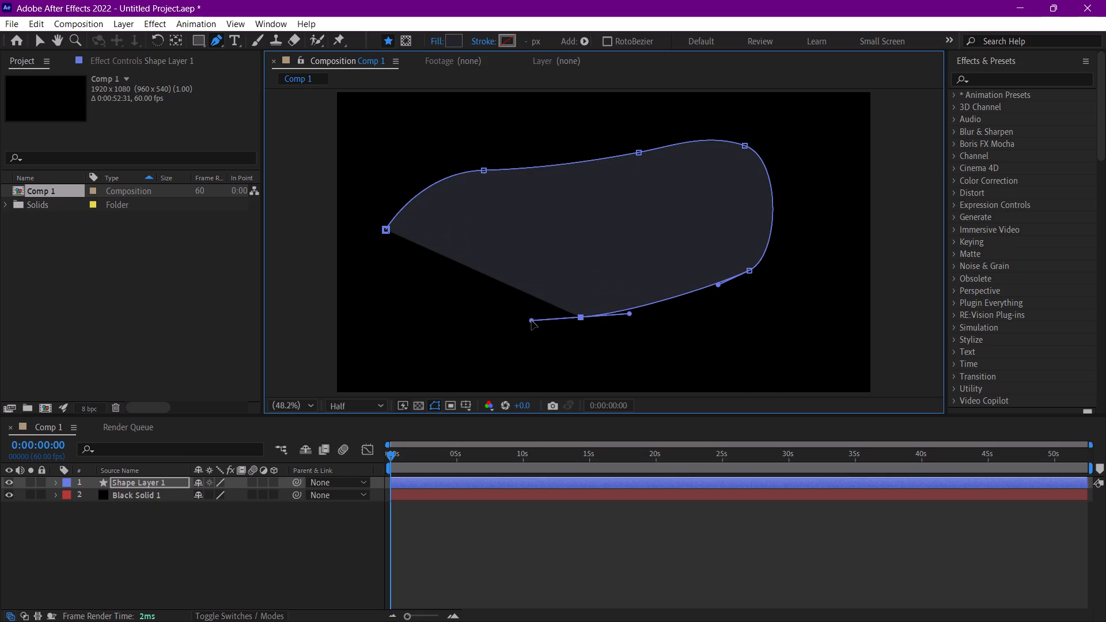
{"action": "left_click_drag", "start_coordinate": [532, 321], "coordinate": [493, 339]}
{"action": "left_click_drag", "start_coordinate": [419, 361], "coordinate": [366, 365]}
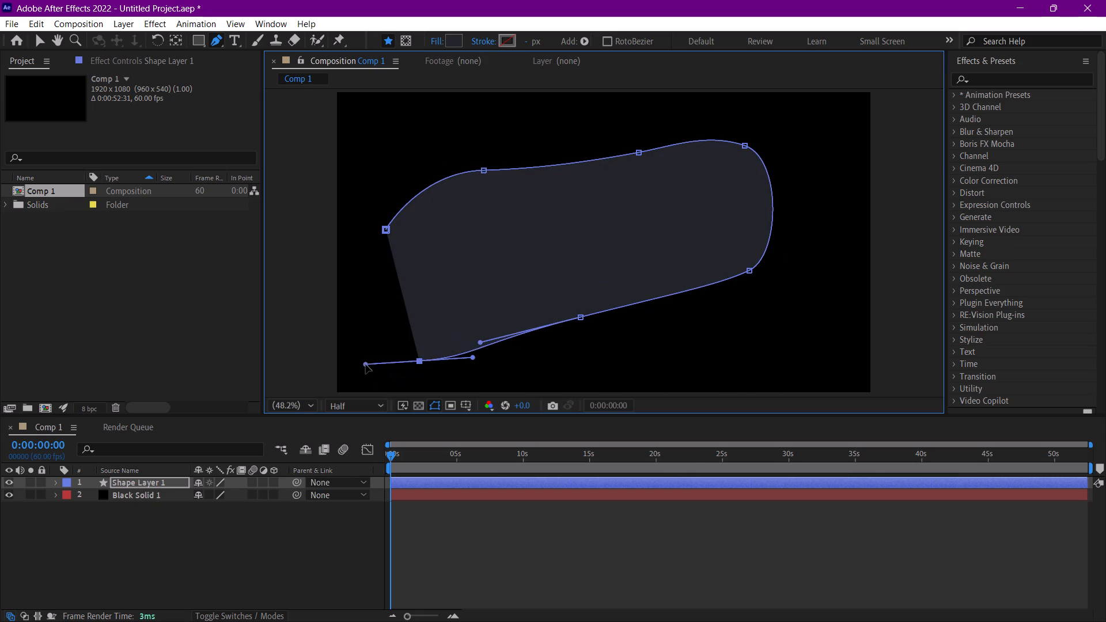
{"action": "left_click_drag", "start_coordinate": [366, 365], "coordinate": [368, 417]}
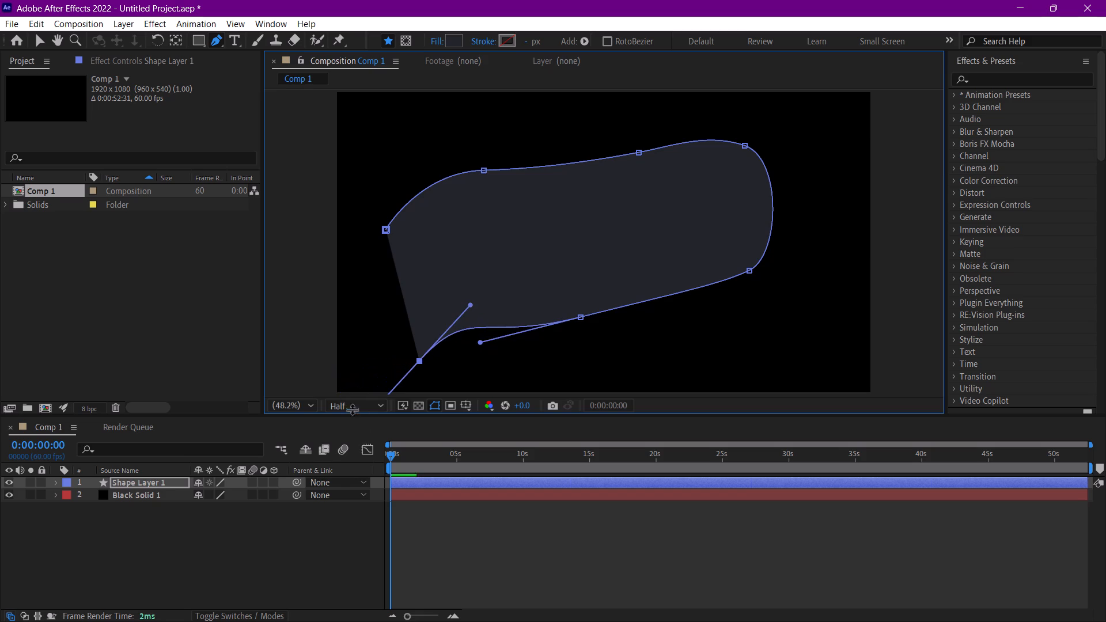
{"action": "left_click_drag", "start_coordinate": [339, 390], "coordinate": [328, 385]}
{"action": "left_click", "coordinate": [387, 232]}
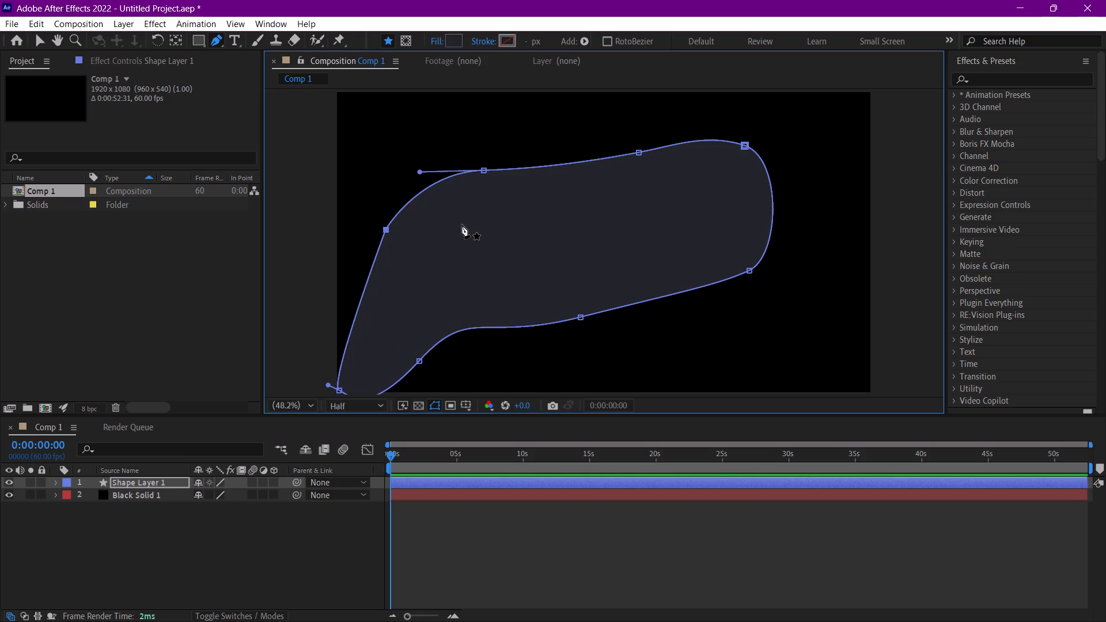
Set the shape's fill colour to bright blue 0040FF.
{"action": "left_click", "coordinate": [452, 47]}
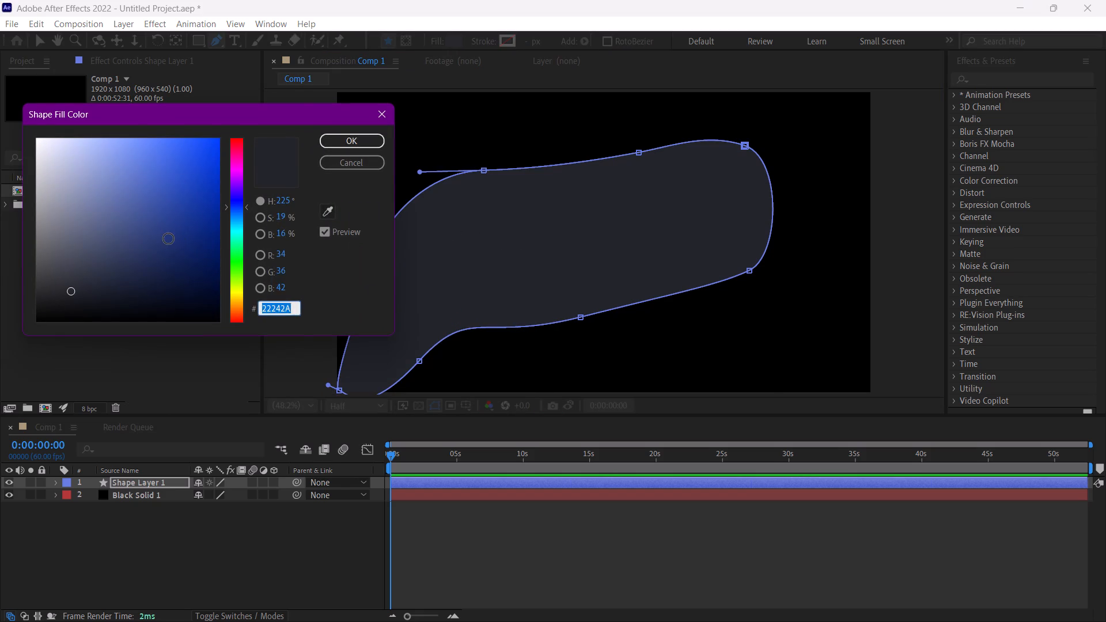
{"action": "left_click_drag", "start_coordinate": [169, 239], "coordinate": [272, 101]}
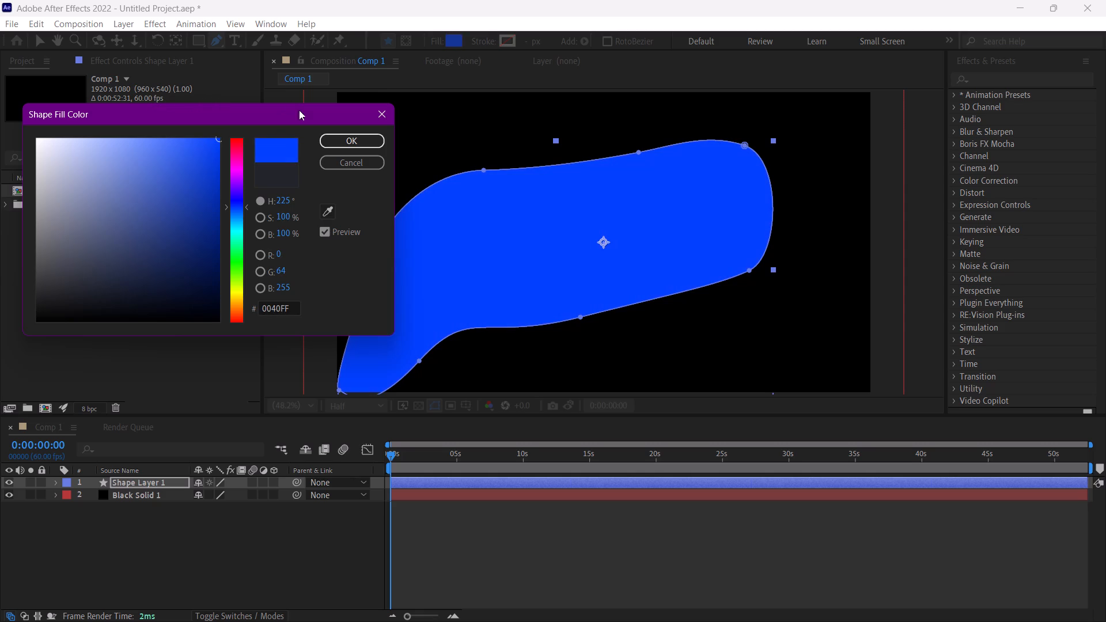
{"action": "left_click", "coordinate": [360, 146]}
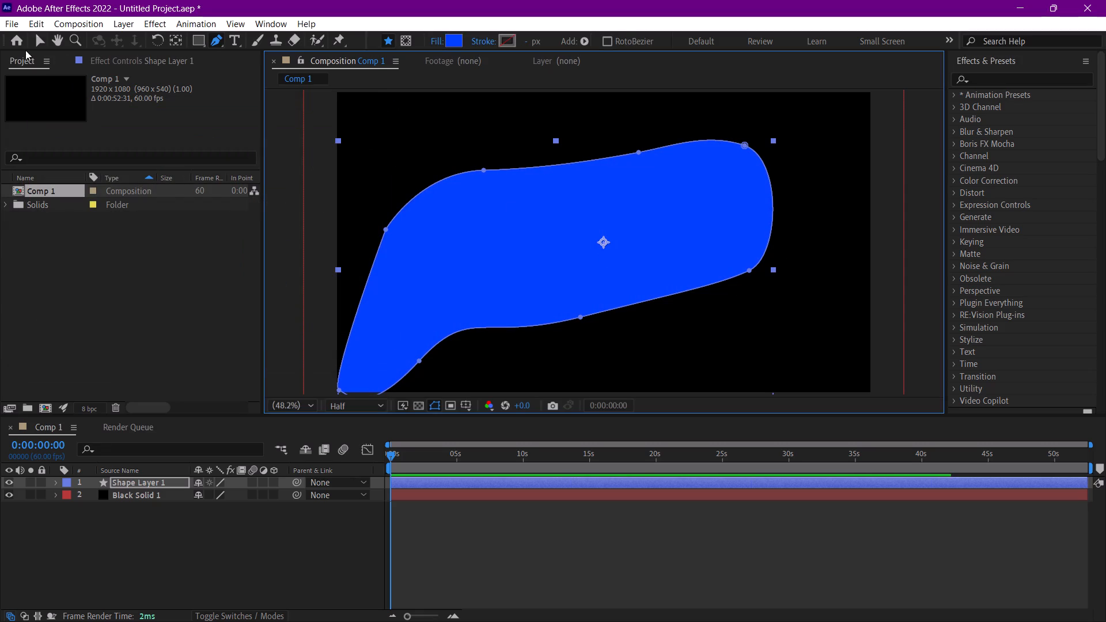
Move the blue shape down and to the left so its tail extends partly outside the frame.
{"action": "left_click", "coordinate": [43, 39]}
{"action": "left_click_drag", "start_coordinate": [518, 250], "coordinate": [505, 262]}
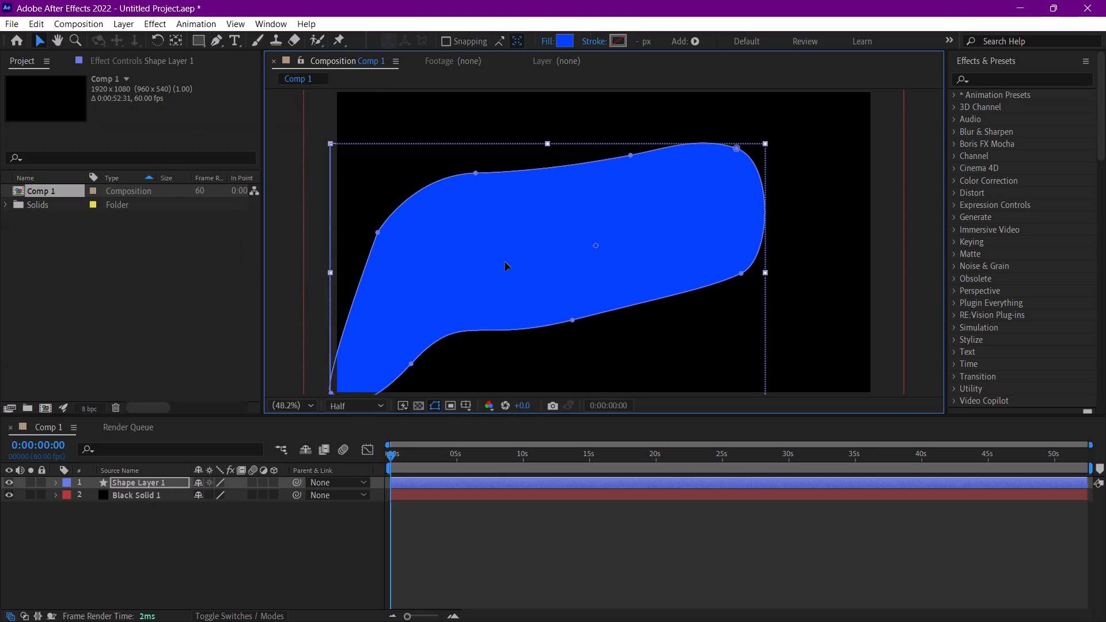
{"action": "left_click_drag", "start_coordinate": [505, 262], "coordinate": [475, 270]}
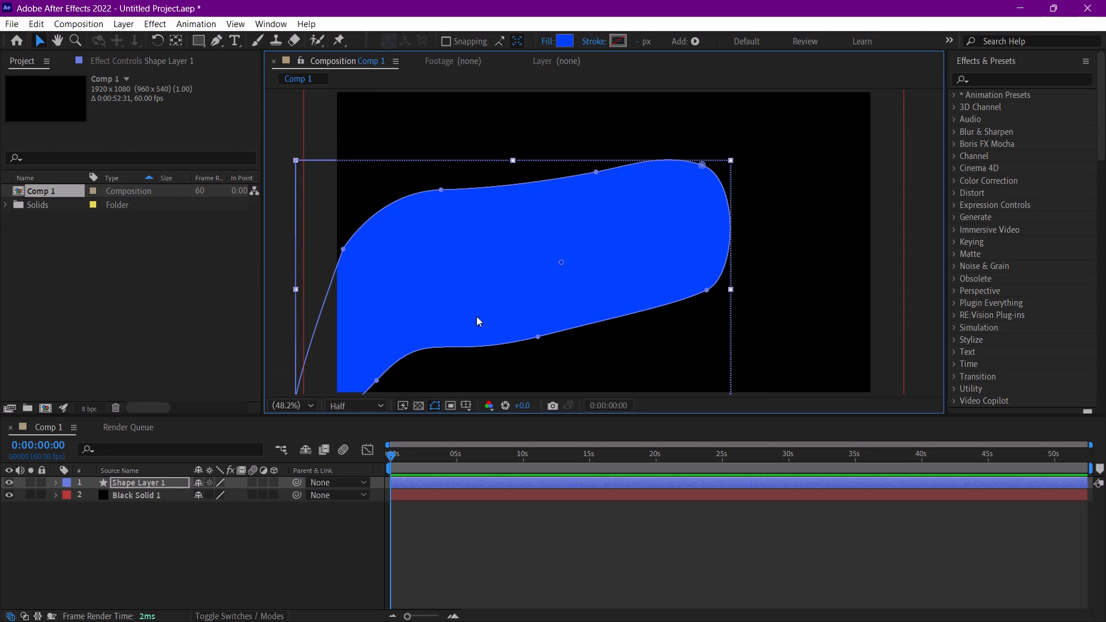
{"action": "left_click", "coordinate": [483, 303], "text": "ctrl"}
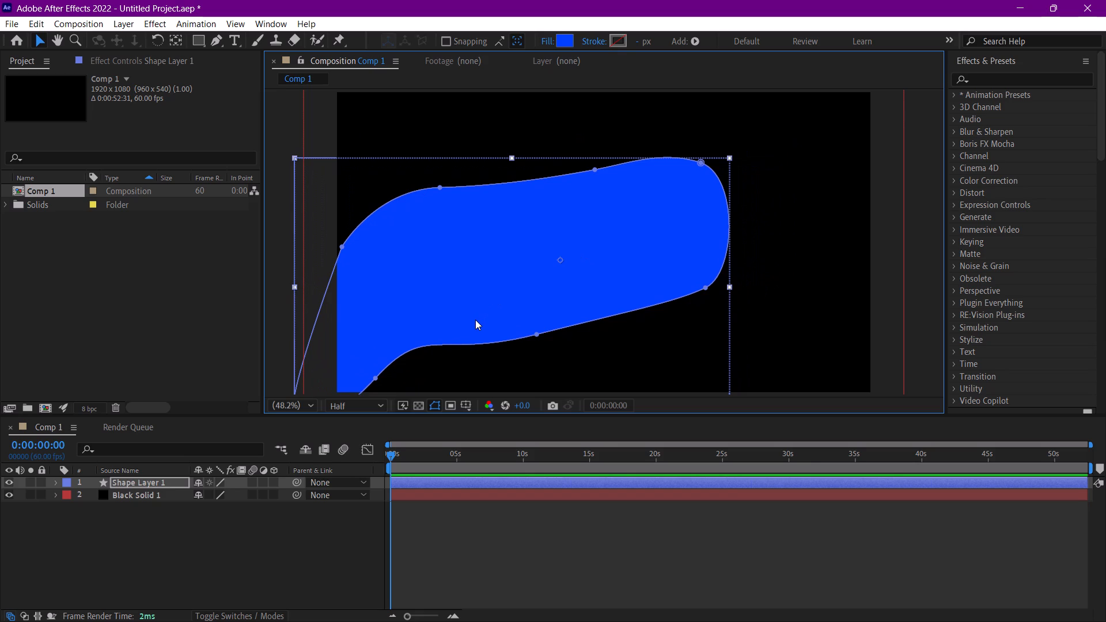
{"action": "key", "text": "7"}
{"action": "key", "text": "7"}
{"action": "key", "text": "8"}
{"action": "left_click_drag", "start_coordinate": [580, 270], "coordinate": [491, 309]}
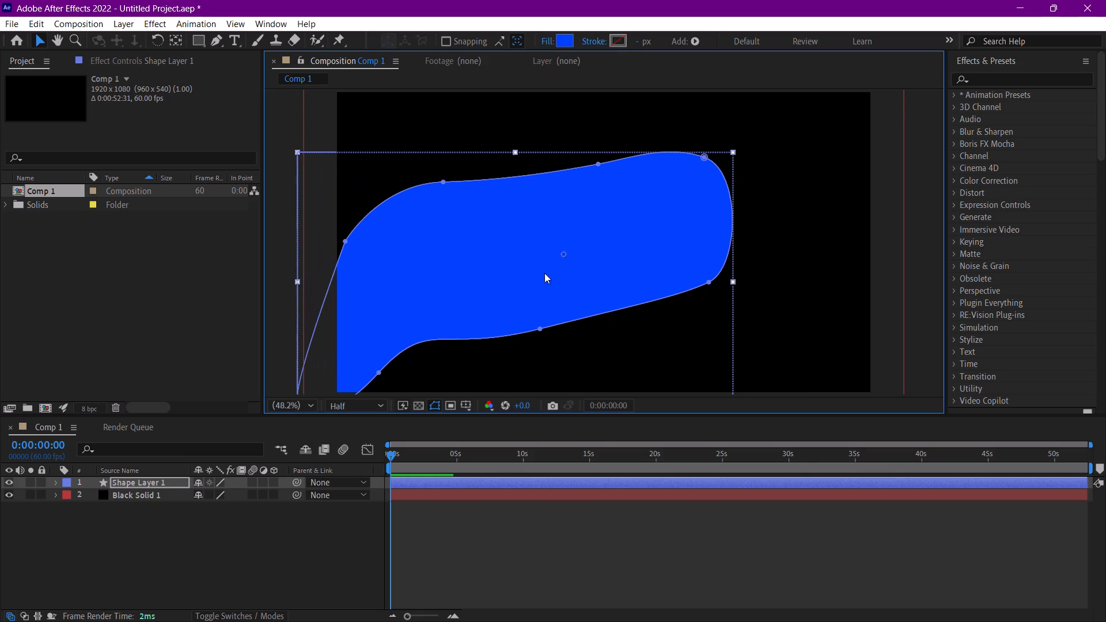
{"action": "left_click_drag", "start_coordinate": [563, 256], "coordinate": [566, 283]}
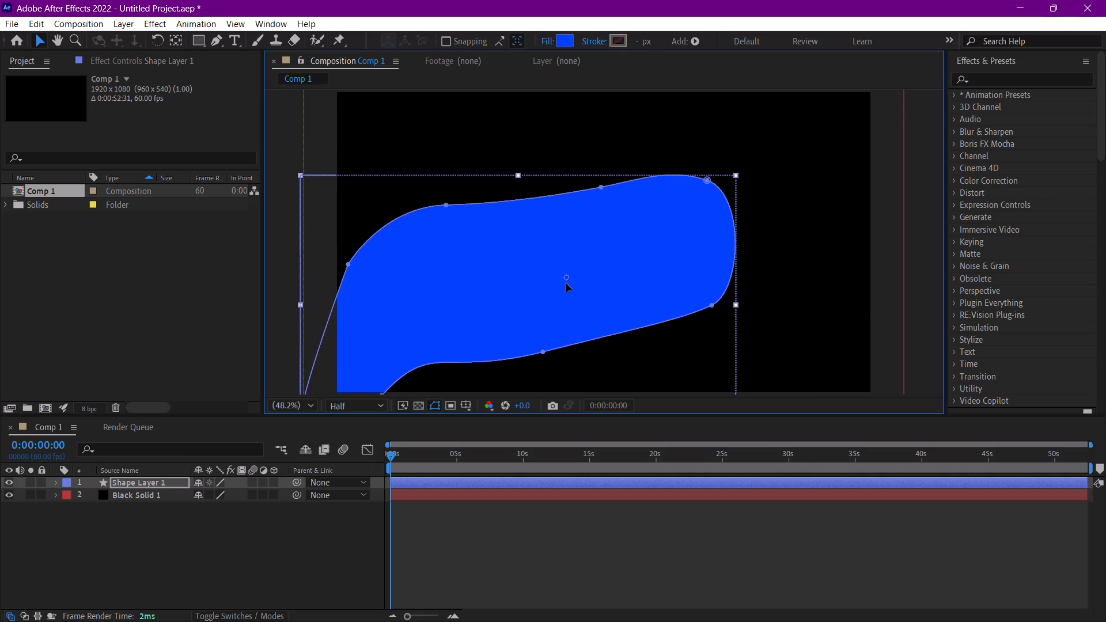
{"action": "left_click_drag", "start_coordinate": [566, 283], "coordinate": [565, 285]}
Animate the shape layer's Position with a keyframe at 0:00:00:00 and one at 0:00:11:33, moved up and right to about 1190, 310.
{"action": "left_click", "coordinate": [156, 482]}
{"action": "key", "text": "p"}
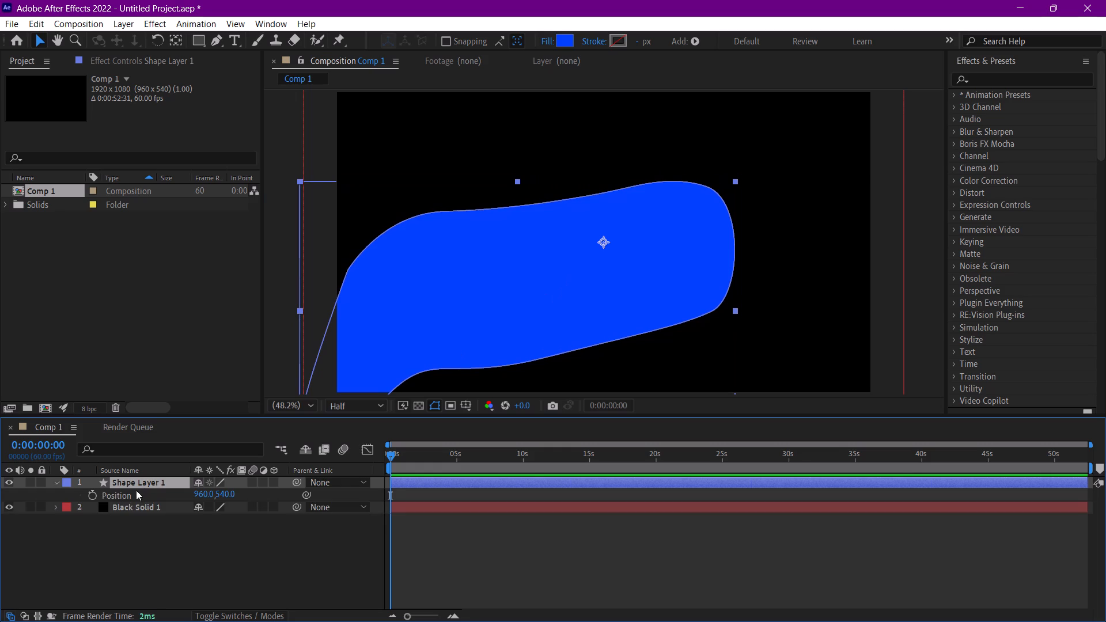
{"action": "left_click", "coordinate": [94, 495]}
{"action": "left_click_drag", "start_coordinate": [403, 451], "coordinate": [544, 436]}
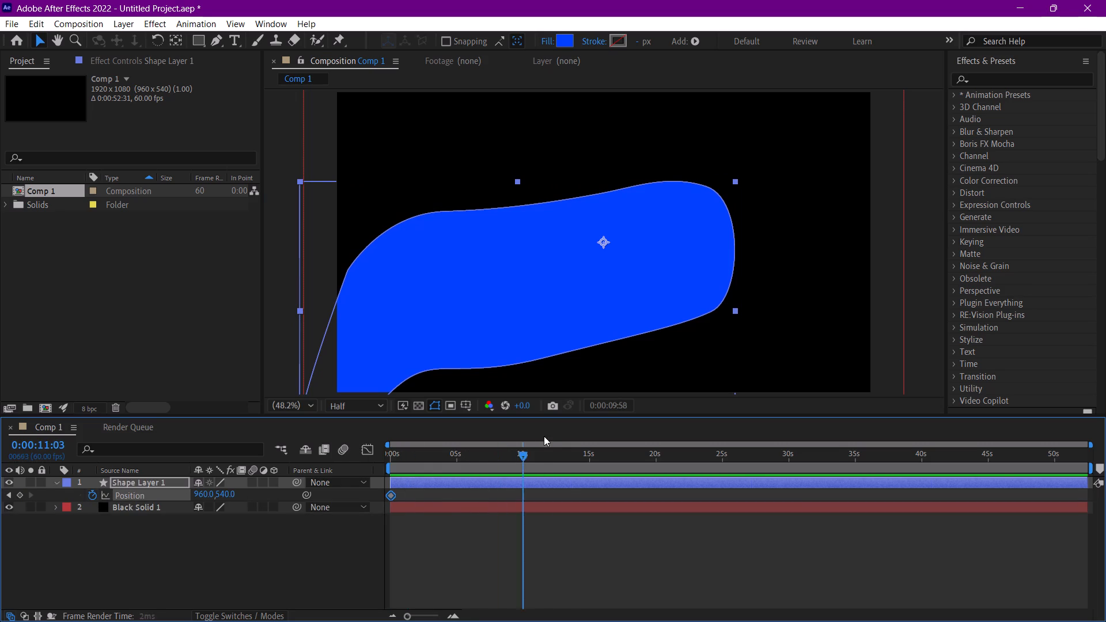
{"action": "left_click_drag", "start_coordinate": [498, 327], "coordinate": [566, 266]}
{"action": "left_click", "coordinate": [631, 223]}
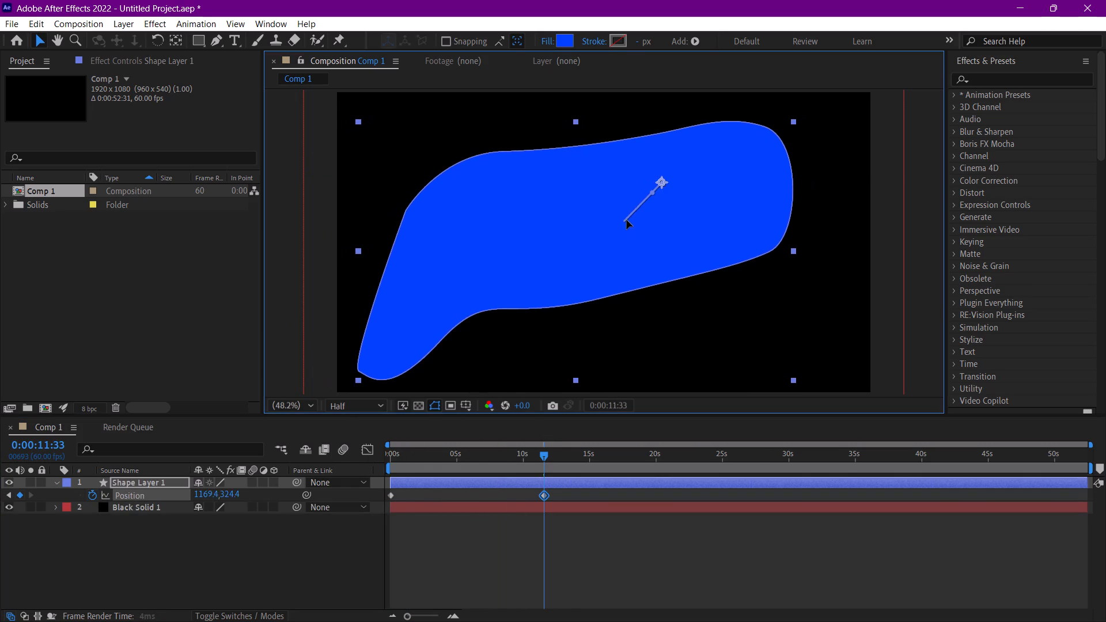
Bend the shape's motion path into a curve at the 0:00:11:33 Position keyframe, pulling its direction handle leftward with the Pen tool.
{"action": "left_click", "coordinate": [541, 495]}
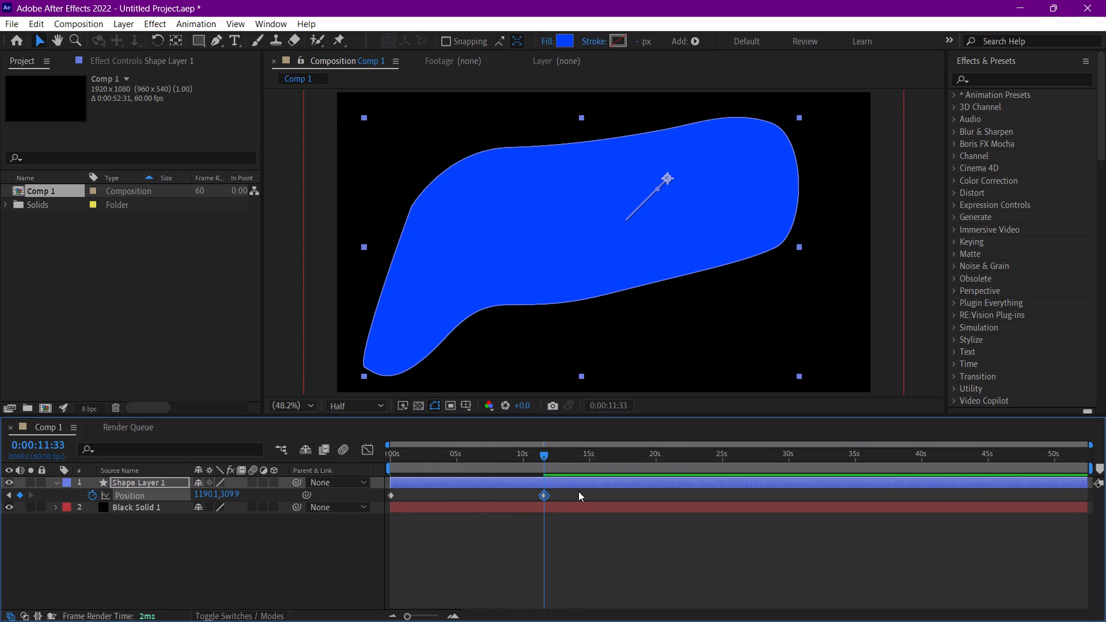
{"action": "left_click_drag", "start_coordinate": [578, 491], "coordinate": [376, 518]}
{"action": "left_click", "coordinate": [537, 557]}
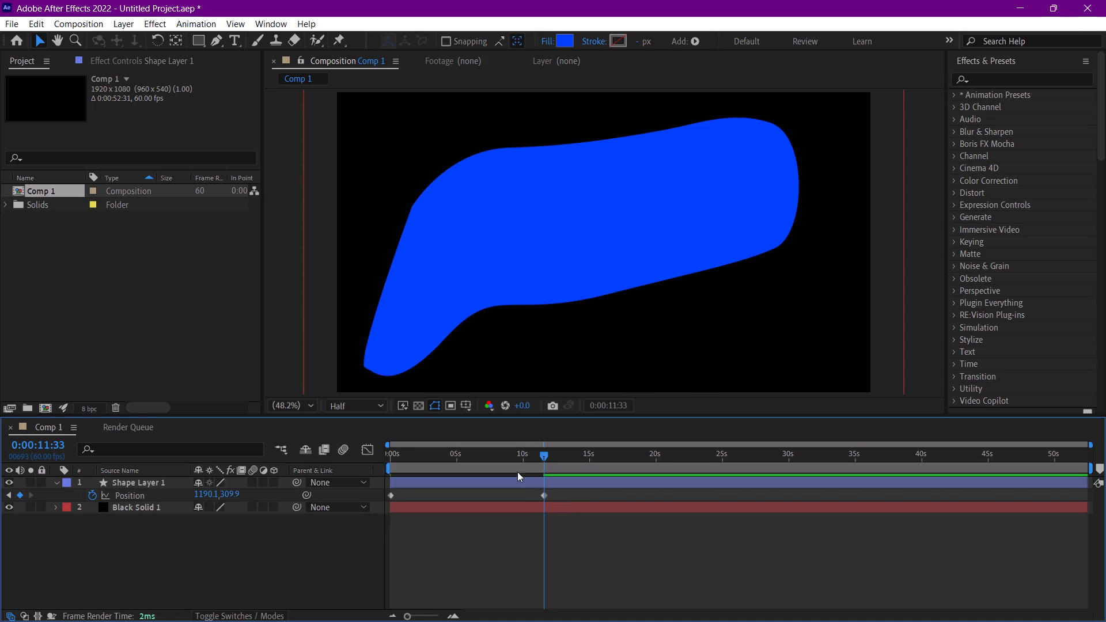
{"action": "left_click", "coordinate": [543, 495]}
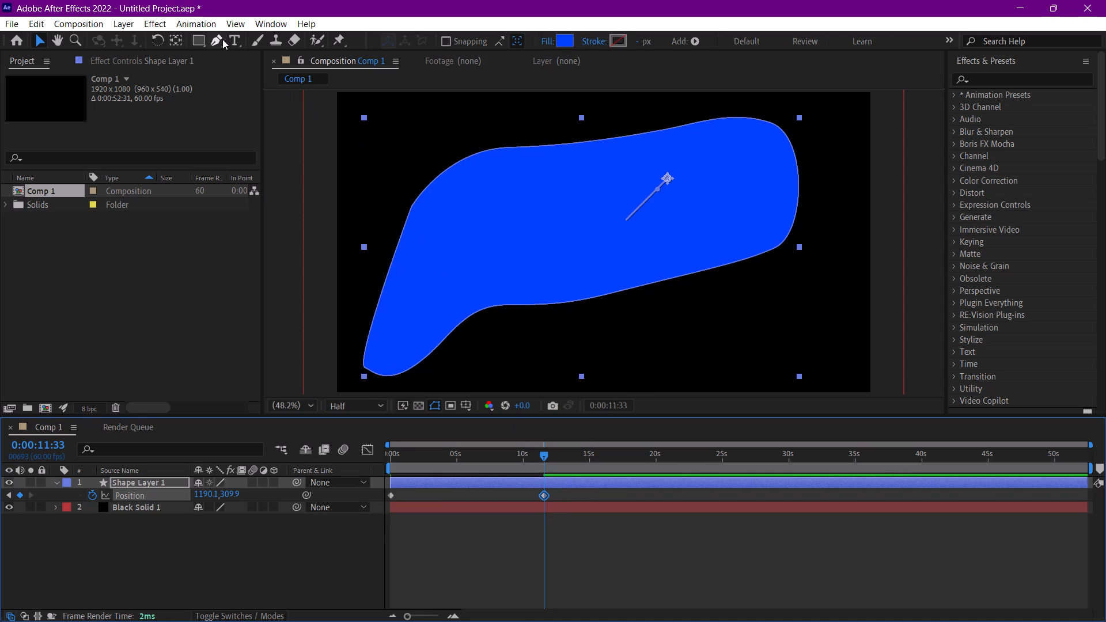
{"action": "left_click", "coordinate": [219, 37]}
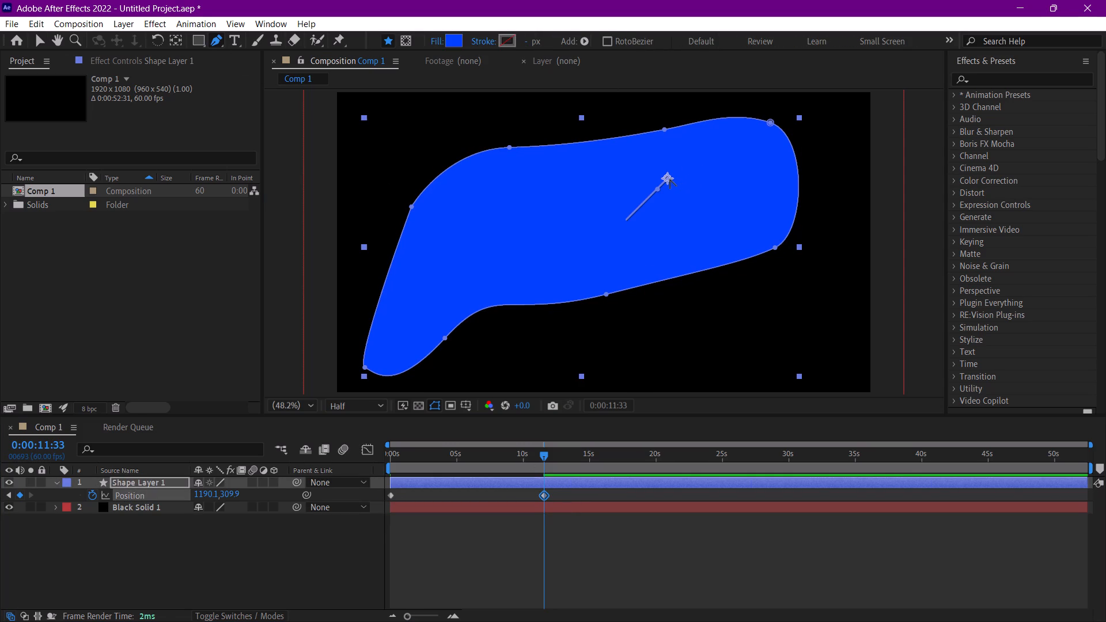
{"action": "left_click_drag", "start_coordinate": [669, 179], "coordinate": [571, 169]}
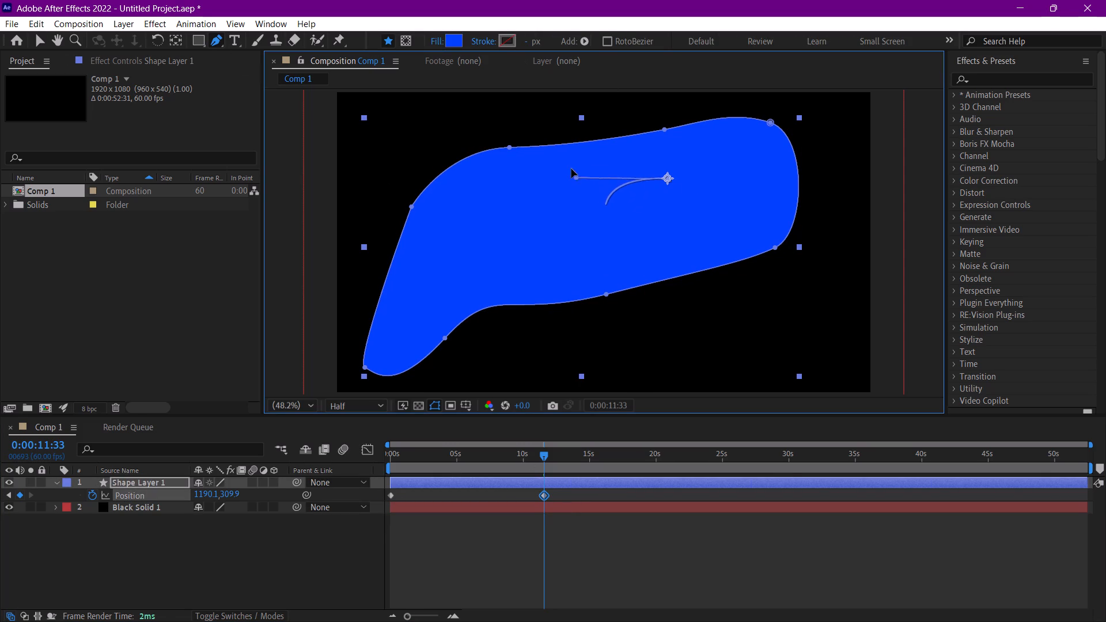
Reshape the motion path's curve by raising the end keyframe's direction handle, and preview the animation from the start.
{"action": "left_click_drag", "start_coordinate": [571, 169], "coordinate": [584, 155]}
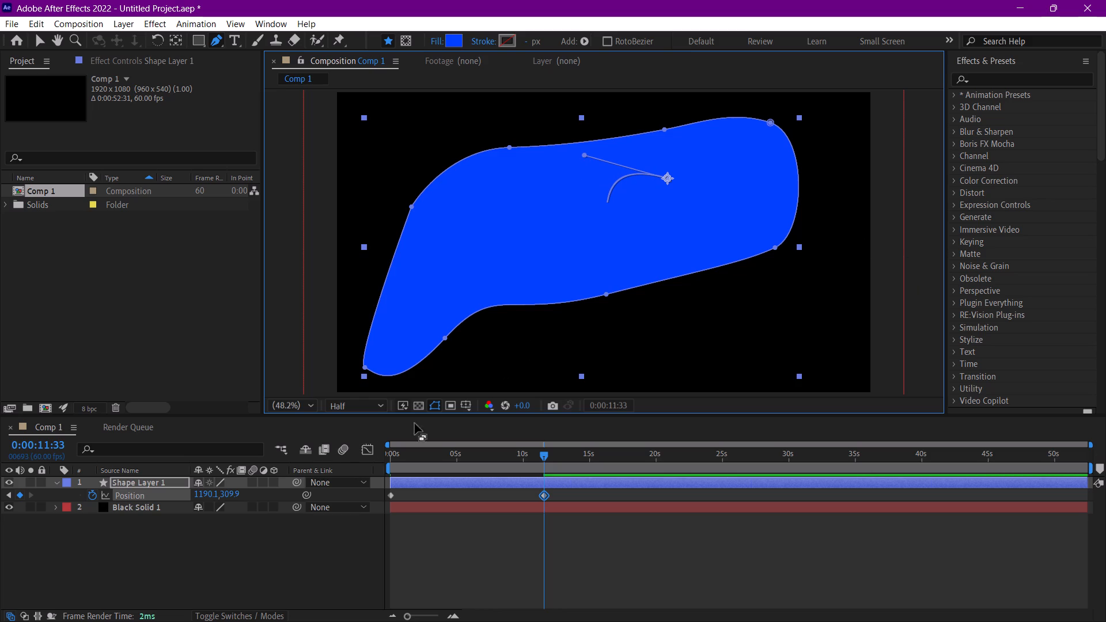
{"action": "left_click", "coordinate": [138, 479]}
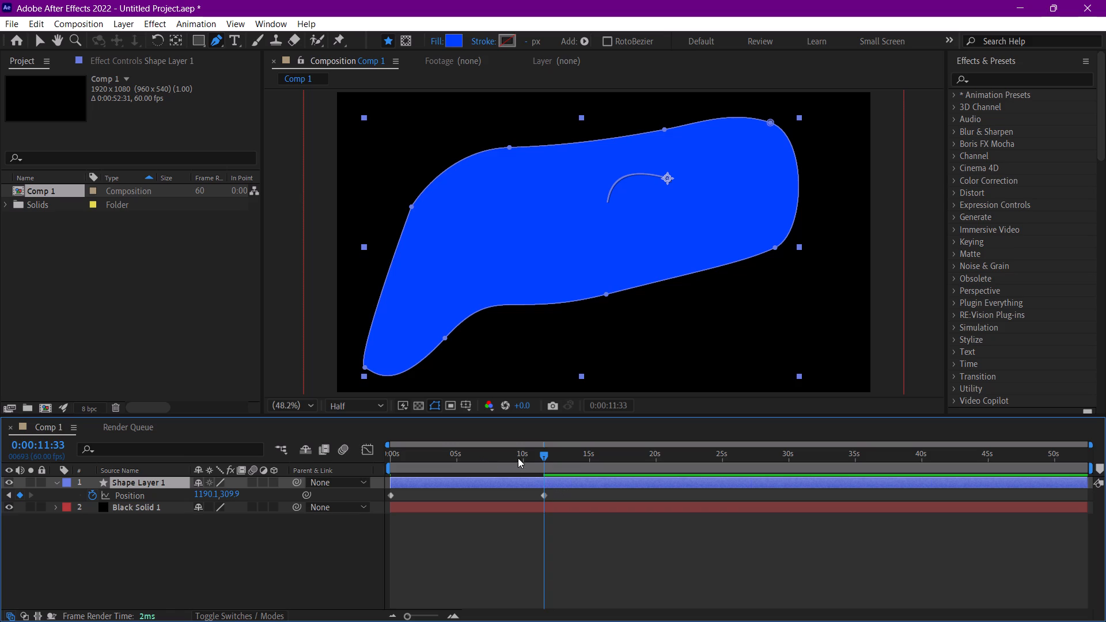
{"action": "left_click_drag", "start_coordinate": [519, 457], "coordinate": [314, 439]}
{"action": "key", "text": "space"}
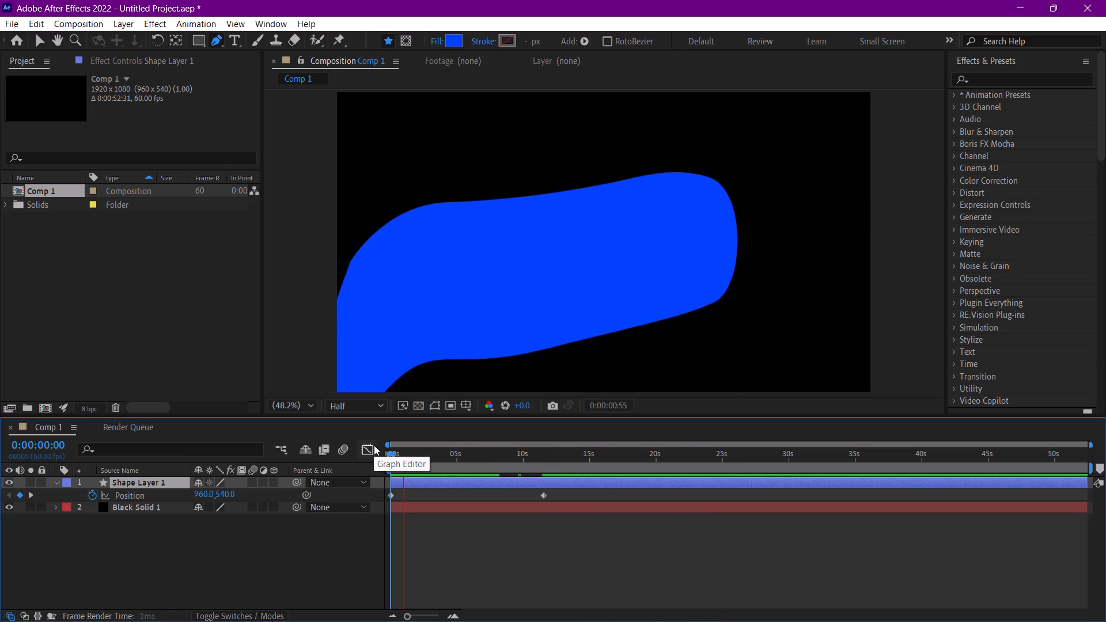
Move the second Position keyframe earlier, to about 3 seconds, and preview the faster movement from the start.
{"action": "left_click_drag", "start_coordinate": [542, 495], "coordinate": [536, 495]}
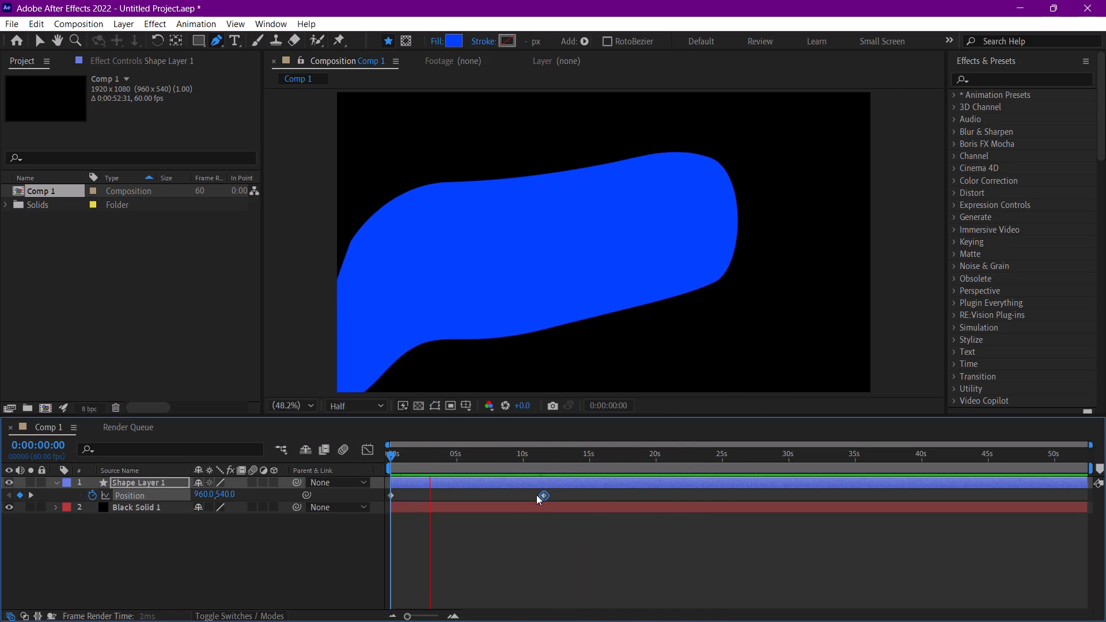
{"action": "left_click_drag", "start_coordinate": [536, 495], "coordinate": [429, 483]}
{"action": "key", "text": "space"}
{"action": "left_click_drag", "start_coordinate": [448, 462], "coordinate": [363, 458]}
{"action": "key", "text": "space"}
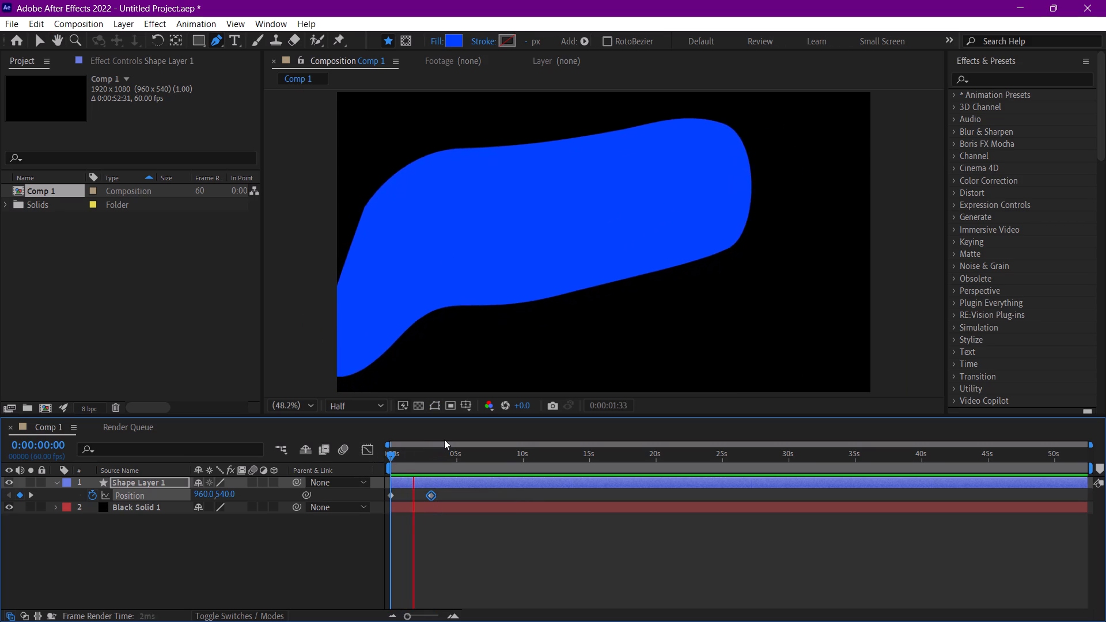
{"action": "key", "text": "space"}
Delete both Position keyframes from Shape Layer 1.
{"action": "left_click_drag", "start_coordinate": [475, 494], "coordinate": [312, 500]}
{"action": "key", "text": "Delete"}
Add the expression wiggle(2,3) to Shape Layer 1's Position and preview it from the start.
{"action": "left_click", "coordinate": [160, 475]}
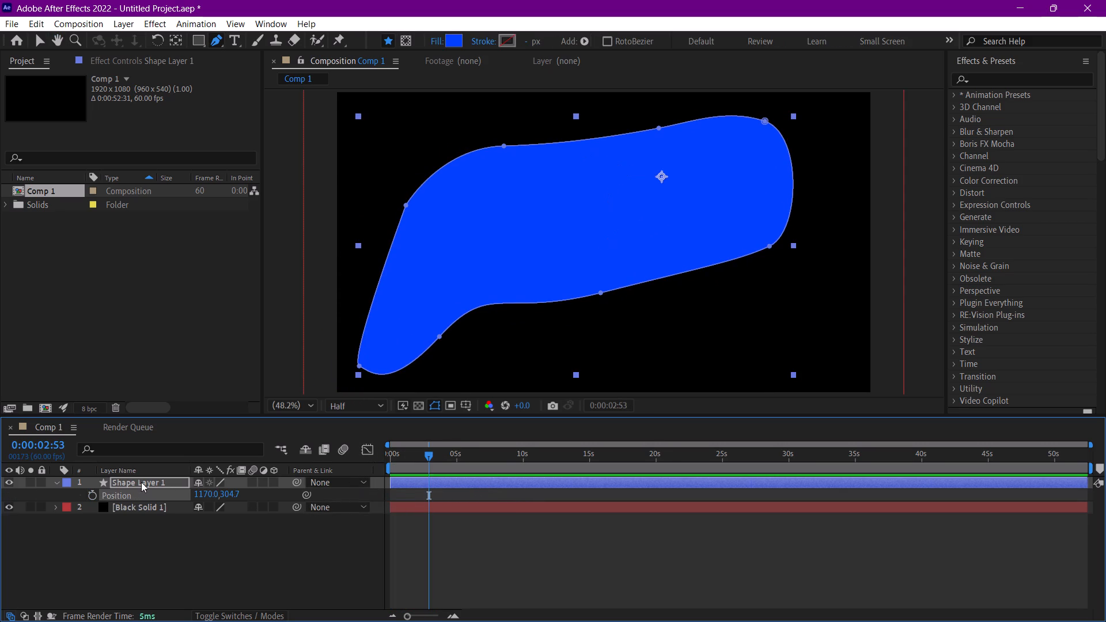
{"action": "left_click", "coordinate": [141, 482]}
{"action": "left_click", "coordinate": [90, 496], "text": "alt"}
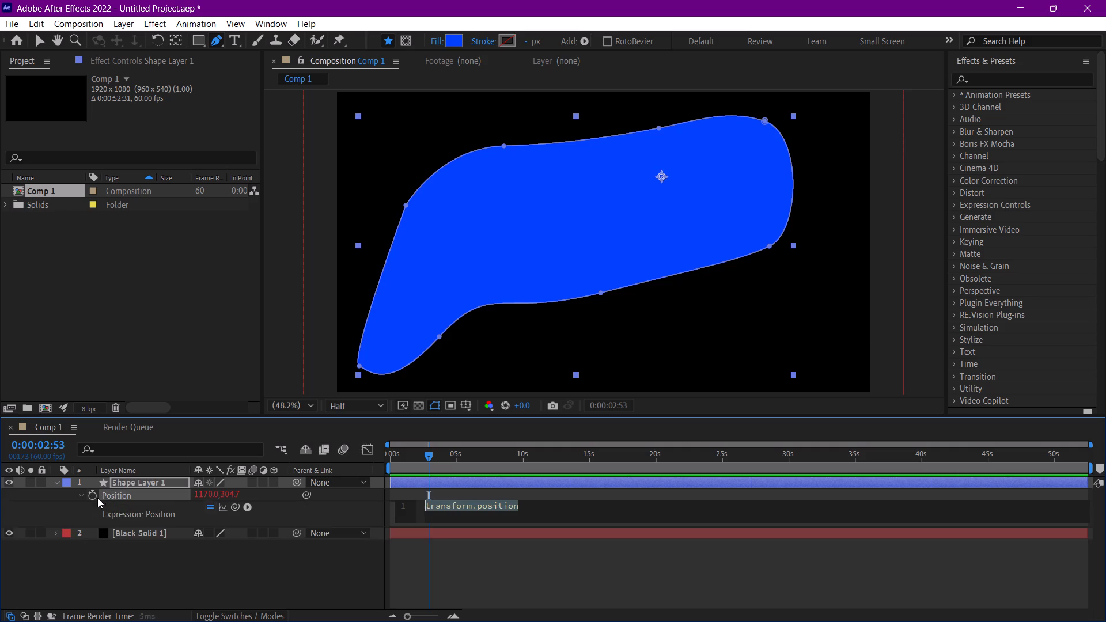
{"action": "type", "text": "wi"}
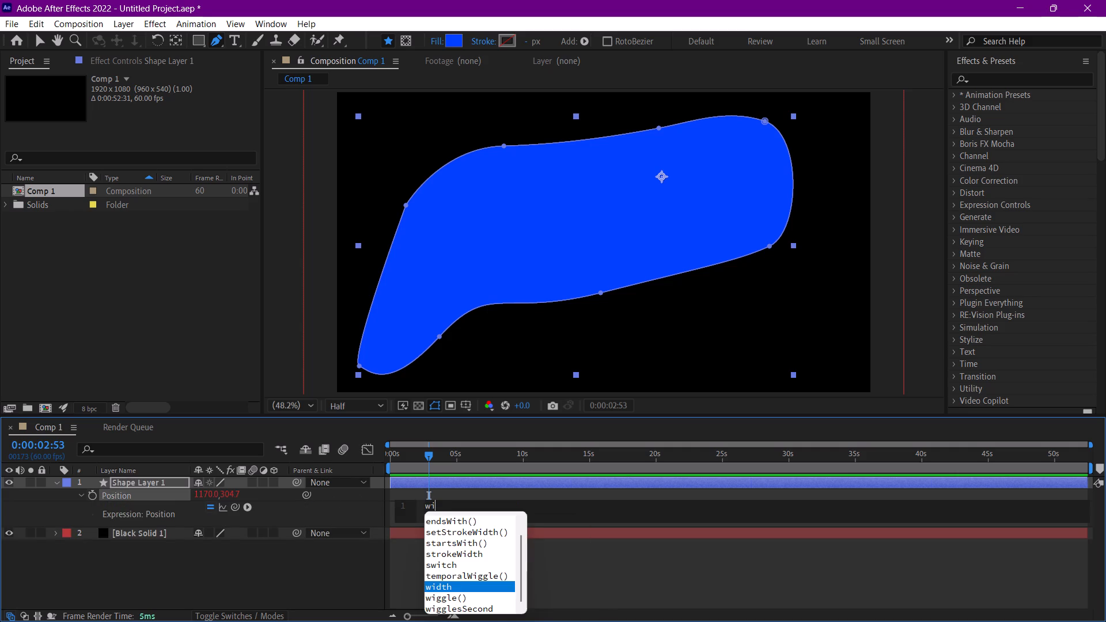
{"action": "key", "text": "Down"}
{"action": "key", "text": "Return"}
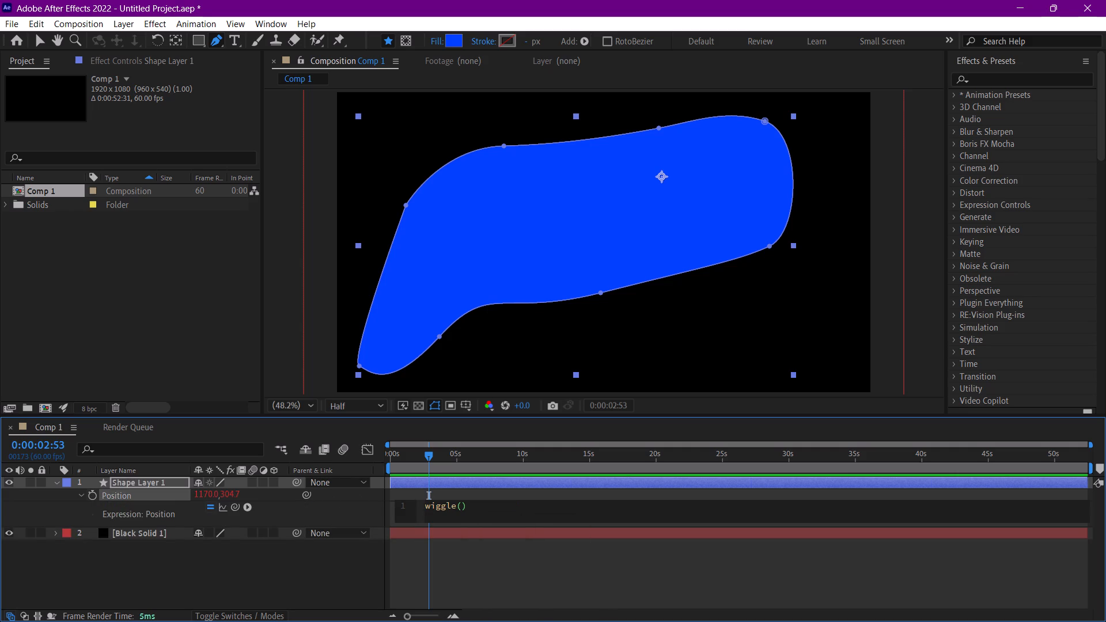
{"action": "type", "text": "2,3"}
{"action": "left_click", "coordinate": [501, 565]}
{"action": "left_click_drag", "start_coordinate": [411, 447], "coordinate": [381, 447]}
{"action": "left_click_drag", "start_coordinate": [411, 456], "coordinate": [347, 454]}
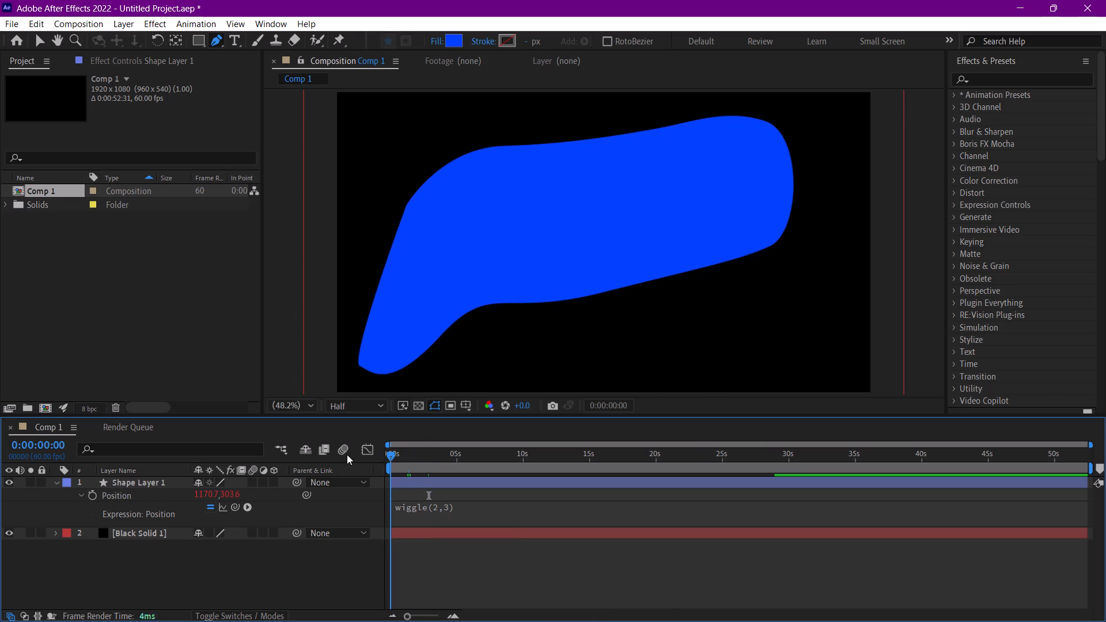
{"action": "left_click_drag", "start_coordinate": [347, 454], "coordinate": [344, 454]}
{"action": "key", "text": "space"}
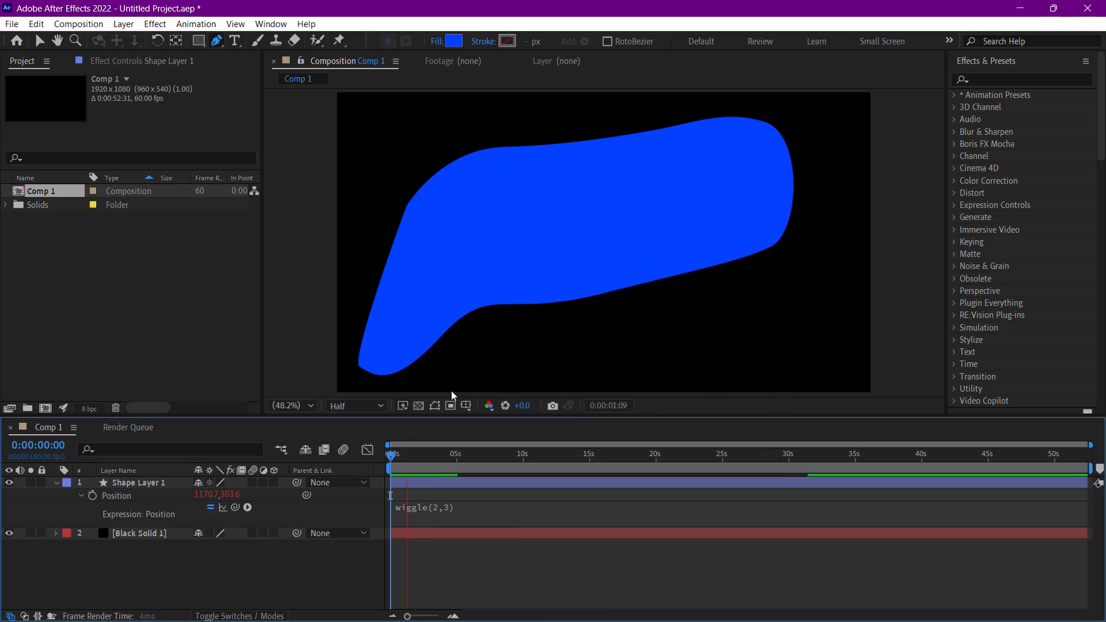
{"action": "key", "text": "space"}
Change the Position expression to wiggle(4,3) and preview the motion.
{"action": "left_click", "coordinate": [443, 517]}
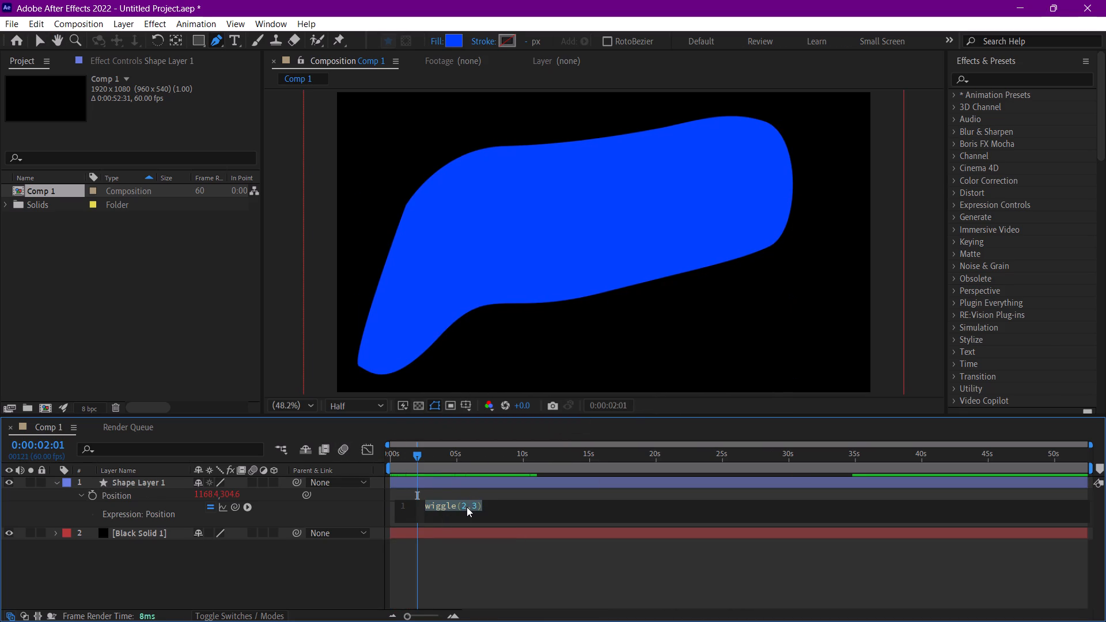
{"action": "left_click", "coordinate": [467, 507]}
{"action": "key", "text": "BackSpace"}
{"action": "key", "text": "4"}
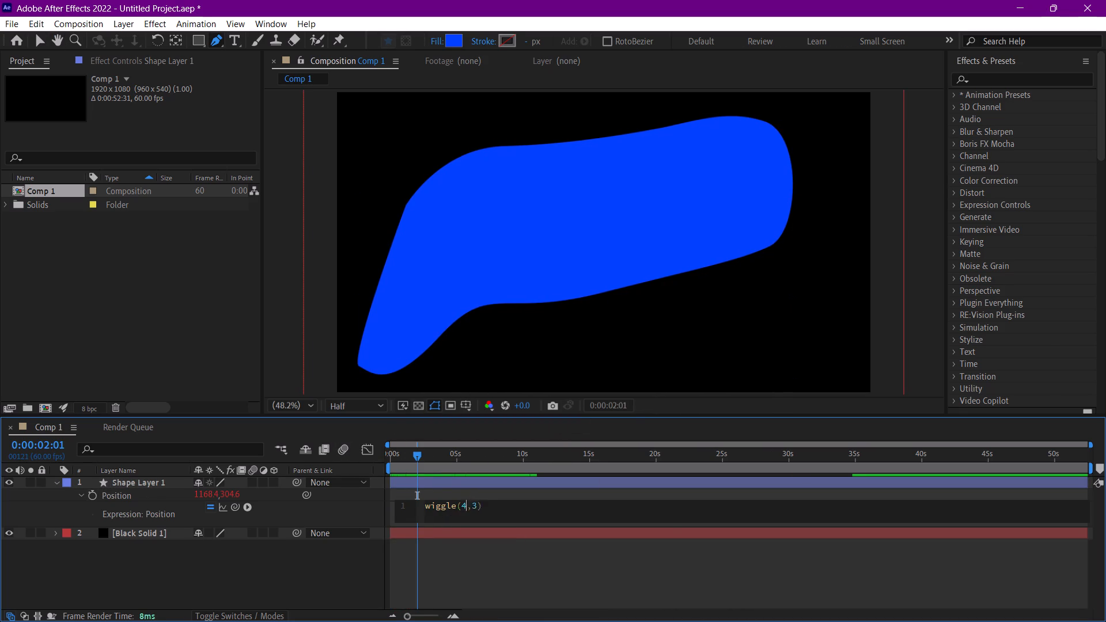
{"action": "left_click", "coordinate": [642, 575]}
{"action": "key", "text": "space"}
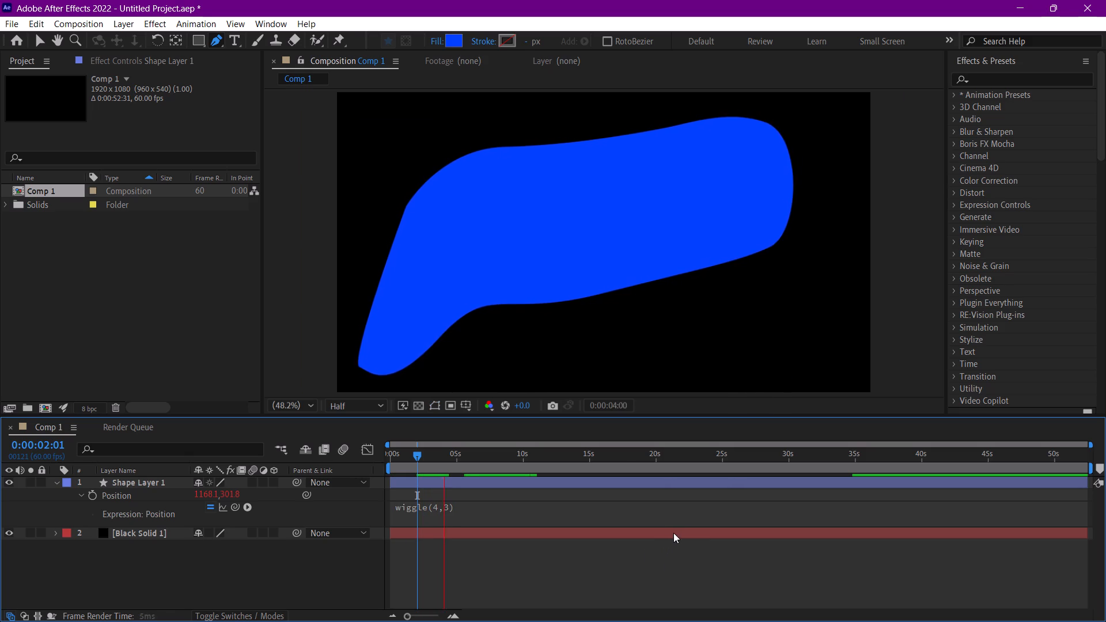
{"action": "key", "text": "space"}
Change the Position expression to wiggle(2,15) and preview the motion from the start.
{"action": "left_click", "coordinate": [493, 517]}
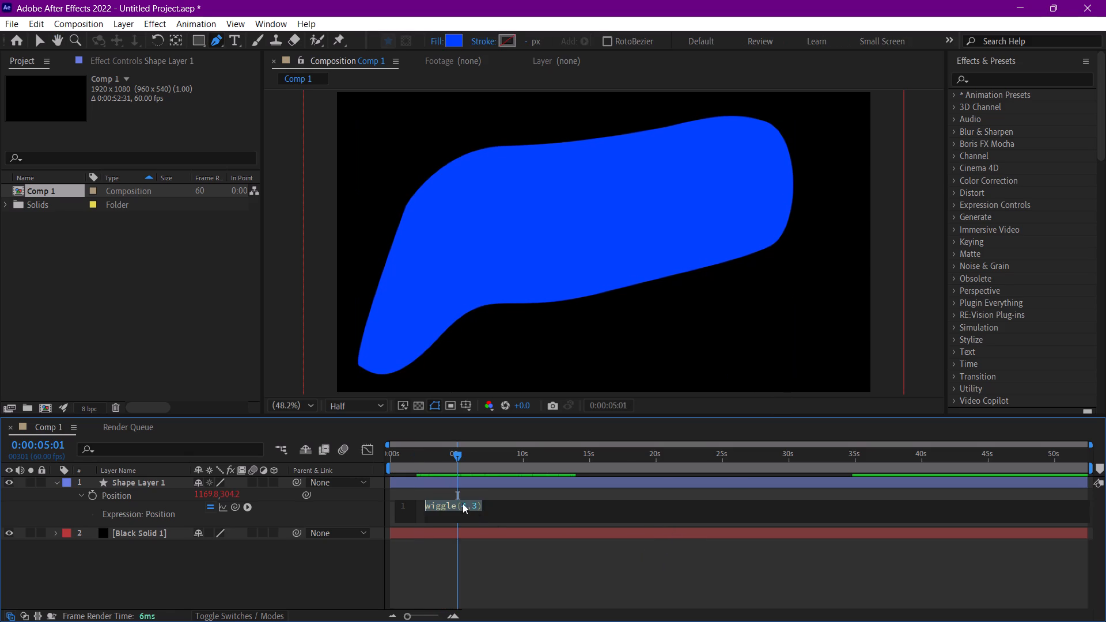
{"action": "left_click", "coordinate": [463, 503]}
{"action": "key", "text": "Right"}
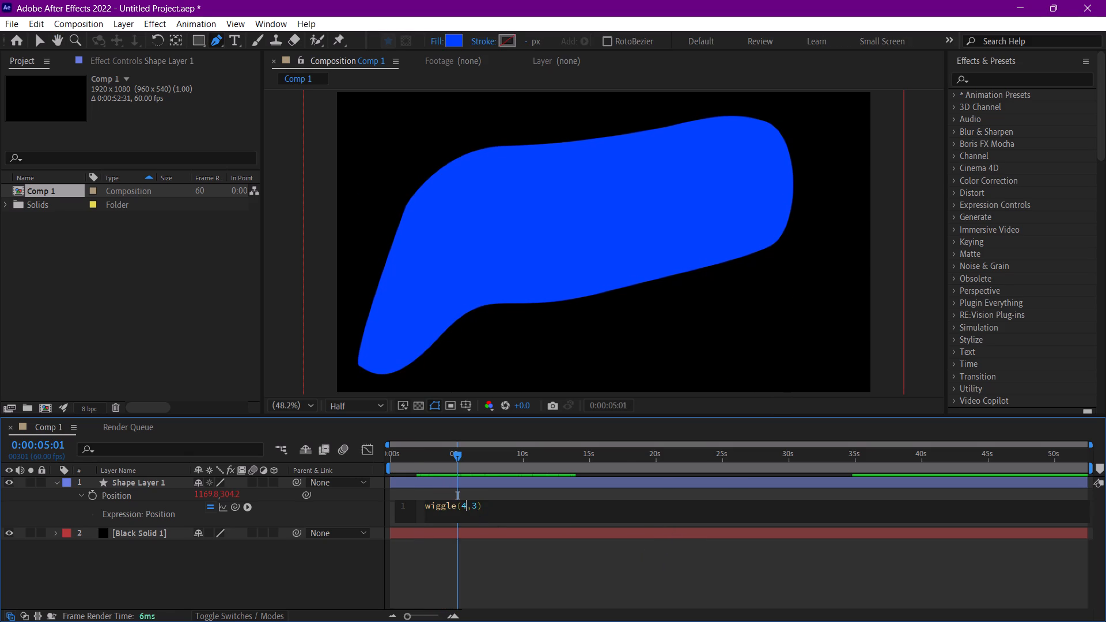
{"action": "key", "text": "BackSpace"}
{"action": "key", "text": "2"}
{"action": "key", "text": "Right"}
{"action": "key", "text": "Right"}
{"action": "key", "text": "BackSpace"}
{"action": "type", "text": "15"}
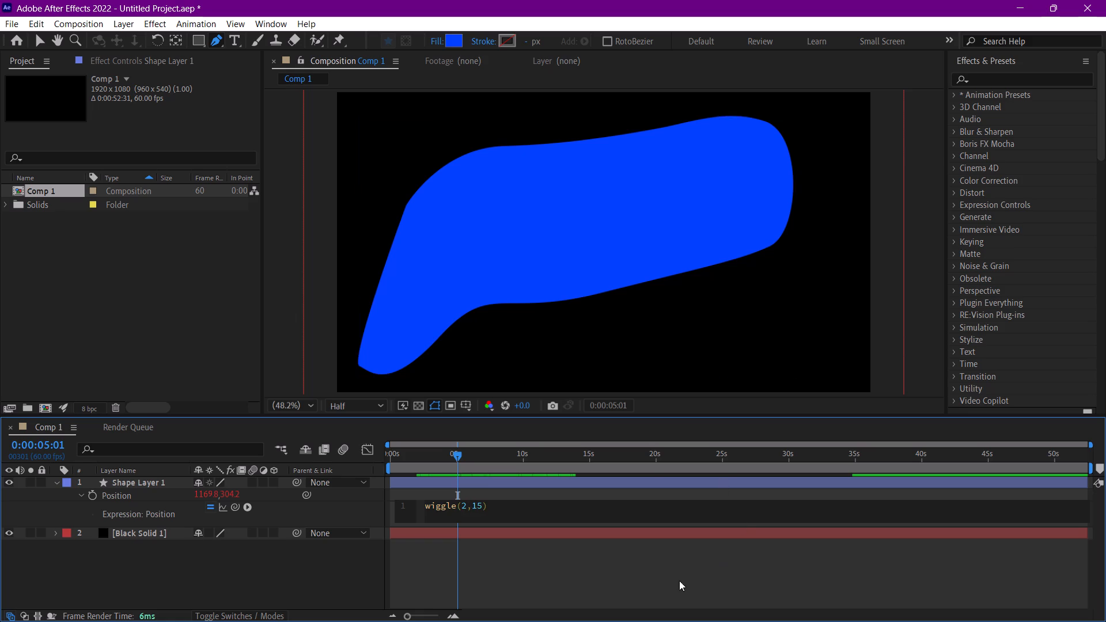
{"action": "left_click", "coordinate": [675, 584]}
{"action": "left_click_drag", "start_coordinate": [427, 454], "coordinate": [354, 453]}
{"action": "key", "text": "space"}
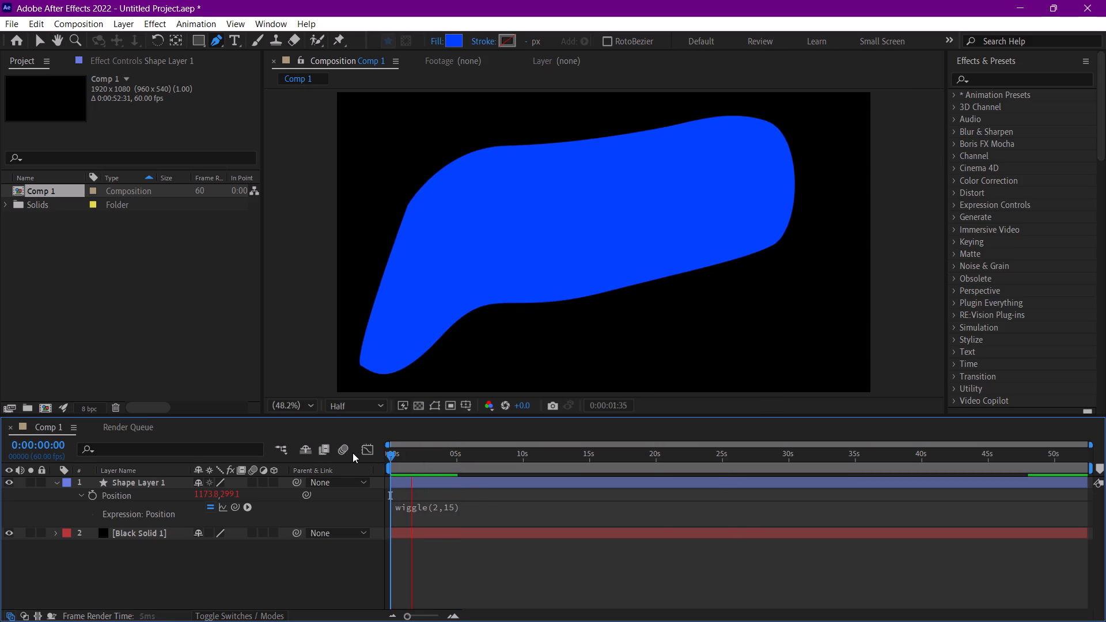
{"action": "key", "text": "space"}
Change the Position expression to wiggle(1,30).
{"action": "left_click", "coordinate": [443, 518]}
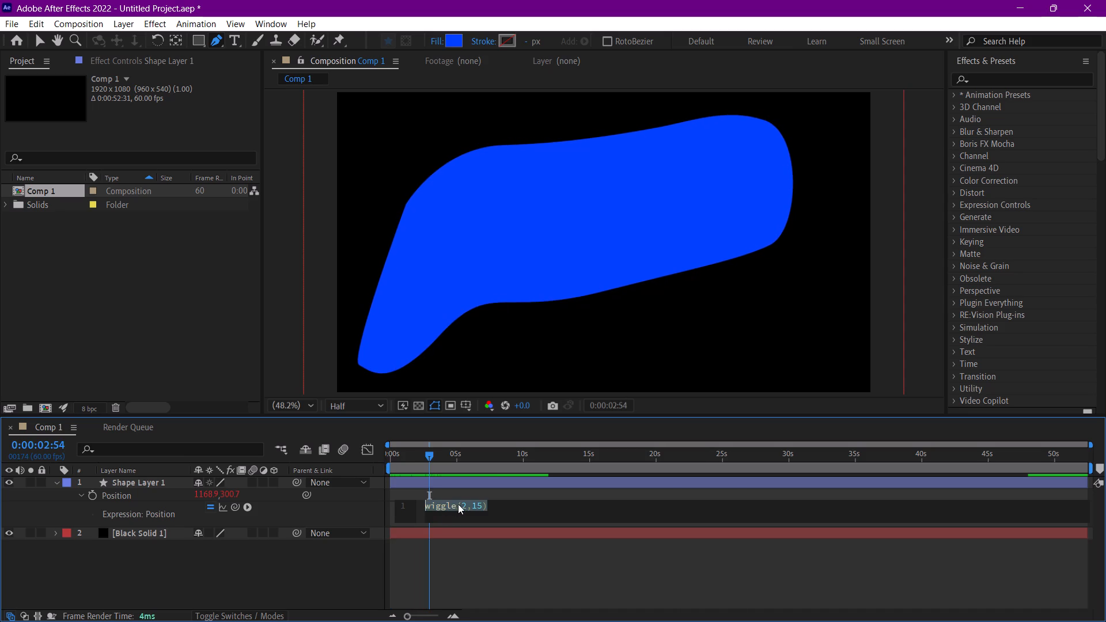
{"action": "left_click", "coordinate": [468, 505]}
{"action": "key", "text": "BackSpace"}
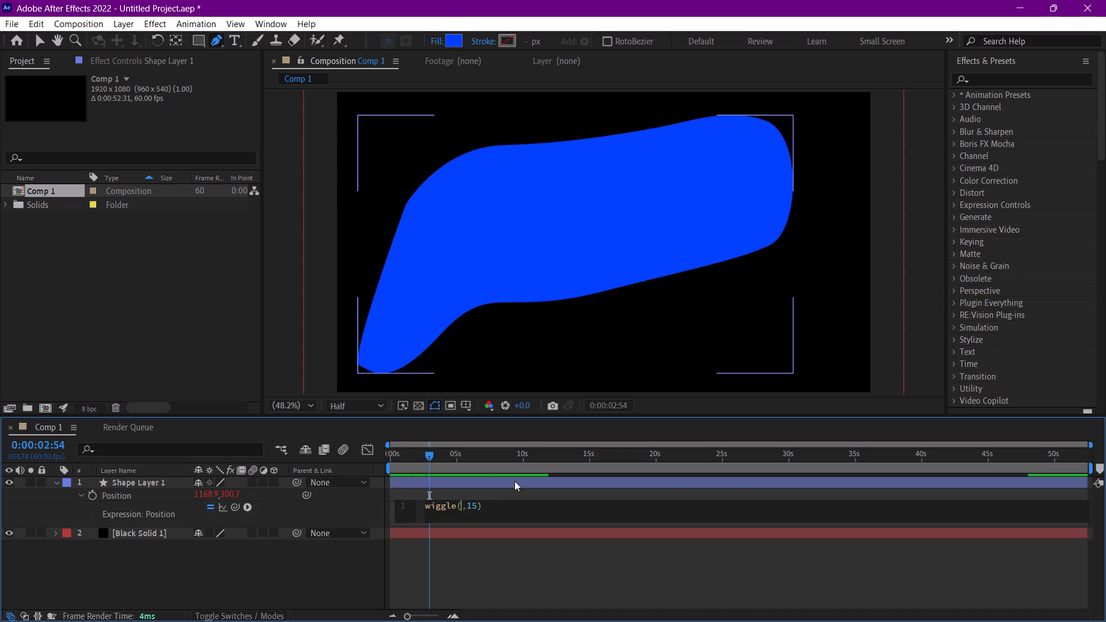
{"action": "key", "text": "1"}
{"action": "left_click", "coordinate": [480, 503]}
{"action": "key", "text": "BackSpace"}
{"action": "key", "text": "BackSpace"}
{"action": "type", "text": "30"}
{"action": "left_click", "coordinate": [493, 621]}
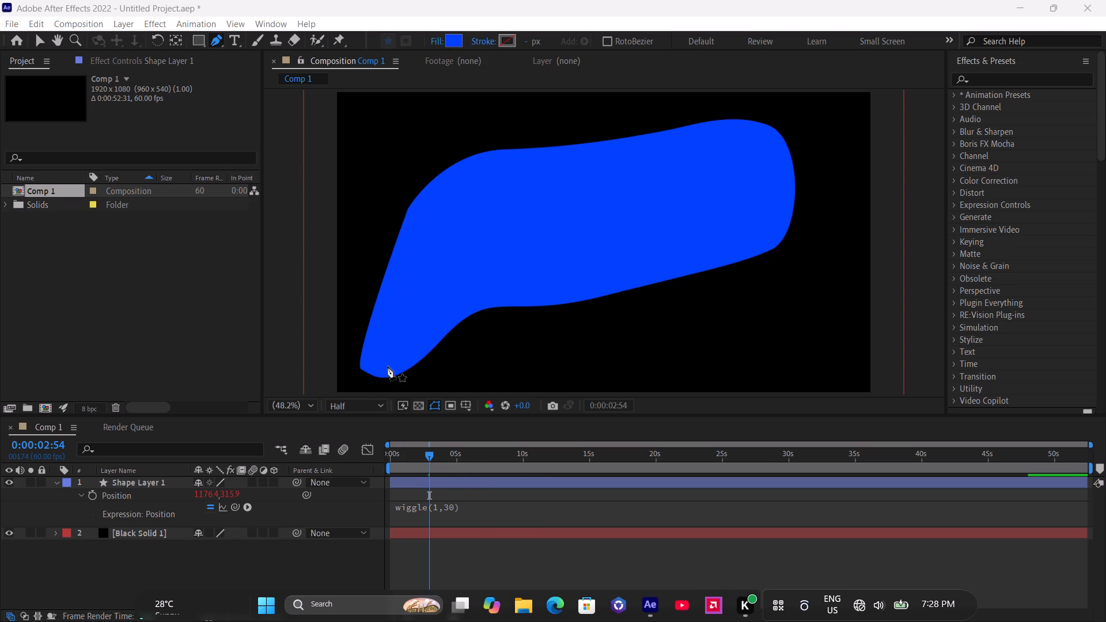
Move the blue shape down and to the left with the Selection tool so its tail leaves the frame, and preview the wiggle.
{"action": "left_click_drag", "start_coordinate": [541, 229], "coordinate": [517, 257]}
{"action": "key", "text": "ctrl+z"}
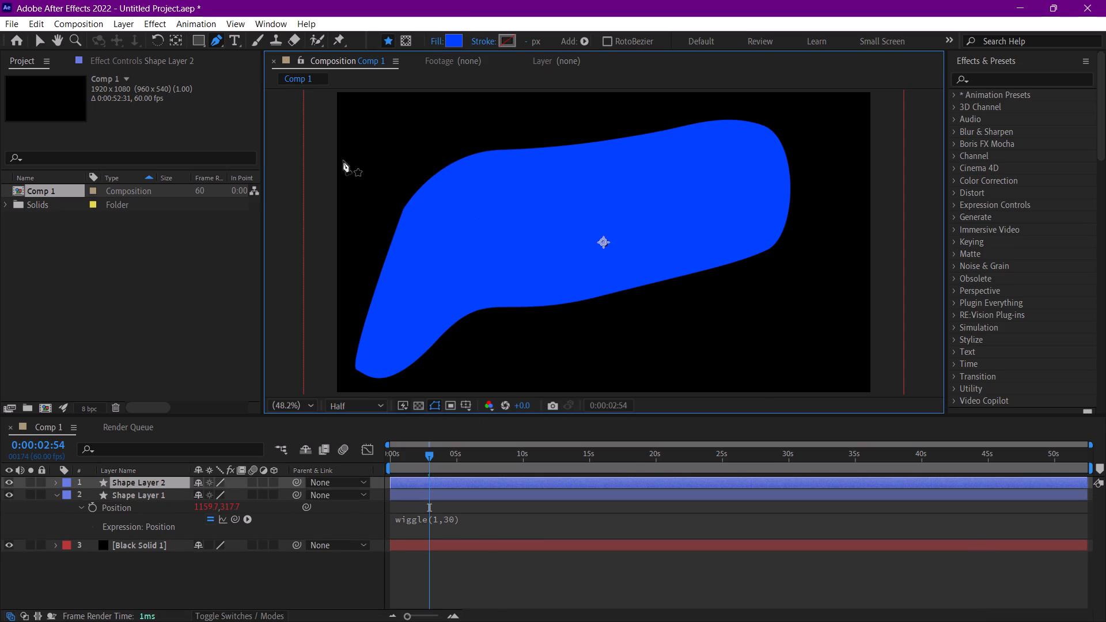
{"action": "left_click_drag", "start_coordinate": [34, 37], "coordinate": [48, 43]}
{"action": "left_click_drag", "start_coordinate": [650, 178], "coordinate": [630, 213]}
{"action": "key", "text": "space"}
{"action": "left_click_drag", "start_coordinate": [409, 447], "coordinate": [298, 446]}
{"action": "key", "text": "space"}
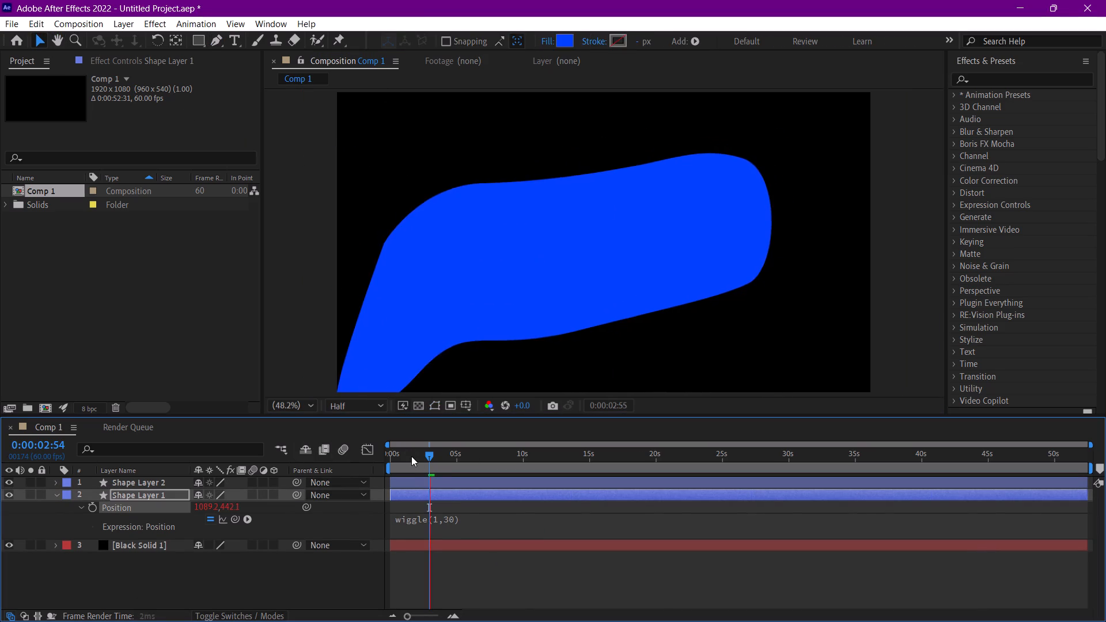
{"action": "left_click_drag", "start_coordinate": [411, 456], "coordinate": [362, 460]}
{"action": "key", "text": "space"}
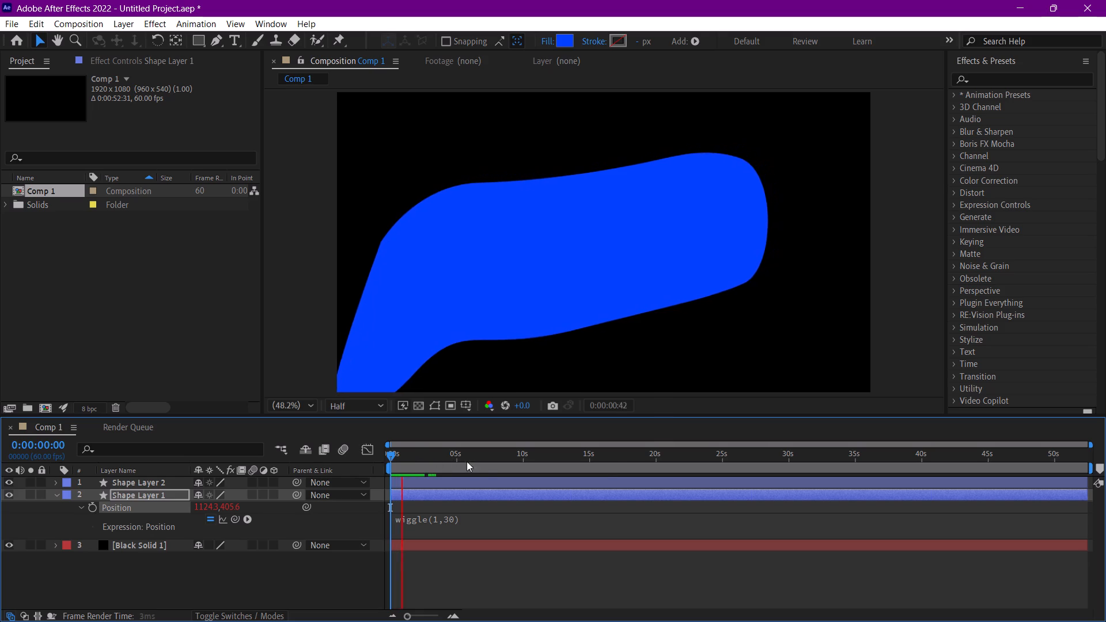
{"action": "key", "text": "space"}
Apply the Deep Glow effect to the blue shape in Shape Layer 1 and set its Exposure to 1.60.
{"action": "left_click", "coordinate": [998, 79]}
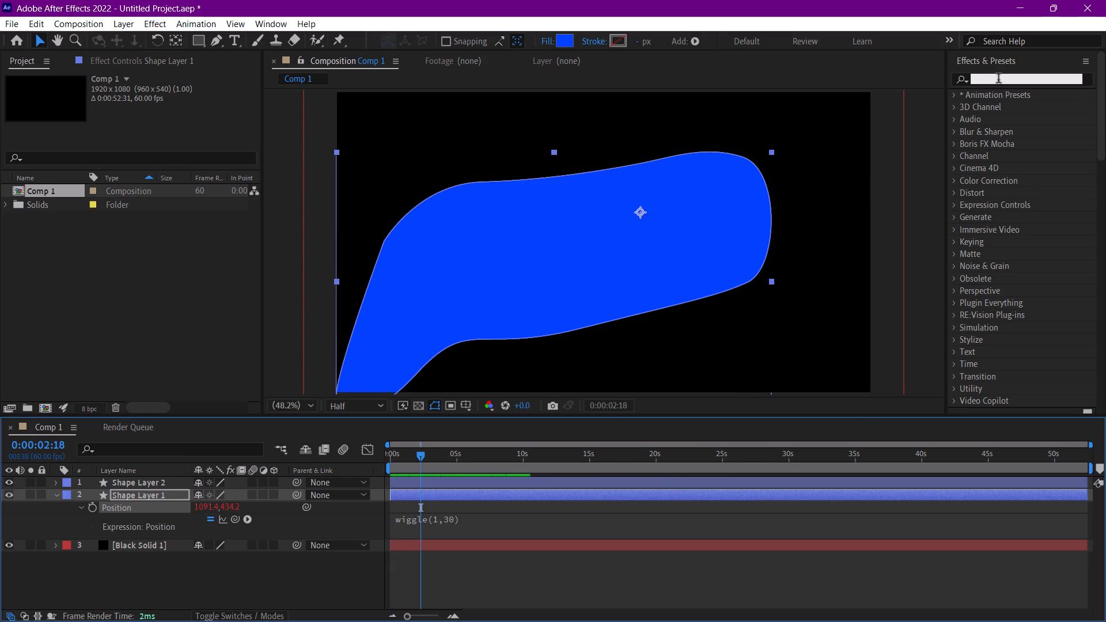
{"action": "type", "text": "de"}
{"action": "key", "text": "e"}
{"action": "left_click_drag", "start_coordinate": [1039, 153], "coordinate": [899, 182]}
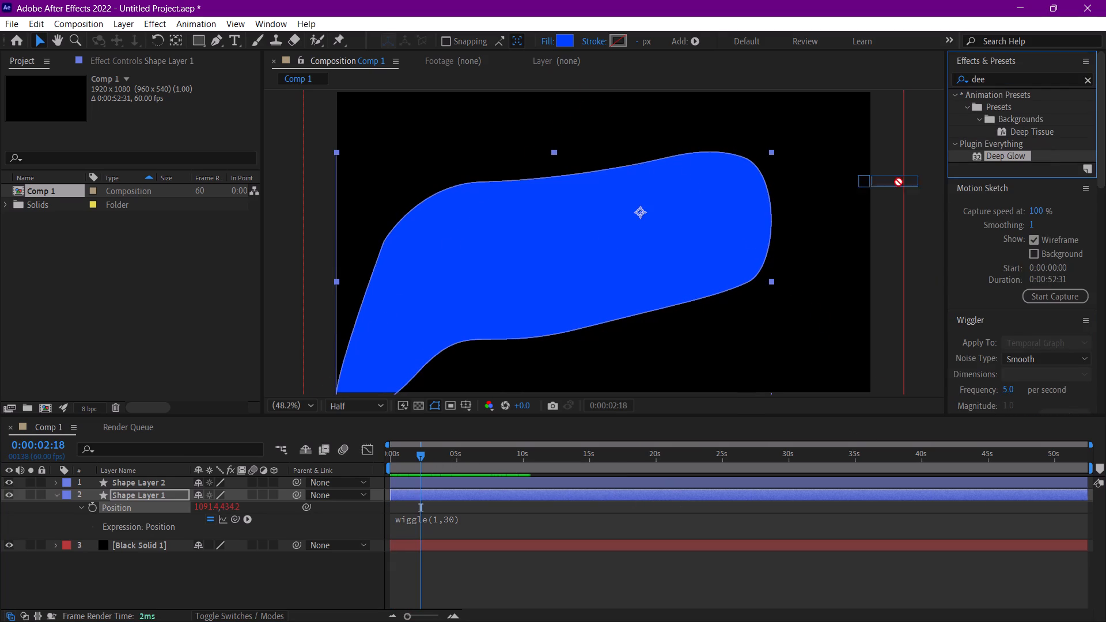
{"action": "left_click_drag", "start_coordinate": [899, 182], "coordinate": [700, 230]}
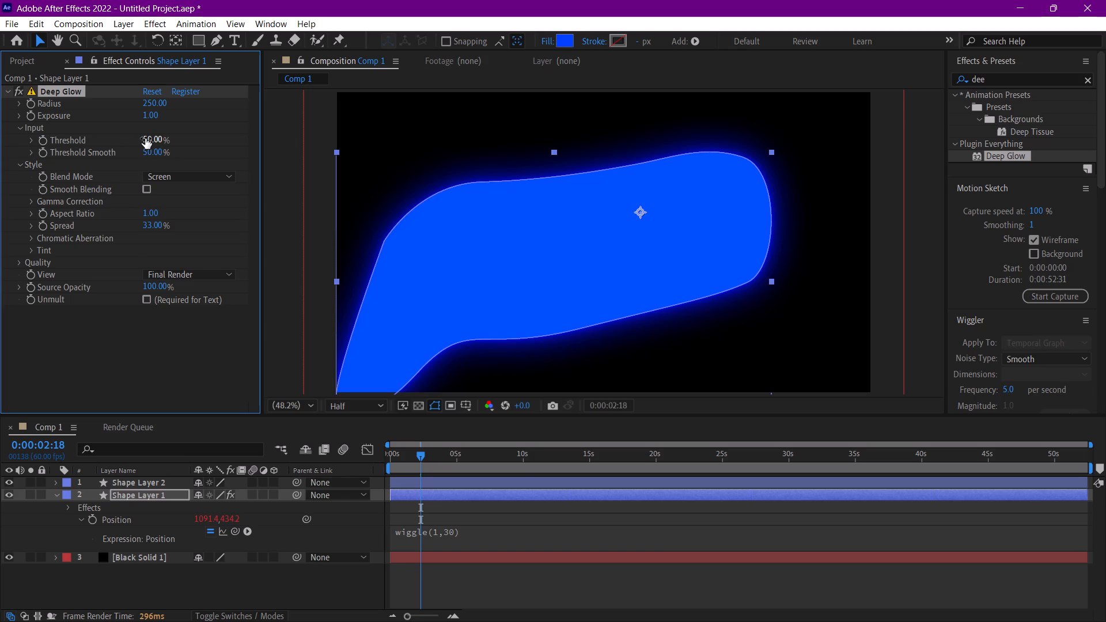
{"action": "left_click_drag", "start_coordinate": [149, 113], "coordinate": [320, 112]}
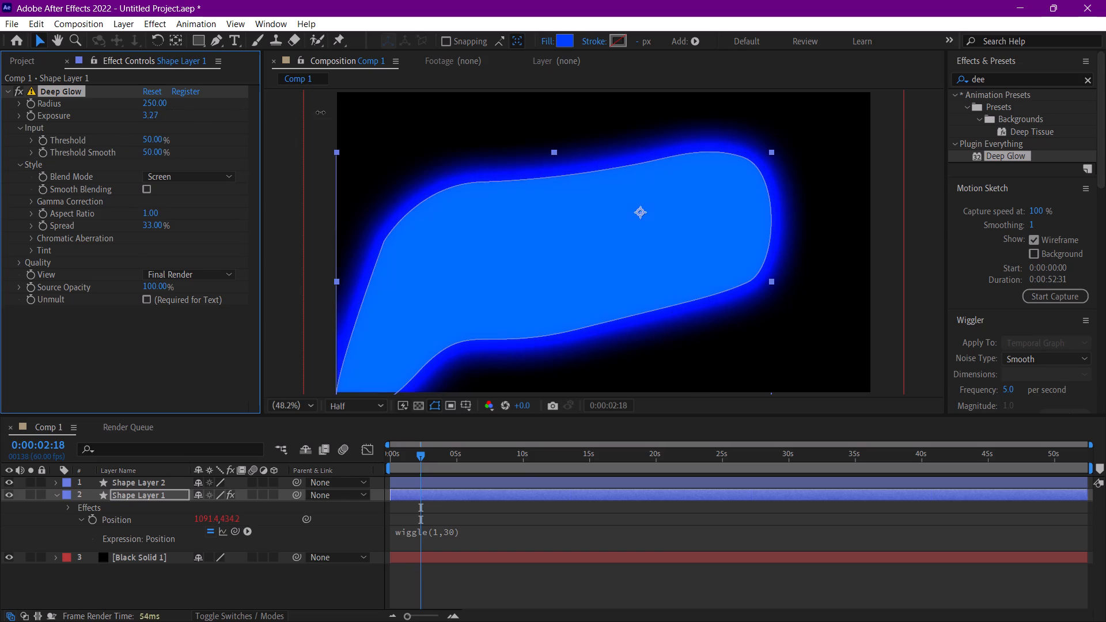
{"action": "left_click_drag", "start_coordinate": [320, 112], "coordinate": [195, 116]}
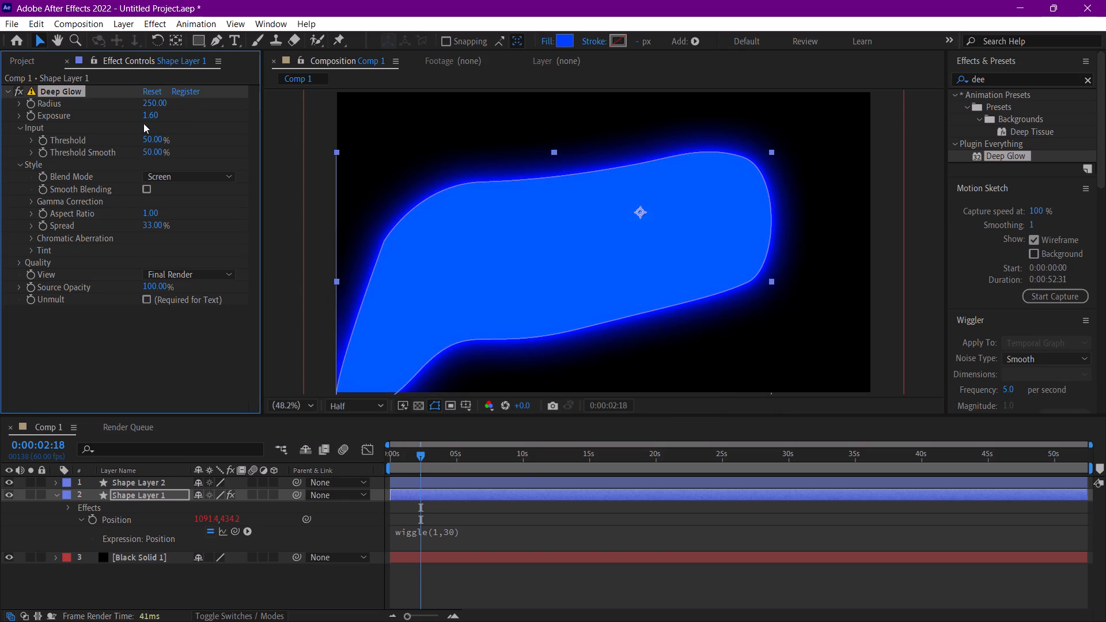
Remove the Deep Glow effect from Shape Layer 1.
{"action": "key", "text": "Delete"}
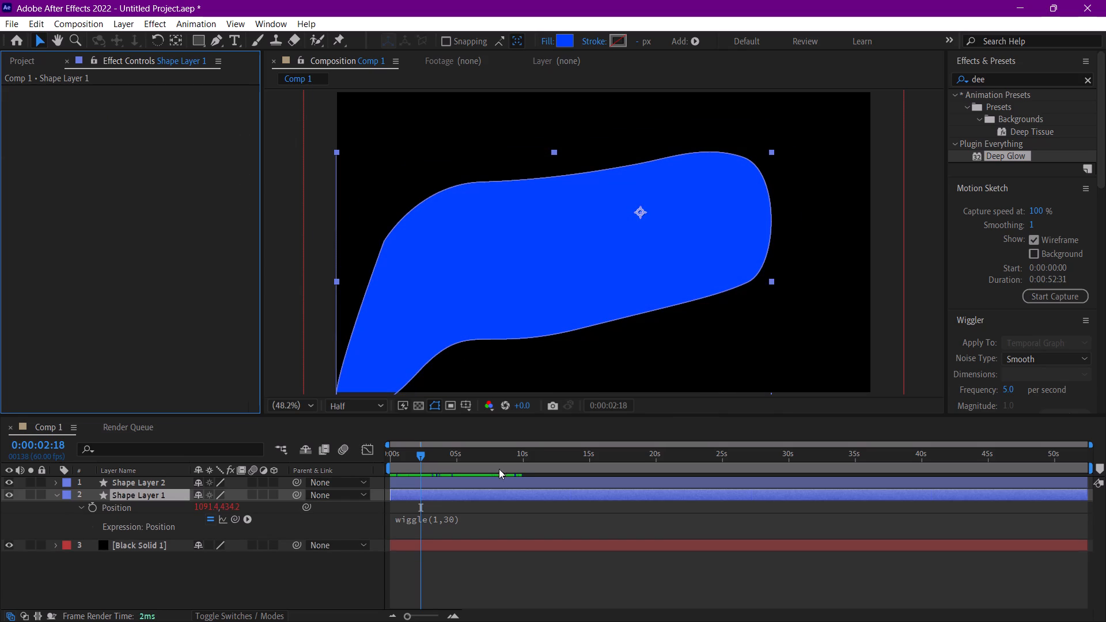
Search the effects for "gau" and try to apply Gaussian Blur to a layer in Comp 1.
{"action": "left_click_drag", "start_coordinate": [990, 85], "coordinate": [955, 82]}
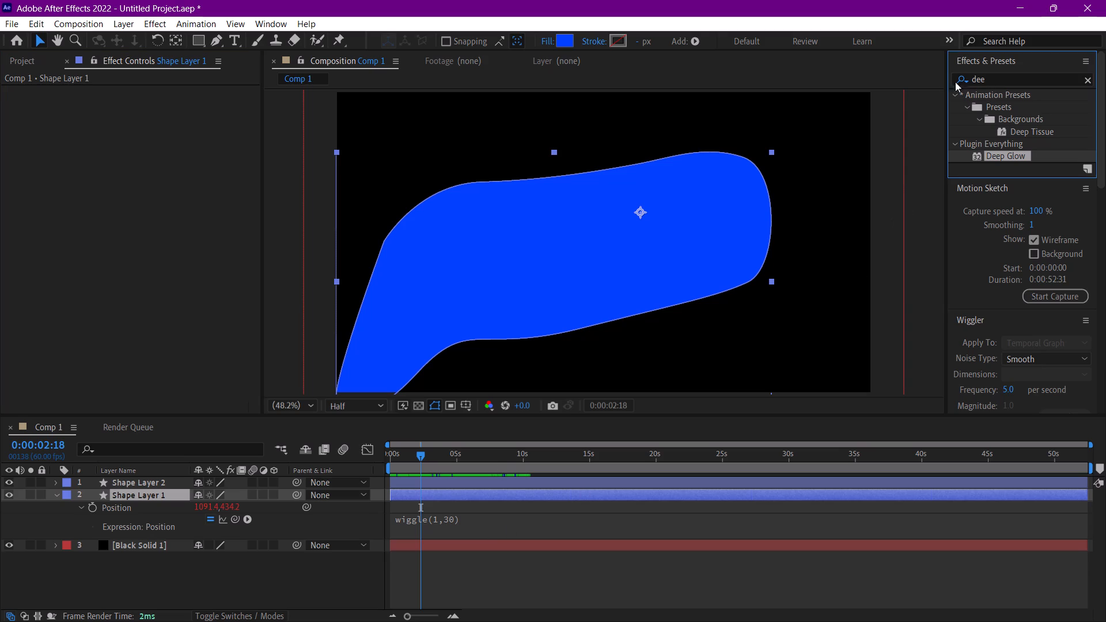
{"action": "left_click_drag", "start_coordinate": [955, 82], "coordinate": [935, 84]}
{"action": "left_click_drag", "start_coordinate": [997, 76], "coordinate": [939, 84]}
{"action": "key", "text": "g"}
{"action": "key", "text": "a"}
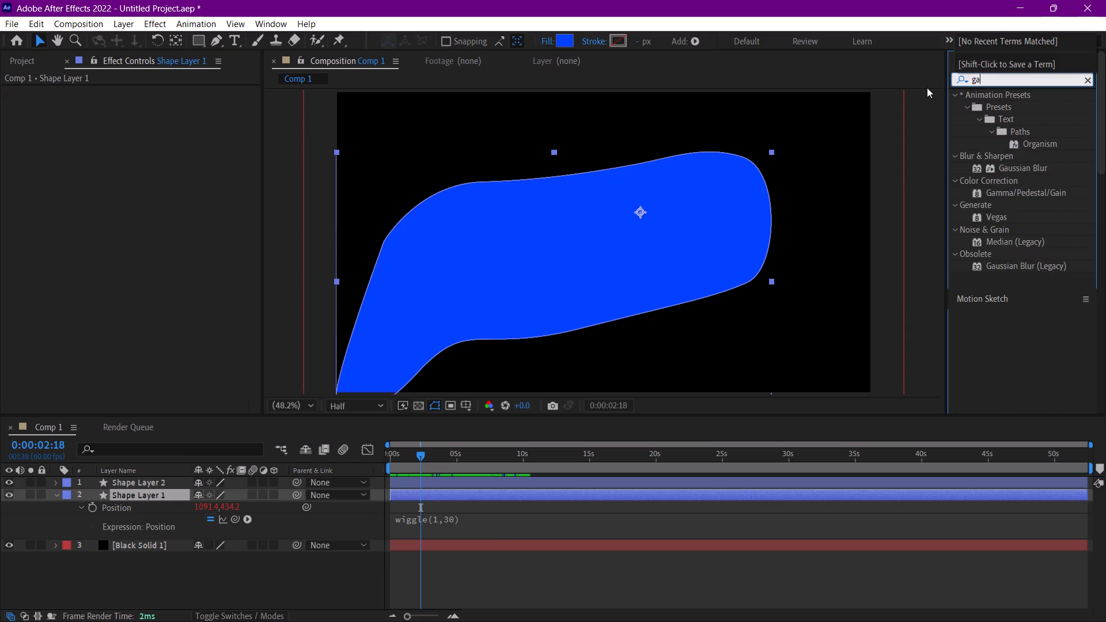
{"action": "key", "text": "u"}
{"action": "left_click_drag", "start_coordinate": [1018, 108], "coordinate": [153, 488]}
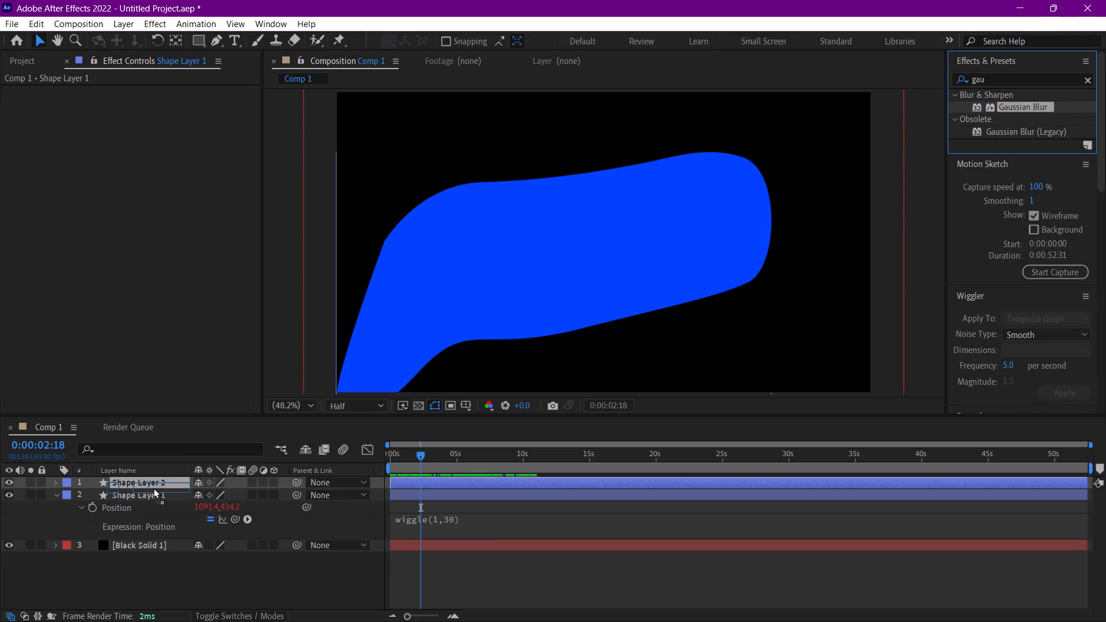
{"action": "left_click_drag", "start_coordinate": [153, 488], "coordinate": [139, 566]}
Create a new adjustment layer above the shape layers in Comp 1.
{"action": "right_click", "coordinate": [141, 566]}
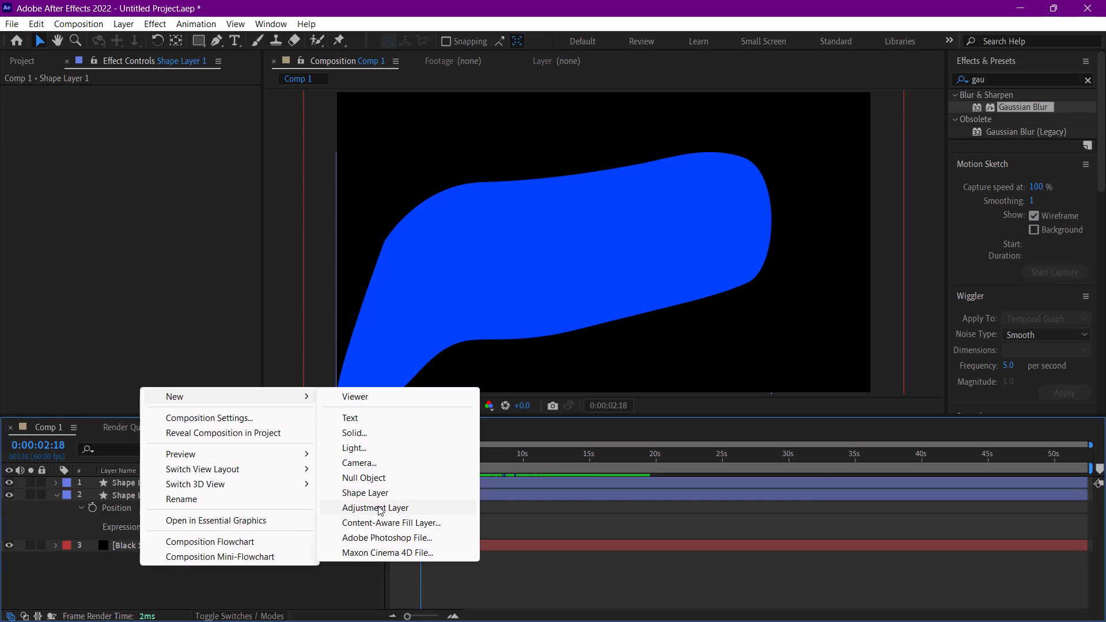
{"action": "left_click", "coordinate": [378, 507]}
Apply Gaussian Blur to Adjustment Layer 1 and set its Blurriness to 158.2.
{"action": "left_click_drag", "start_coordinate": [1006, 104], "coordinate": [107, 492]}
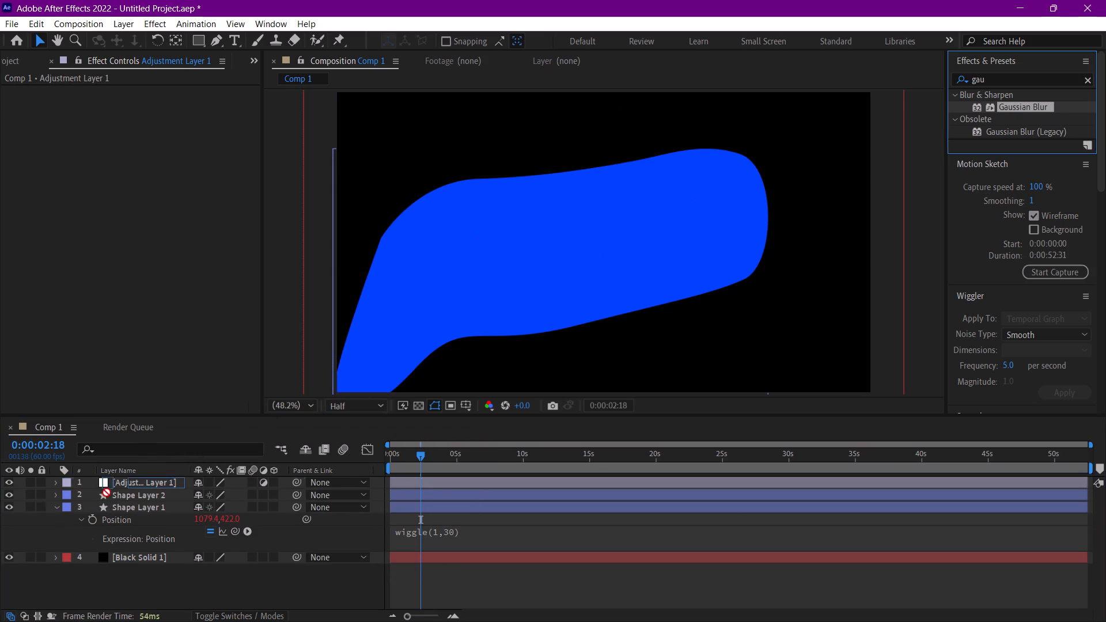
{"action": "left_click_drag", "start_coordinate": [107, 492], "coordinate": [137, 477]}
{"action": "left_click_drag", "start_coordinate": [150, 105], "coordinate": [1105, 145]}
{"action": "left_click_drag", "start_coordinate": [149, 104], "coordinate": [376, 107]}
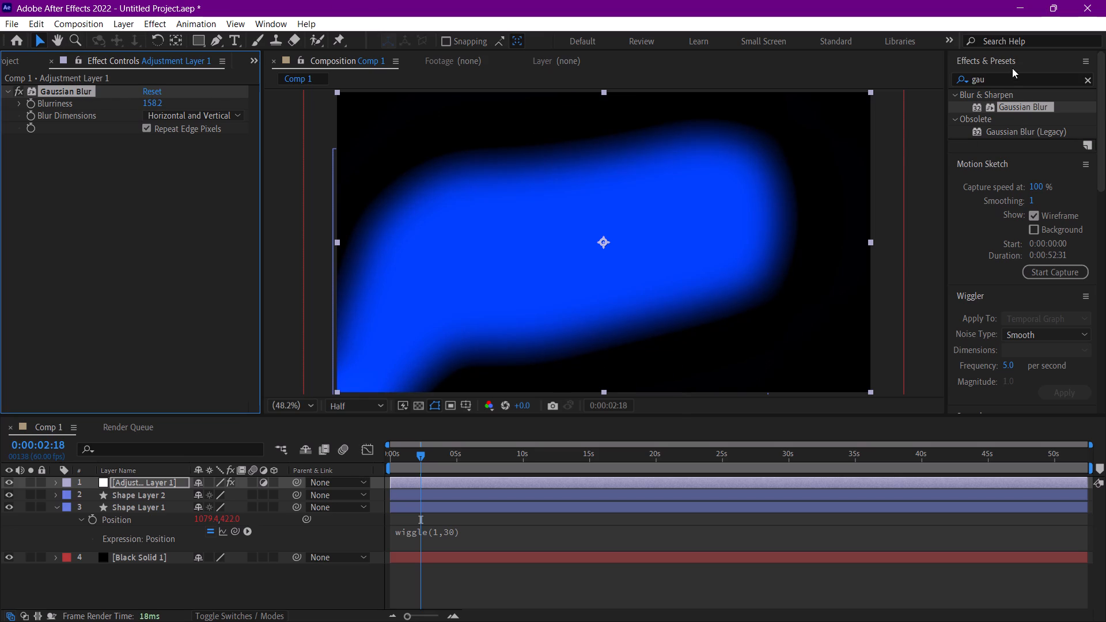
Delete Shape Layer 2 from the composition.
{"action": "left_click", "coordinate": [141, 496]}
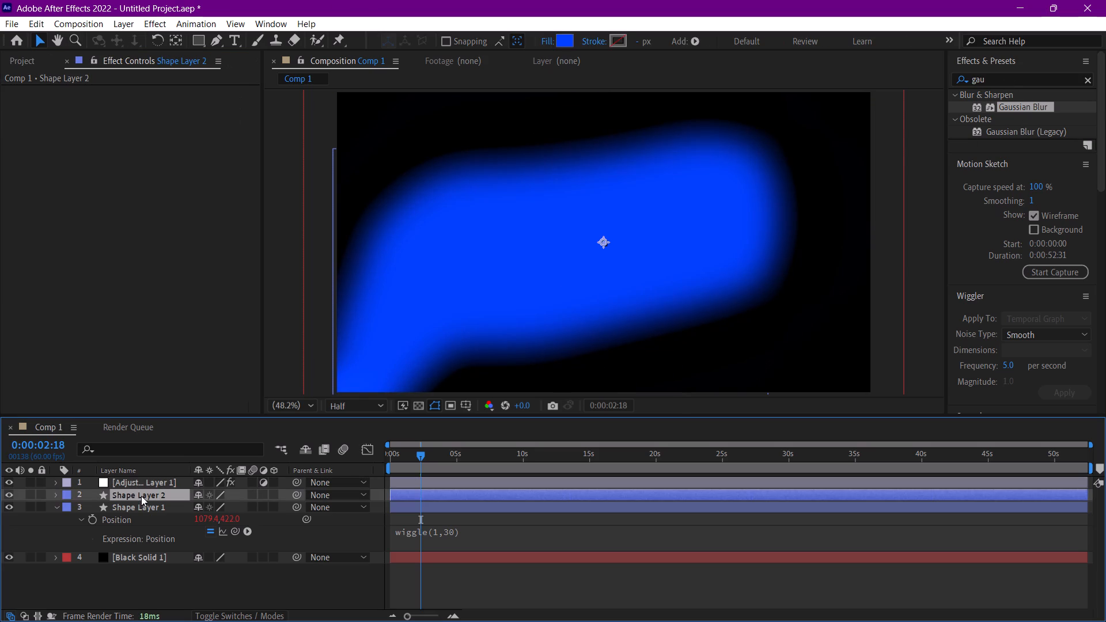
{"action": "key", "text": "Delete"}
Search the effects for "deep" and apply Deep Glow to Shape Layer 1.
{"action": "left_click_drag", "start_coordinate": [1024, 81], "coordinate": [987, 89]}
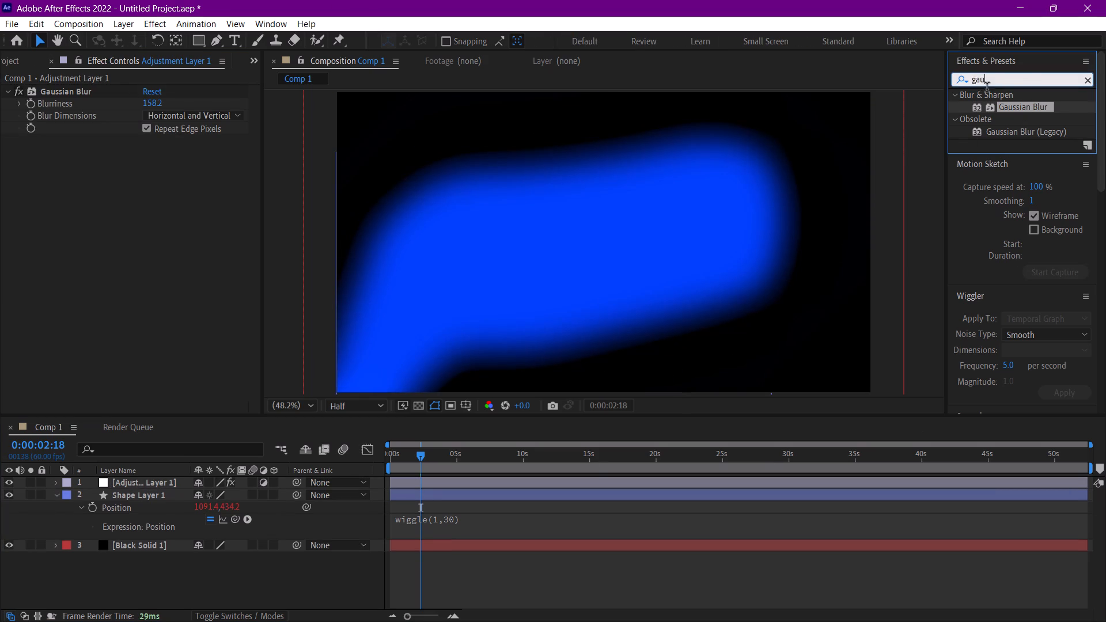
{"action": "left_click_drag", "start_coordinate": [987, 89], "coordinate": [876, 92]}
{"action": "key", "text": "d"}
{"action": "key", "text": "e"}
{"action": "key", "text": "e"}
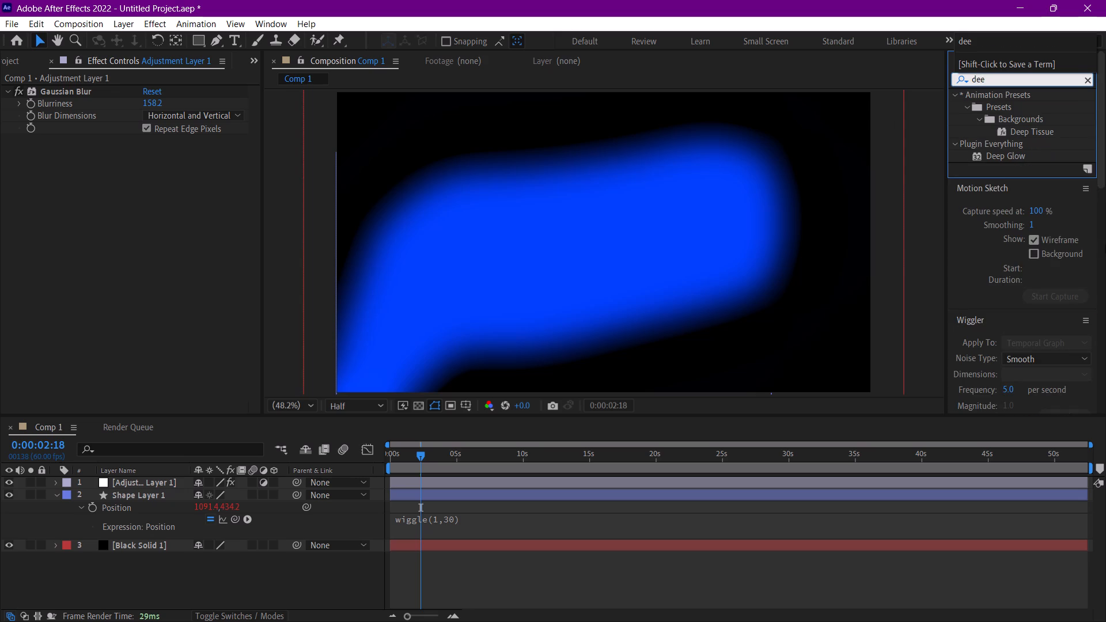
{"action": "key", "text": "p"}
{"action": "left_click_drag", "start_coordinate": [998, 157], "coordinate": [73, 503]}
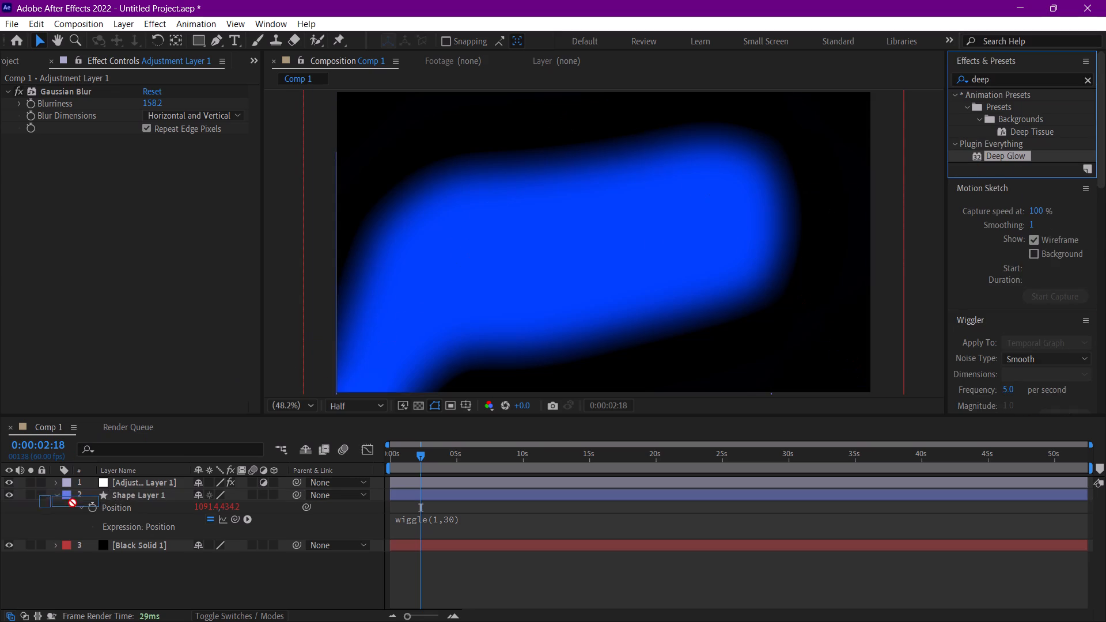
{"action": "left_click_drag", "start_coordinate": [73, 503], "coordinate": [130, 498]}
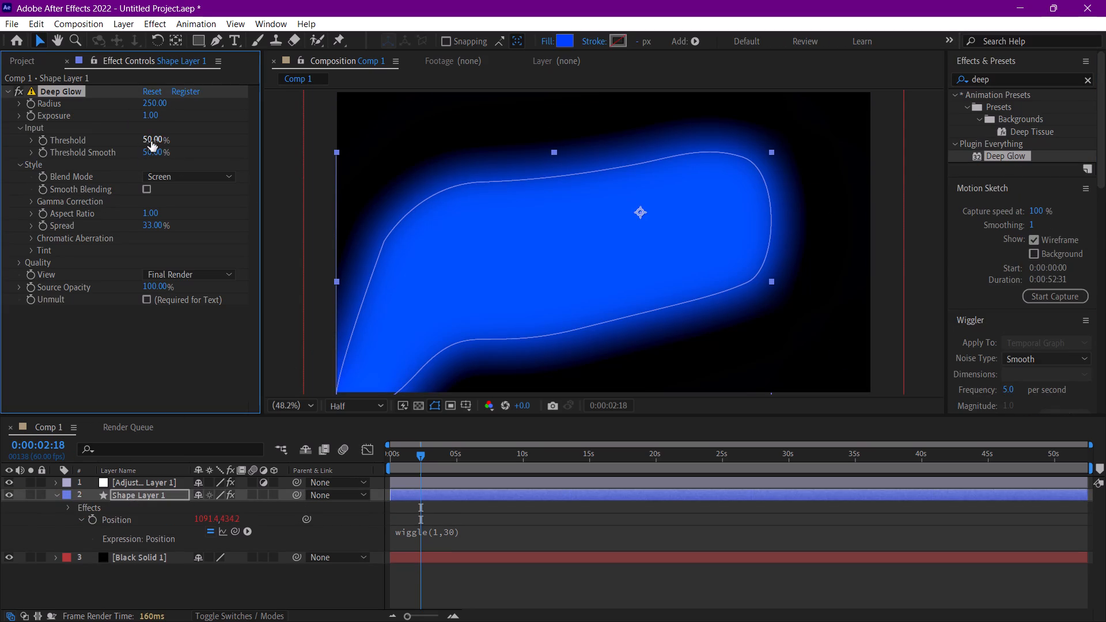
Set the Deep Glow Threshold to 410% and Threshold Smooth to 100% on Shape Layer 1.
{"action": "left_click_drag", "start_coordinate": [151, 141], "coordinate": [248, 151]}
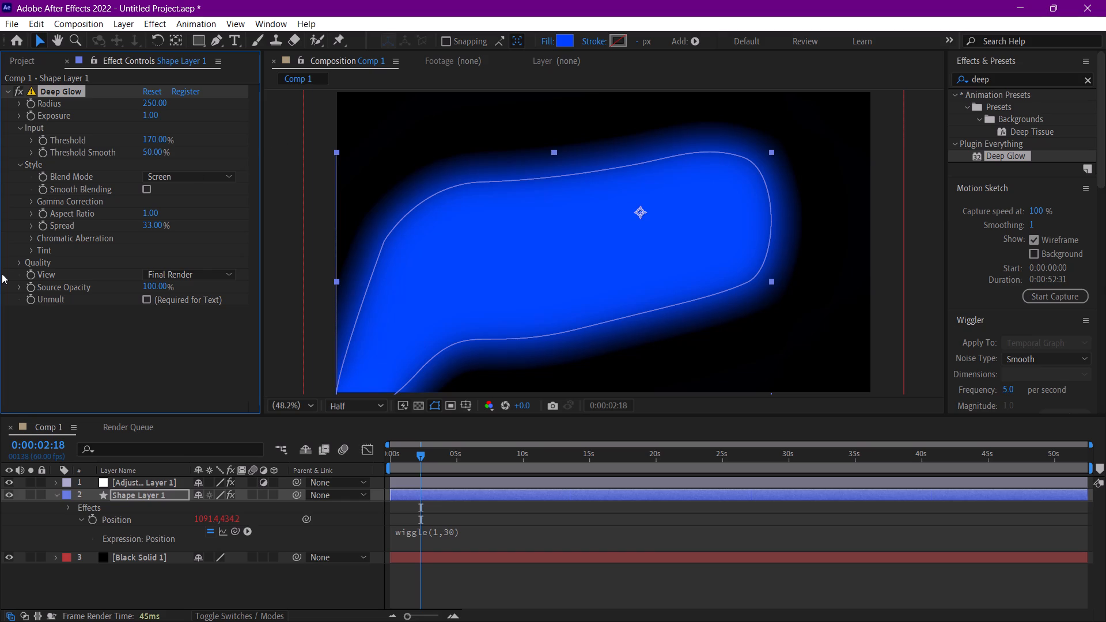
{"action": "left_click_drag", "start_coordinate": [145, 154], "coordinate": [279, 144]}
{"action": "left_click_drag", "start_coordinate": [279, 144], "coordinate": [973, 70]}
{"action": "left_click_drag", "start_coordinate": [144, 138], "coordinate": [381, 134]}
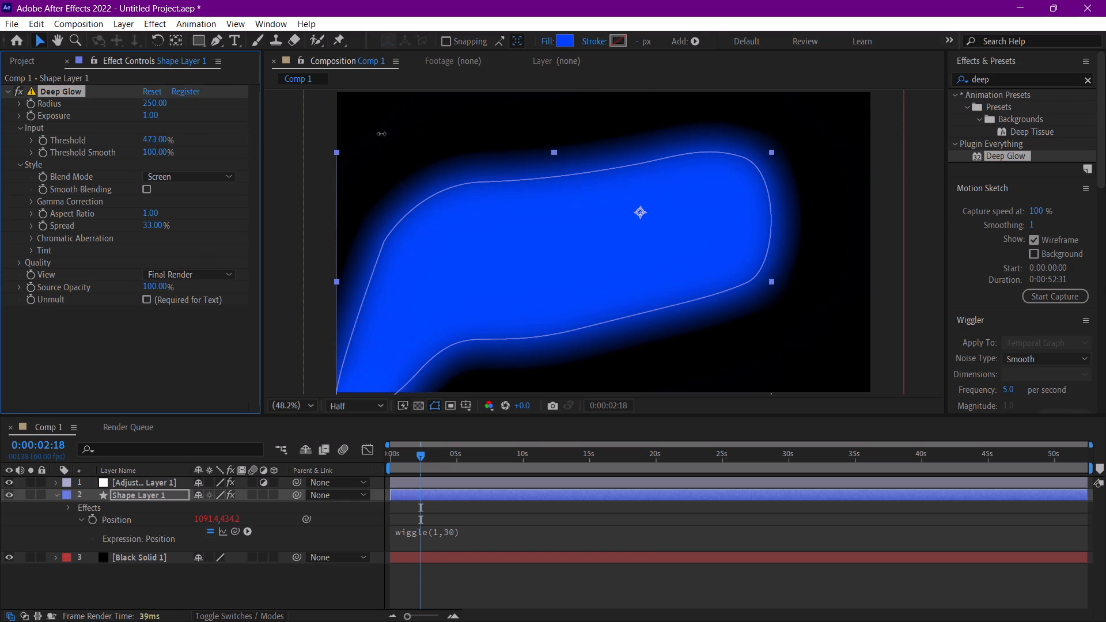
{"action": "left_click_drag", "start_coordinate": [381, 134], "coordinate": [257, 132]}
{"action": "left_click_drag", "start_coordinate": [257, 132], "coordinate": [333, 124]}
Set the Deep Glow Aspect Ratio to 2.00 and Spread to 15.20%.
{"action": "left_click_drag", "start_coordinate": [154, 213], "coordinate": [63, 228]}
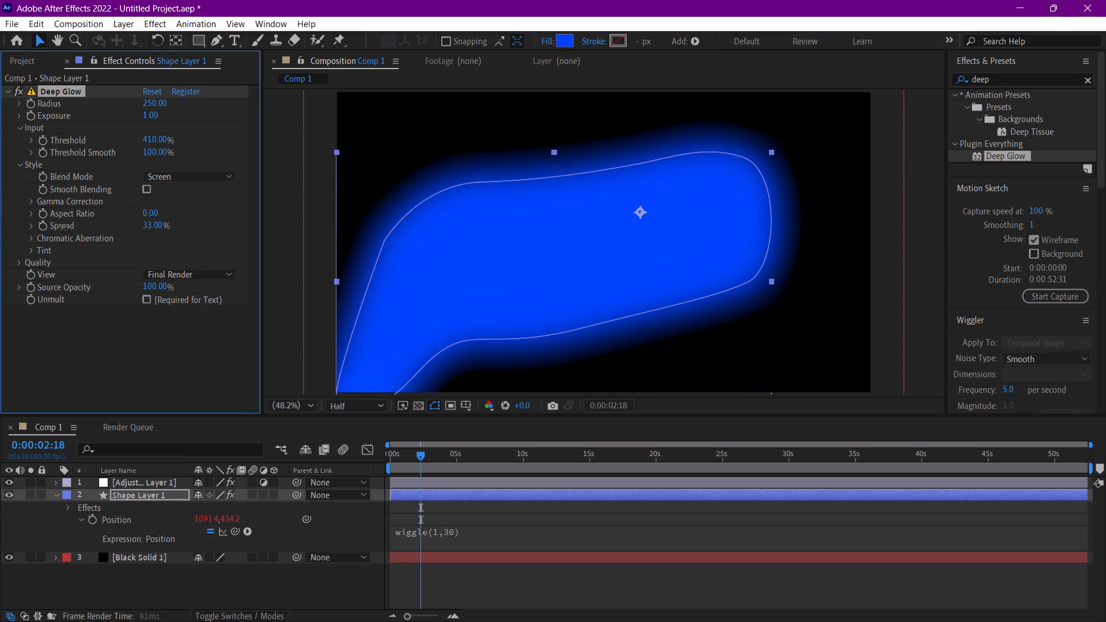
{"action": "left_click_drag", "start_coordinate": [63, 228], "coordinate": [489, 204]}
{"action": "left_click_drag", "start_coordinate": [149, 226], "coordinate": [28, 232]}
{"action": "left_click_drag", "start_coordinate": [28, 232], "coordinate": [26, 232]}
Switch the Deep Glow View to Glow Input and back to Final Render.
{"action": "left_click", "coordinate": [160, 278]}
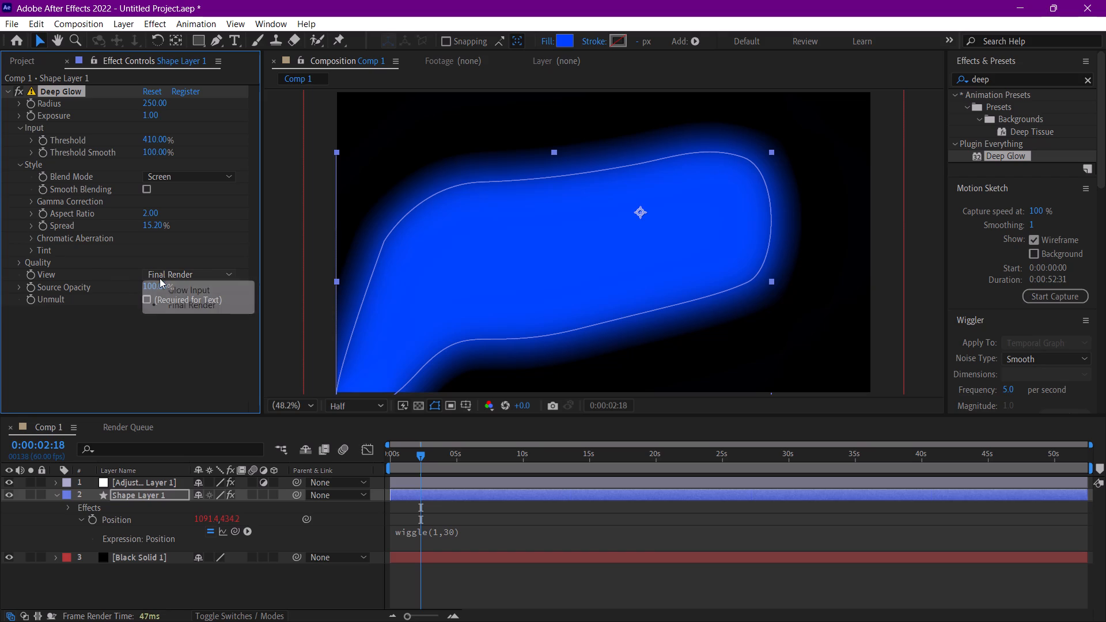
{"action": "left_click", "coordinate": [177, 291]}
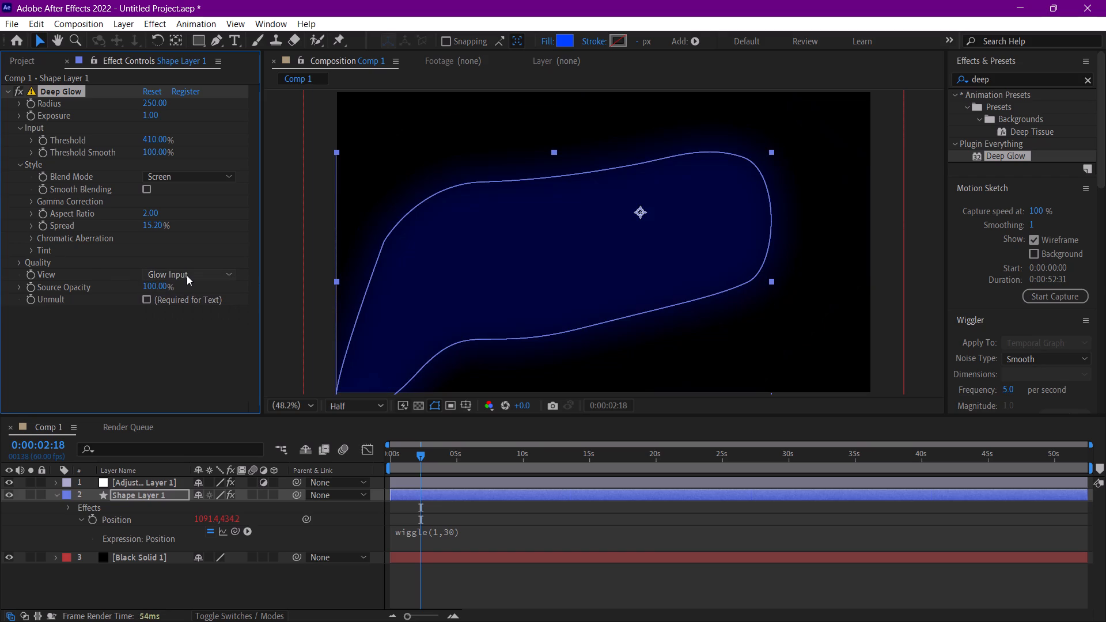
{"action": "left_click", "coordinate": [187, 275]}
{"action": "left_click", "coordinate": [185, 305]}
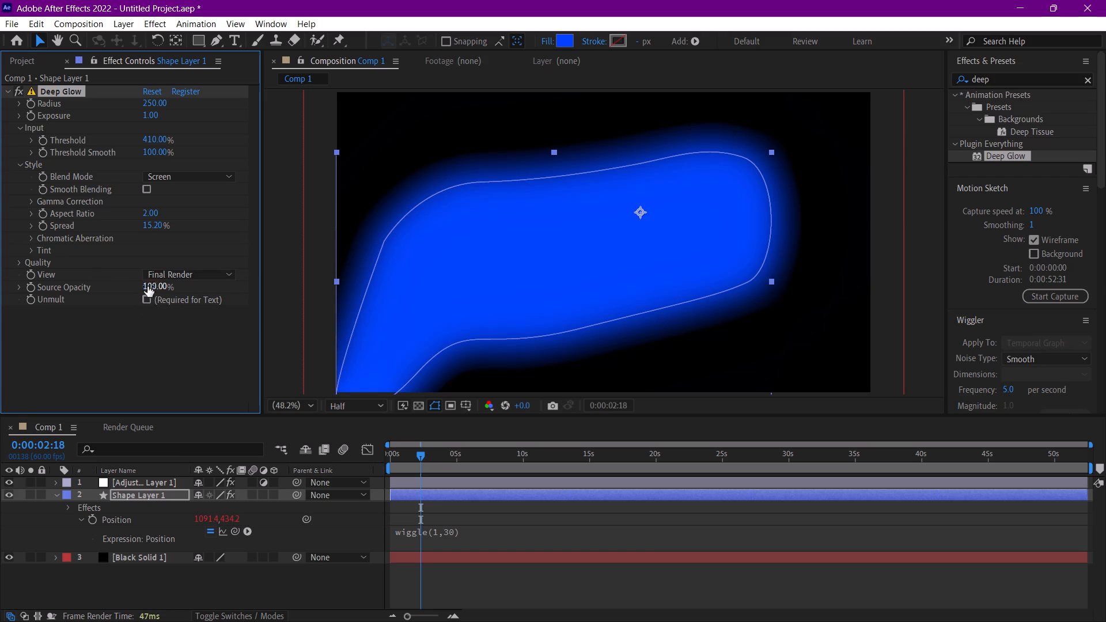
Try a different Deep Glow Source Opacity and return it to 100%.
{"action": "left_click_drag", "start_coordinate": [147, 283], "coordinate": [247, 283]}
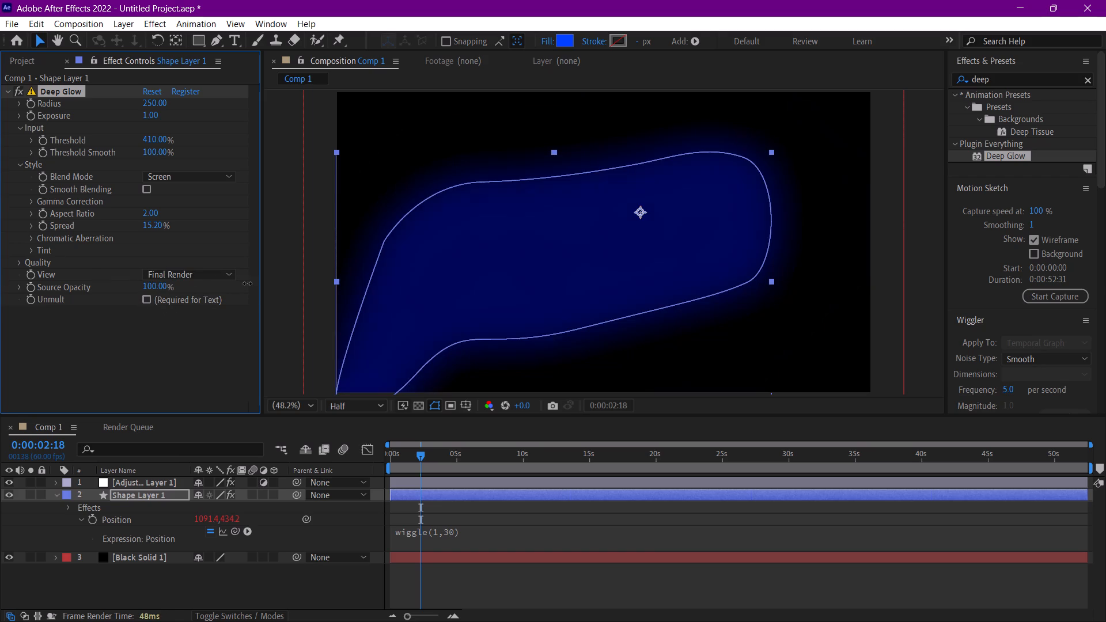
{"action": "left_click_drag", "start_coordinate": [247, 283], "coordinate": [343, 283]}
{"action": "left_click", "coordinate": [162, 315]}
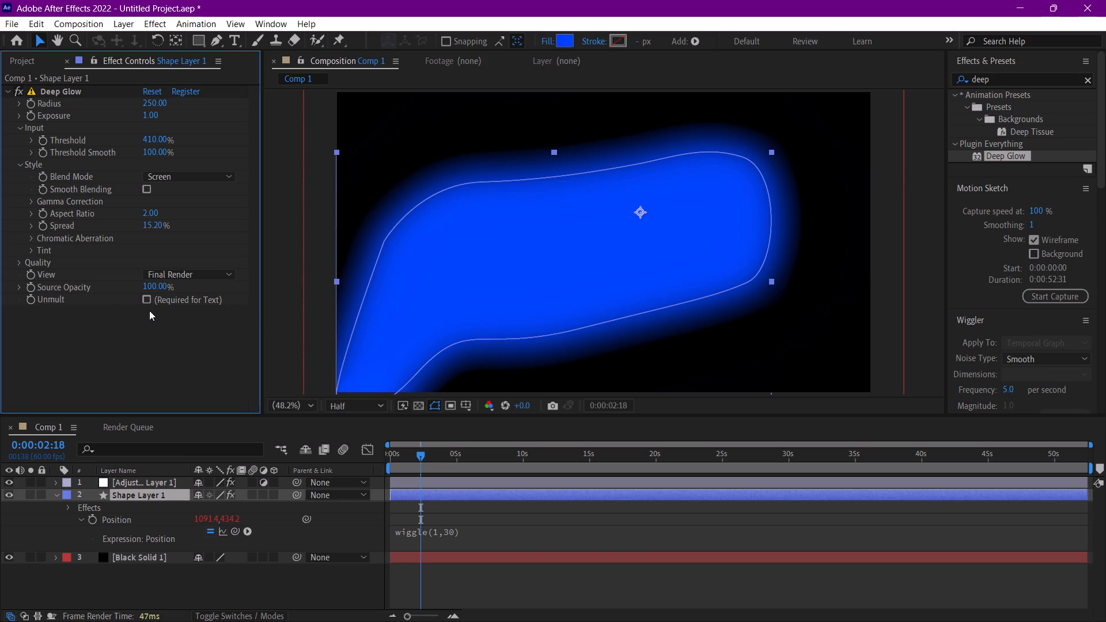
Preview the blurred, glowing shape's animation from the start of the composition.
{"action": "left_click_drag", "start_coordinate": [443, 464], "coordinate": [336, 486]}
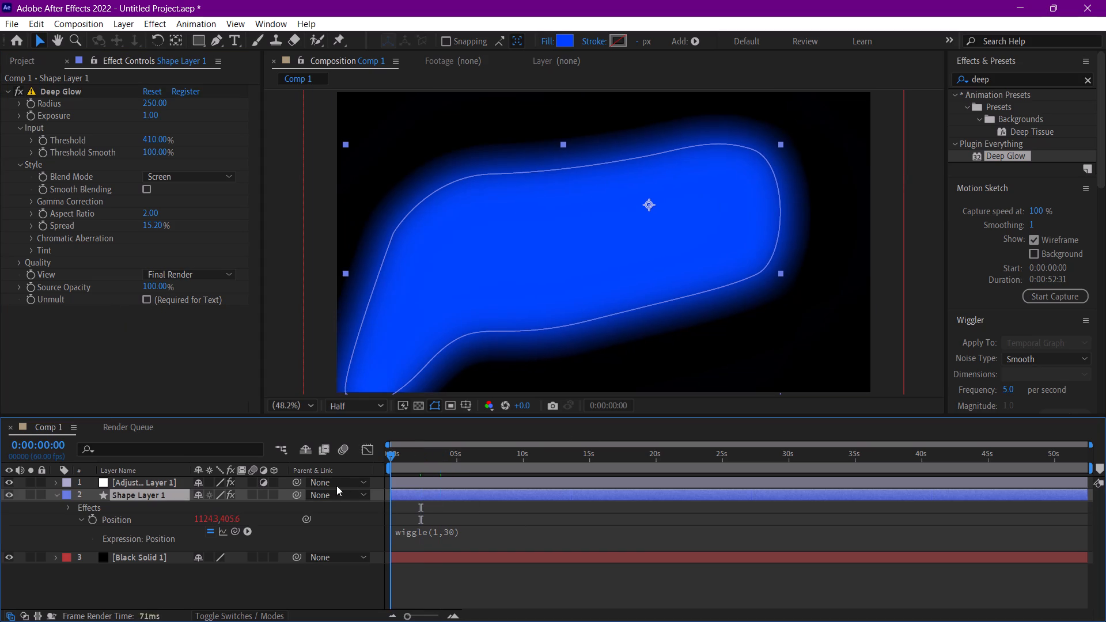
{"action": "left_click_drag", "start_coordinate": [336, 486], "coordinate": [329, 486]}
{"action": "left_click", "coordinate": [516, 555]}
{"action": "key", "text": "space"}
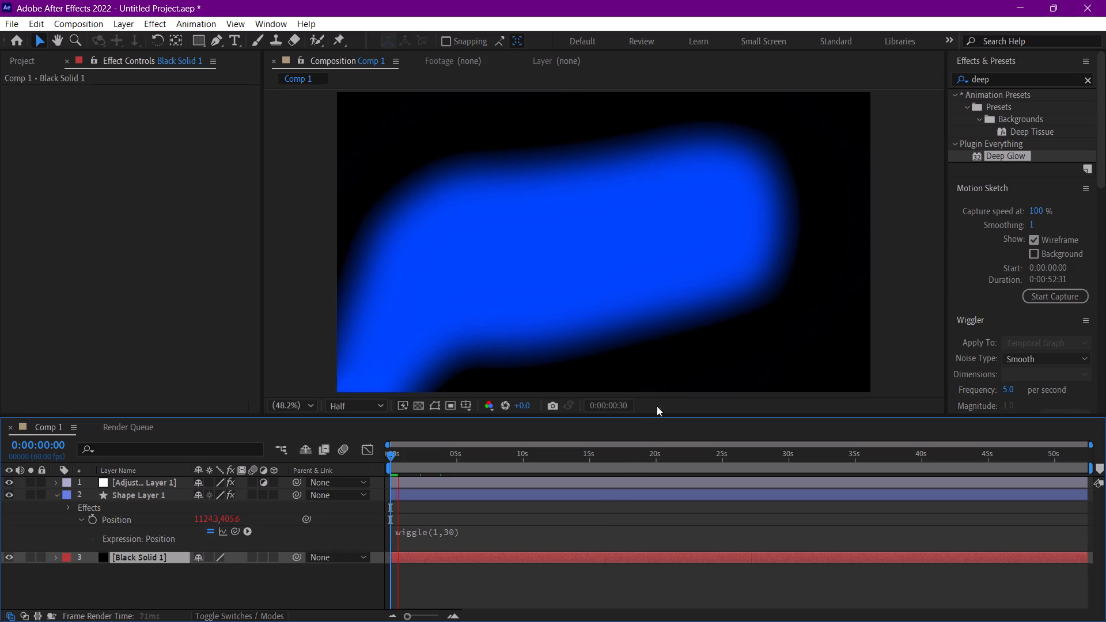
{"action": "key", "text": "space"}
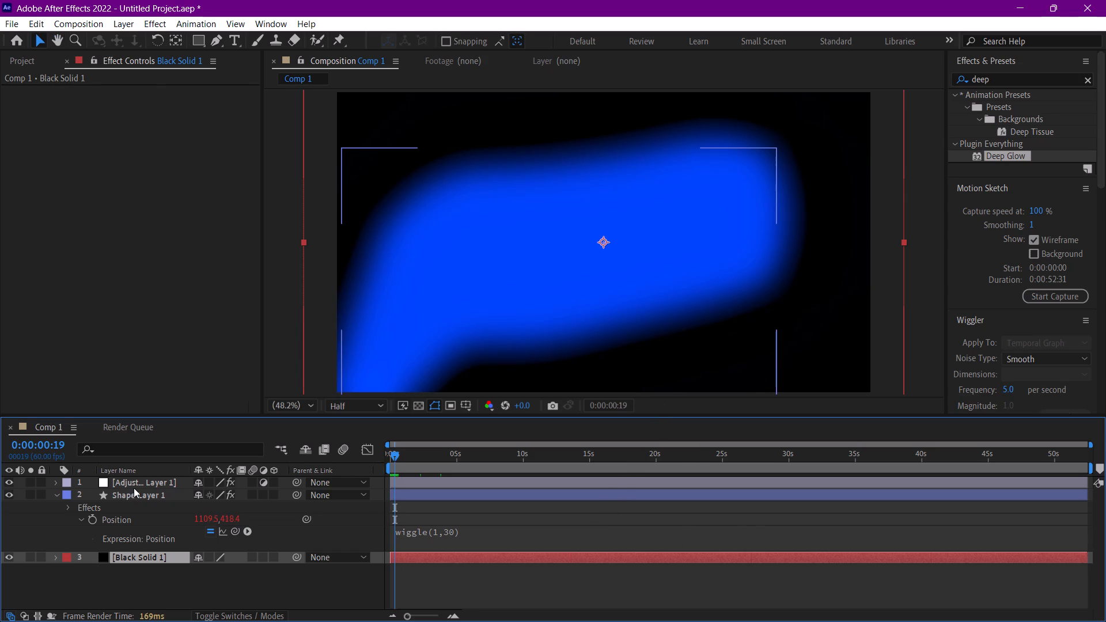
Draw three blue circles in Shape Layer 1 with the Ellipse tool: over the shape's upper edge, its rounded end and its tail.
{"action": "left_click", "coordinate": [134, 488]}
{"action": "left_click", "coordinate": [140, 503]}
{"action": "left_click", "coordinate": [150, 492]}
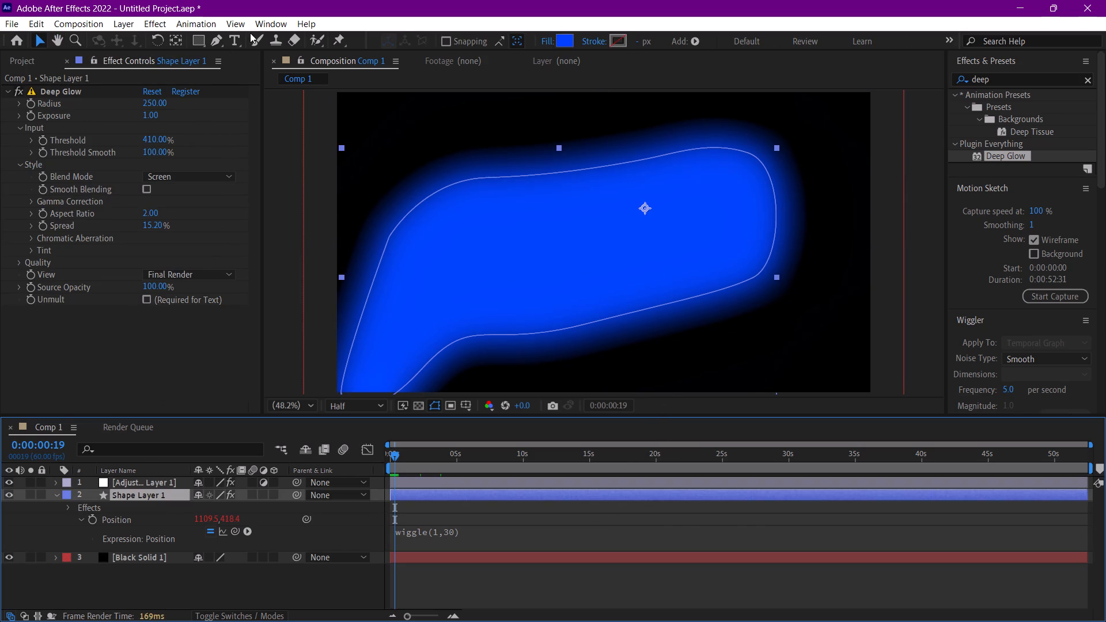
{"action": "left_click", "coordinate": [195, 42]}
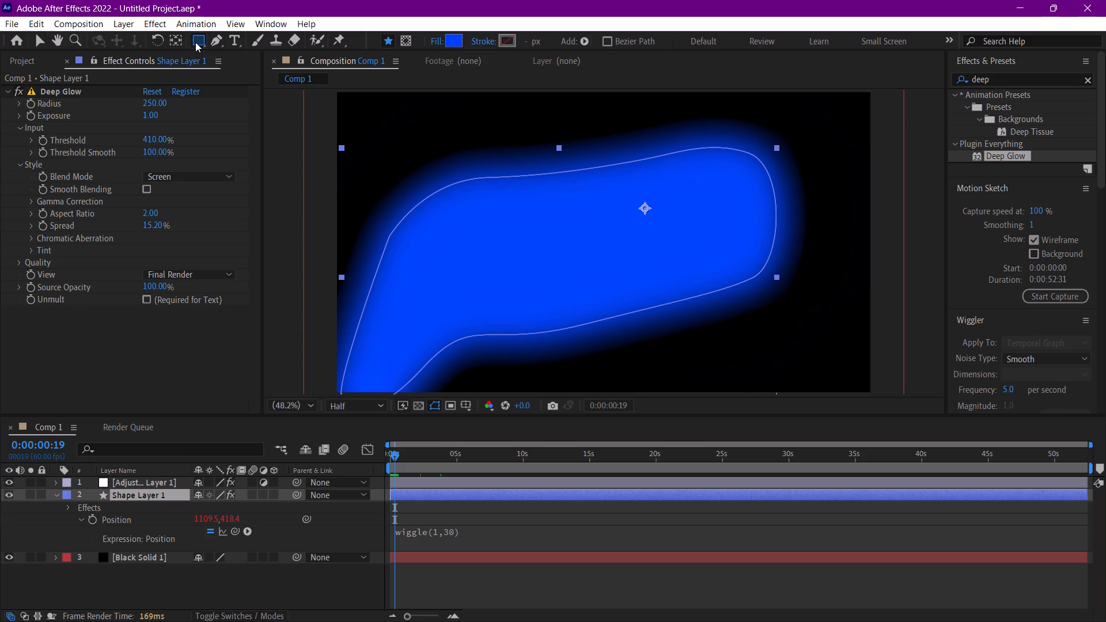
{"action": "left_click", "coordinate": [195, 42], "text": "alt"}
{"action": "left_click", "coordinate": [195, 42], "text": "alt"}
{"action": "left_click_drag", "start_coordinate": [445, 111], "coordinate": [573, 236], "text": "shift"}
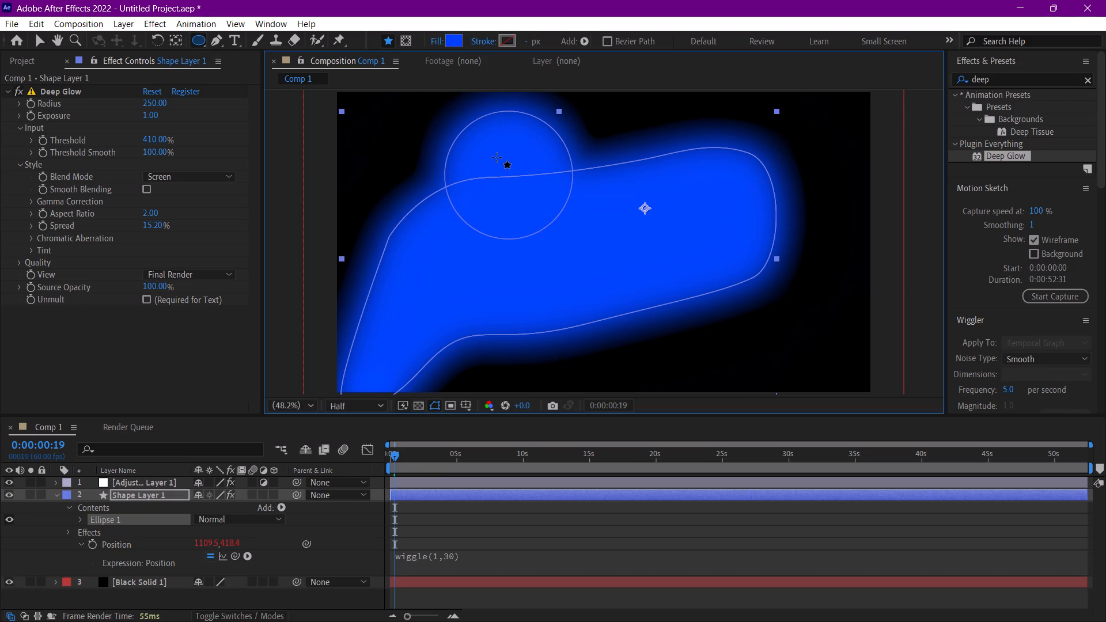
{"action": "left_click_drag", "start_coordinate": [699, 187], "coordinate": [842, 332], "text": "shift"}
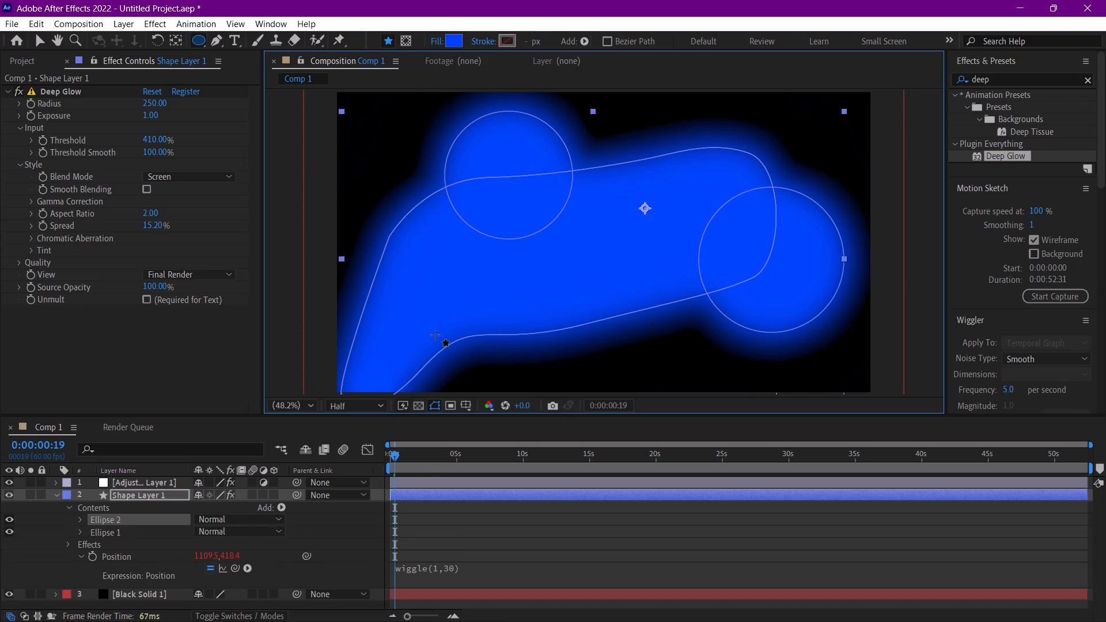
{"action": "left_click_drag", "start_coordinate": [378, 308], "coordinate": [520, 391], "text": "shift"}
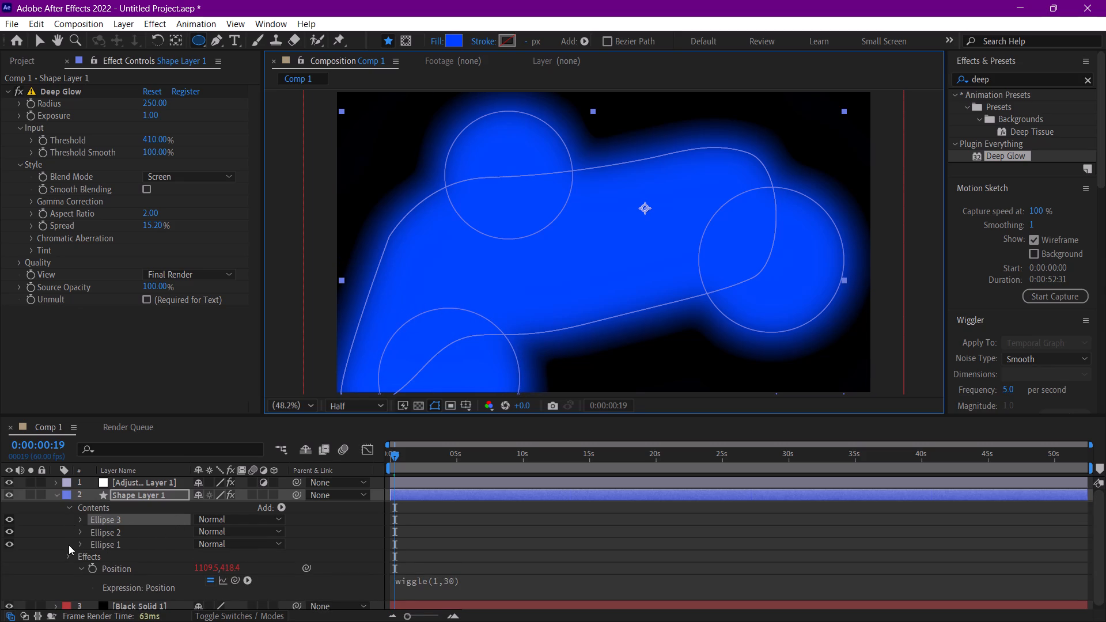
Delete the original freeform path, Shape 1, from the contents of Shape Layer 1, keeping the three ellipses.
{"action": "left_click", "coordinate": [65, 555]}
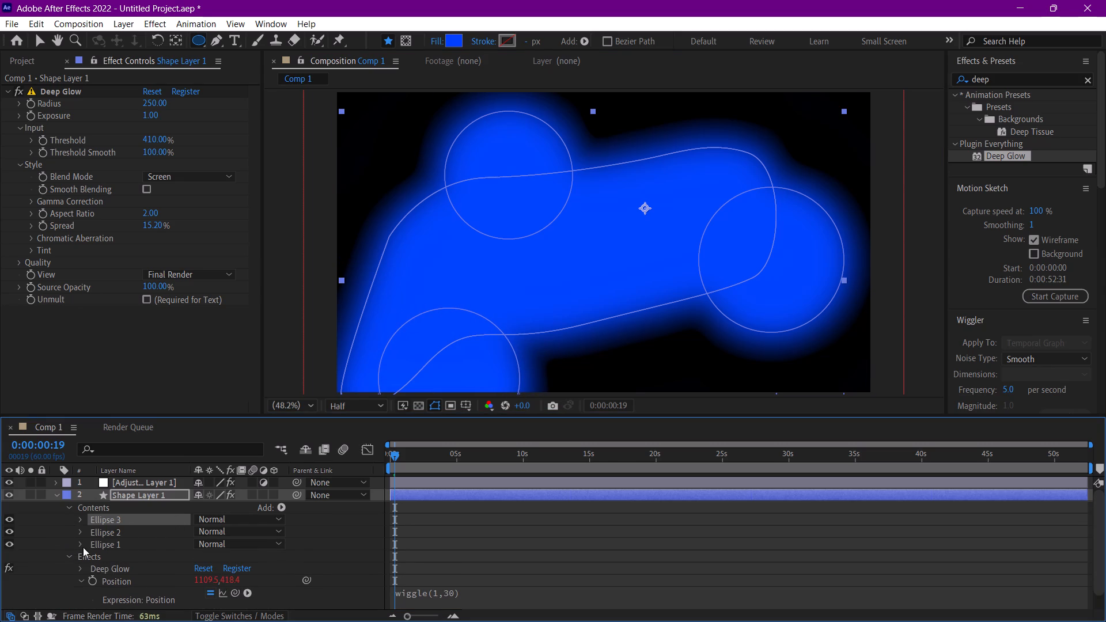
{"action": "left_click", "coordinate": [67, 506]}
{"action": "left_click", "coordinate": [67, 506]}
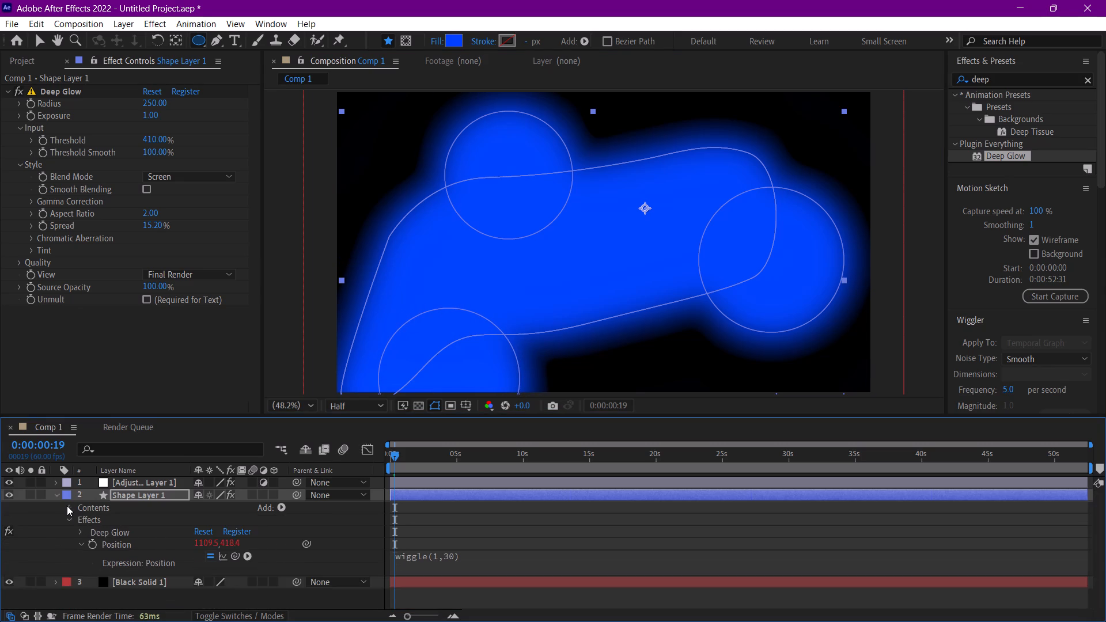
{"action": "left_click", "coordinate": [120, 555]}
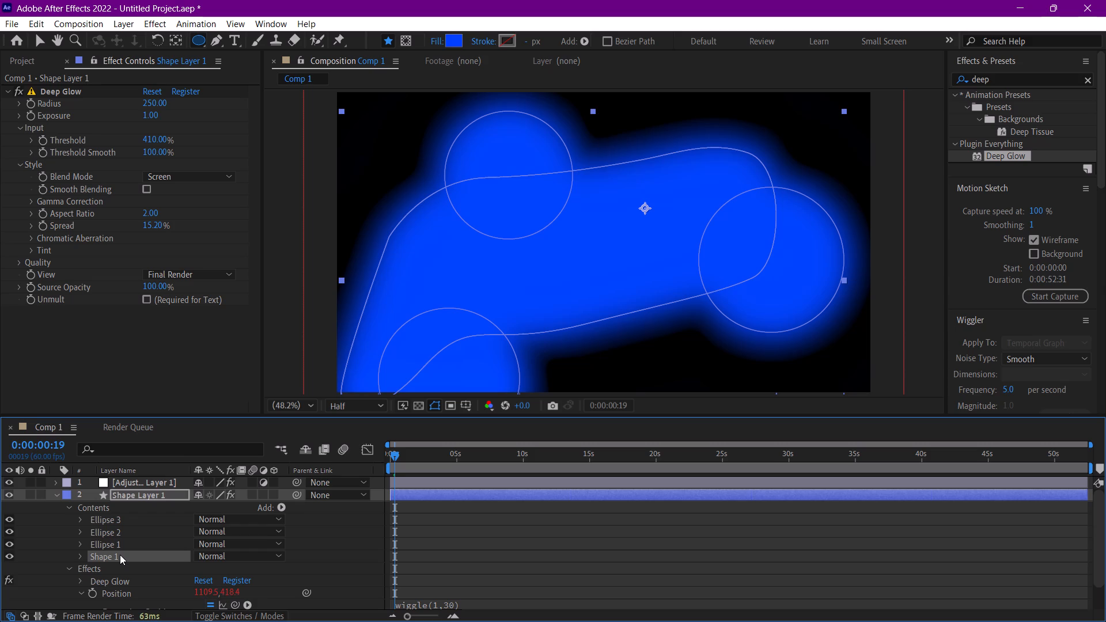
{"action": "key", "text": "Delete"}
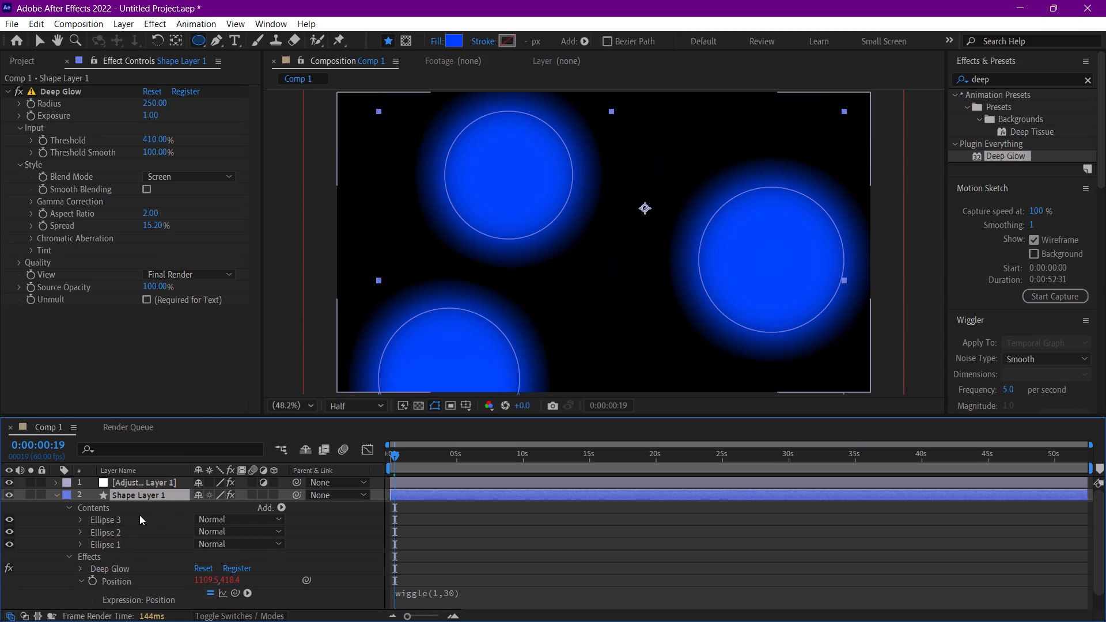
Draw two more blue circles in Shape Layer 1 with the Ellipse tool: one at the frame's lower middle and one overlapping the right-hand circle from above.
{"action": "left_click_drag", "start_coordinate": [588, 279], "coordinate": [709, 366], "text": "shift"}
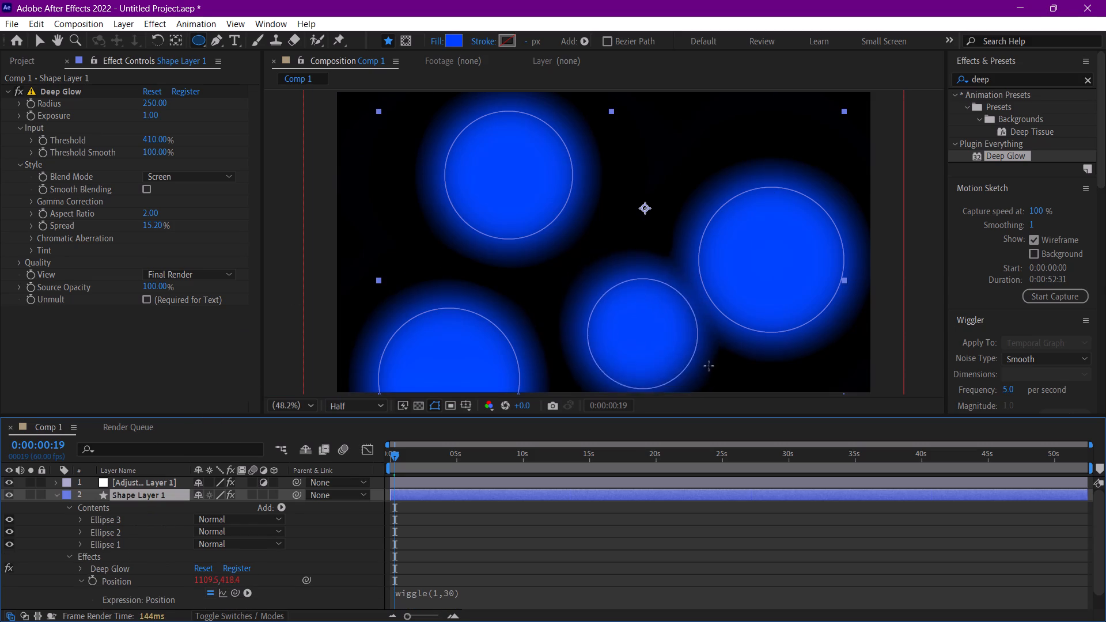
{"action": "left_click_drag", "start_coordinate": [709, 366], "coordinate": [721, 381], "text": "shift"}
{"action": "left_click_drag", "start_coordinate": [665, 110], "coordinate": [824, 154], "text": "shift"}
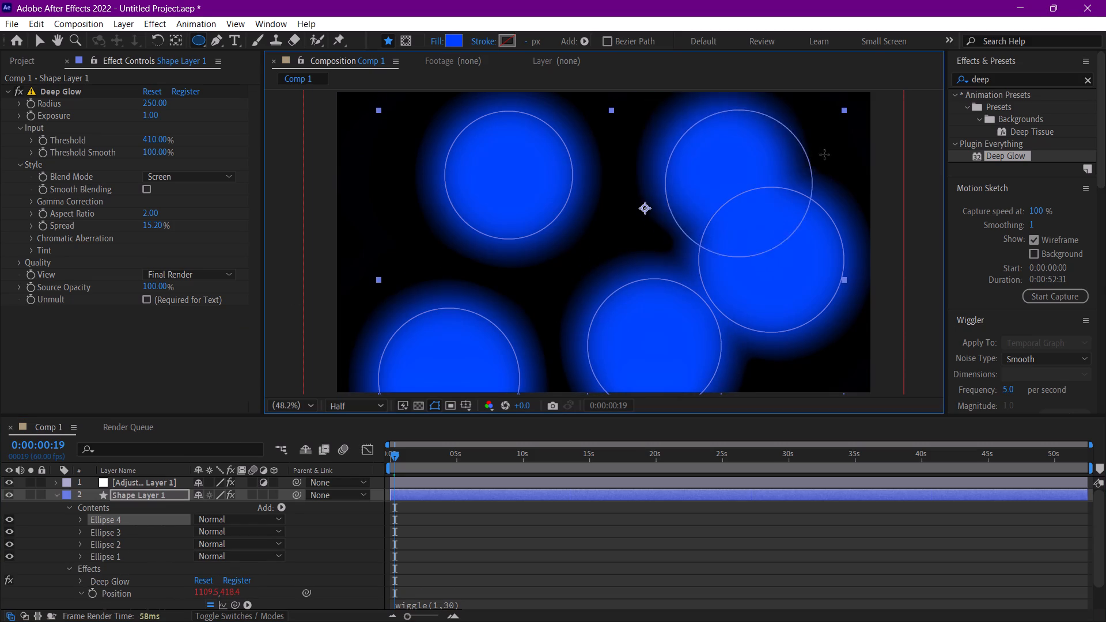
{"action": "left_click_drag", "start_coordinate": [824, 154], "coordinate": [827, 154], "text": "shift"}
Rearrange the five circles in Shape Layer 1, placing one near the centre of the frame and one towards each corner.
{"action": "left_click", "coordinate": [38, 43]}
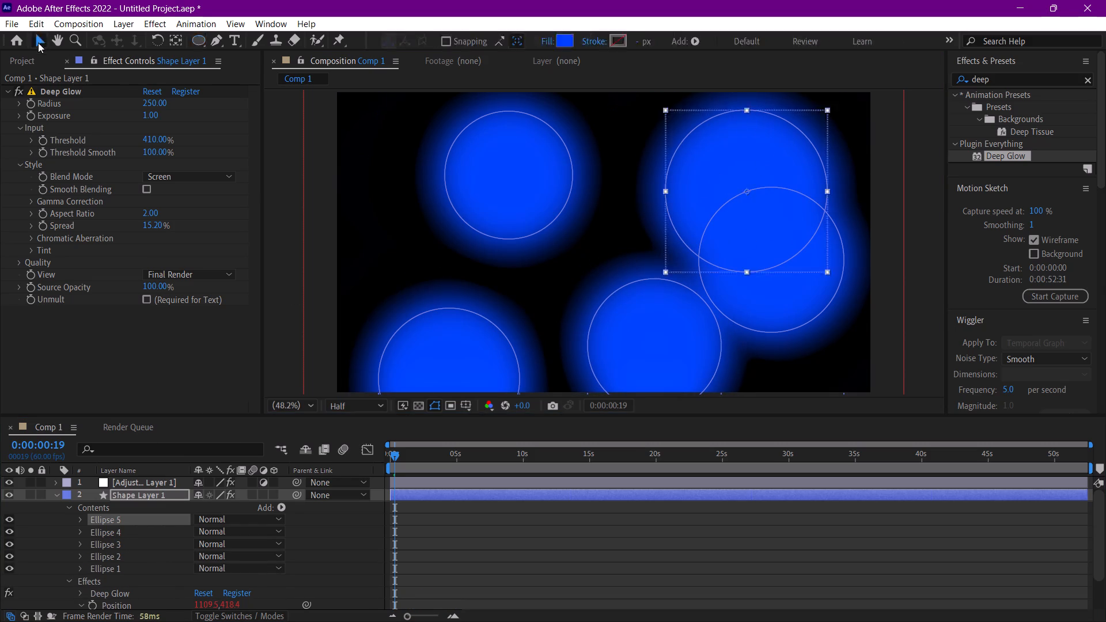
{"action": "left_click_drag", "start_coordinate": [698, 192], "coordinate": [755, 65]}
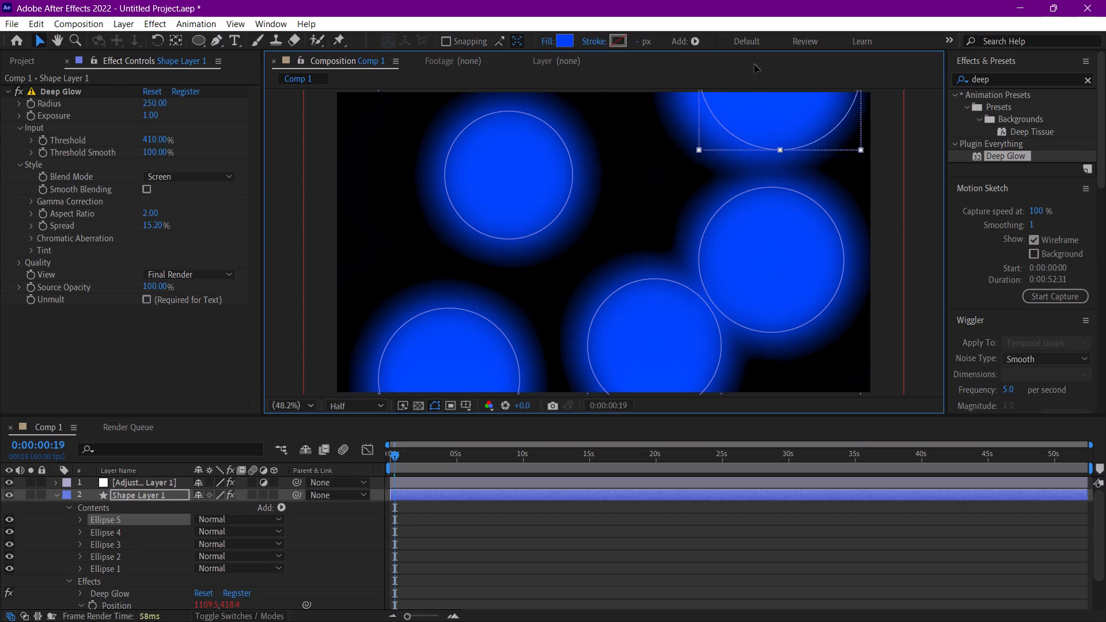
{"action": "left_click_drag", "start_coordinate": [755, 65], "coordinate": [775, 67]}
{"action": "left_click_drag", "start_coordinate": [523, 170], "coordinate": [415, 148]}
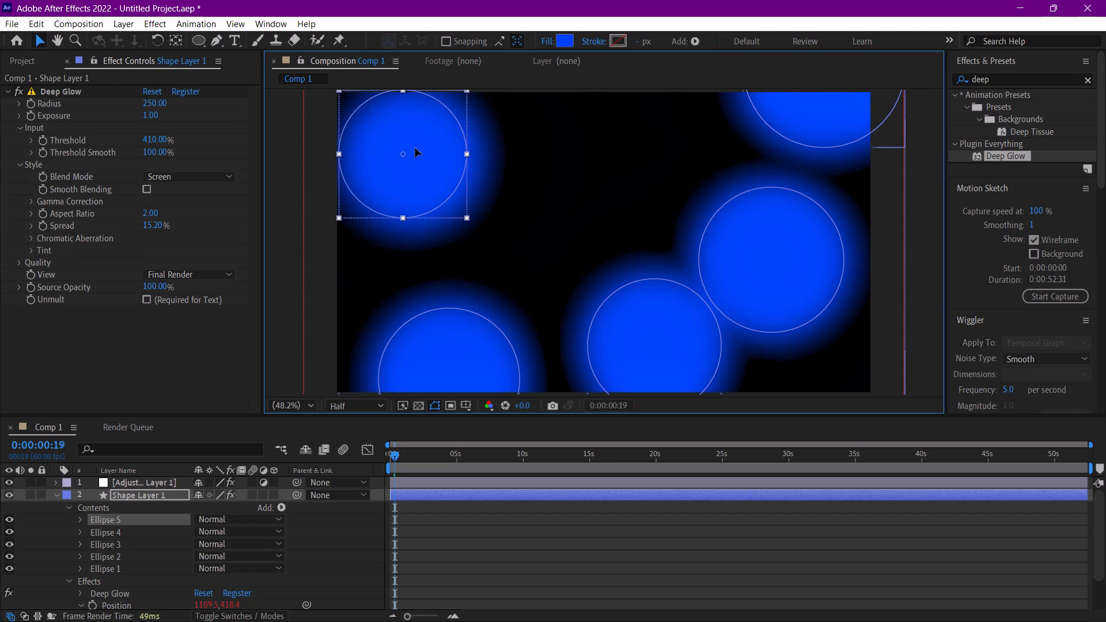
{"action": "left_click_drag", "start_coordinate": [415, 148], "coordinate": [407, 145]}
{"action": "left_click_drag", "start_coordinate": [612, 323], "coordinate": [558, 96]}
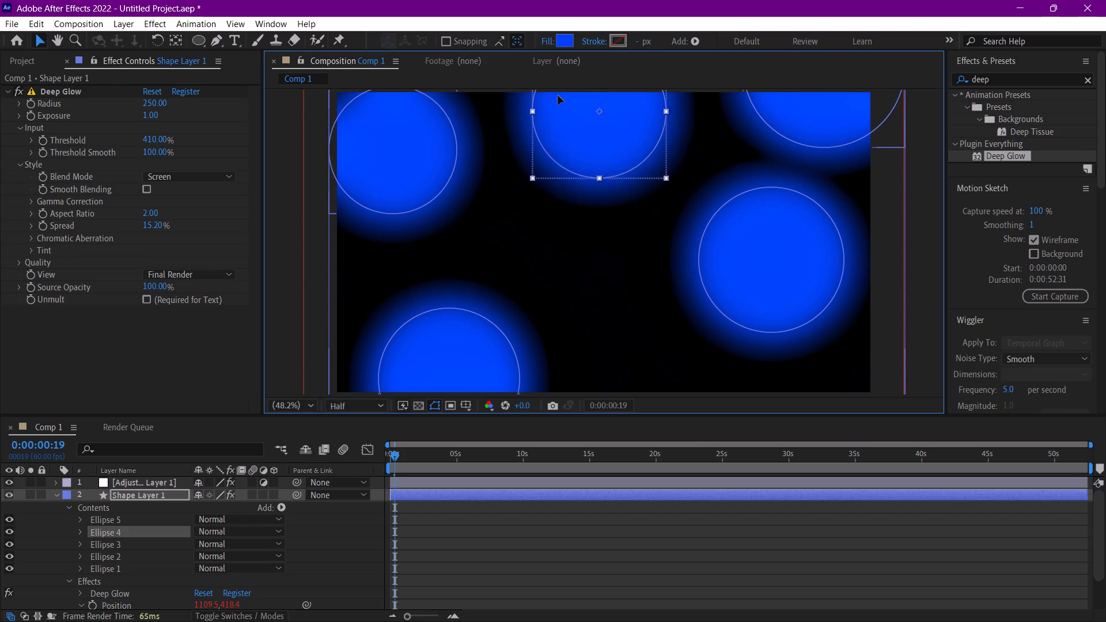
{"action": "left_click_drag", "start_coordinate": [558, 96], "coordinate": [770, 421]}
{"action": "left_click_drag", "start_coordinate": [736, 288], "coordinate": [575, 231]}
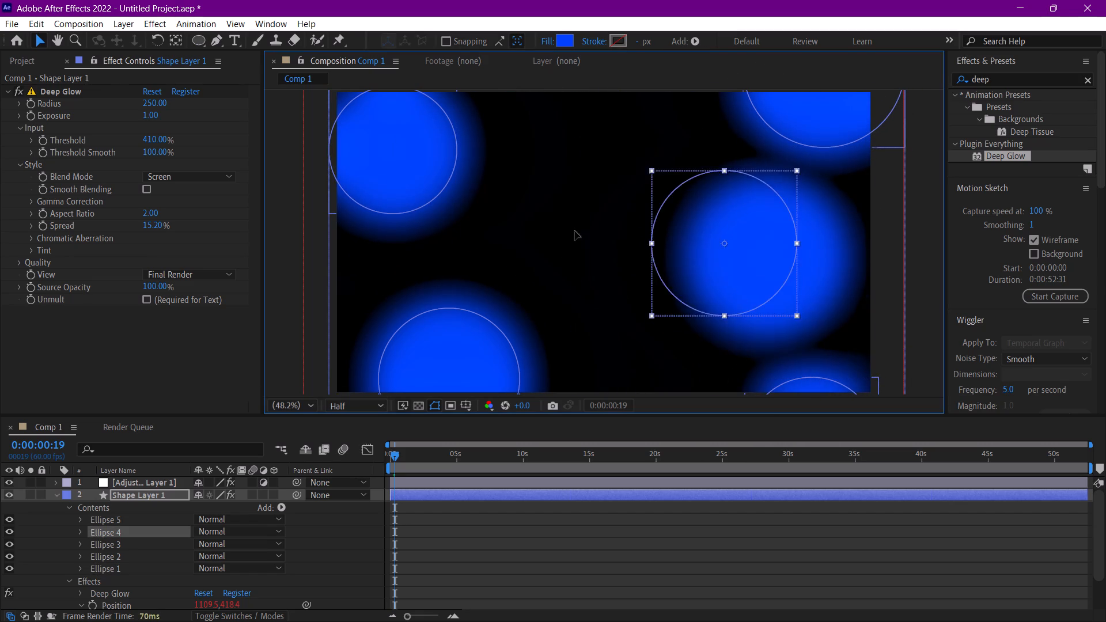
{"action": "left_click_drag", "start_coordinate": [575, 231], "coordinate": [580, 253]}
{"action": "left_click_drag", "start_coordinate": [450, 336], "coordinate": [400, 293]}
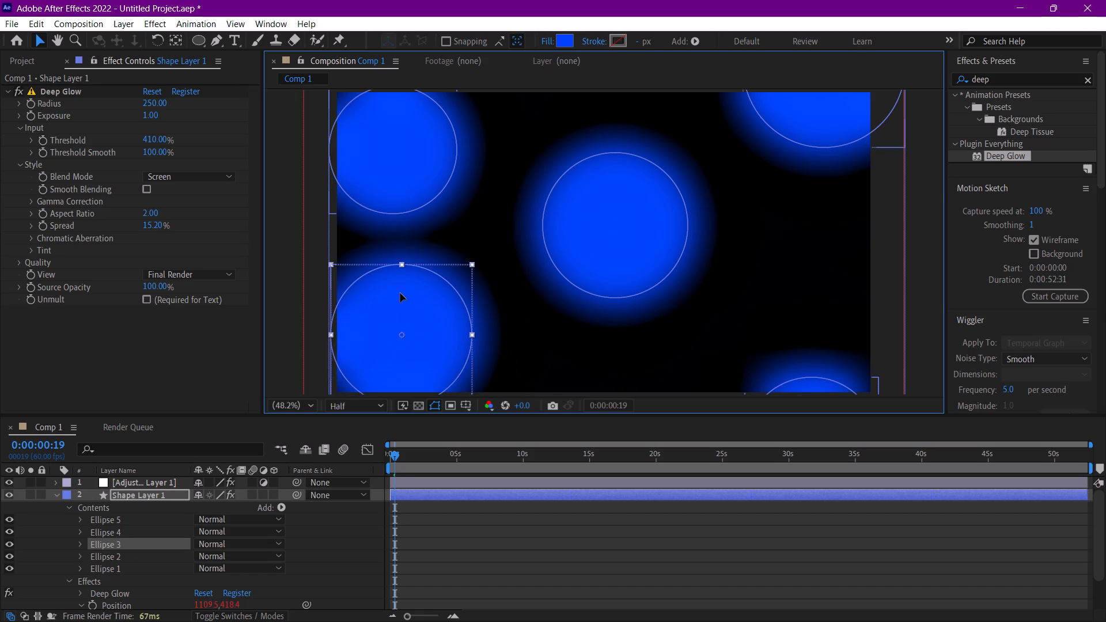
{"action": "left_click_drag", "start_coordinate": [400, 293], "coordinate": [392, 329]}
Shift all circles together by moving Shape Layer 1 slightly down and to the right, to a Position of about 1124, 481.
{"action": "left_click_drag", "start_coordinate": [817, 373], "coordinate": [806, 294]}
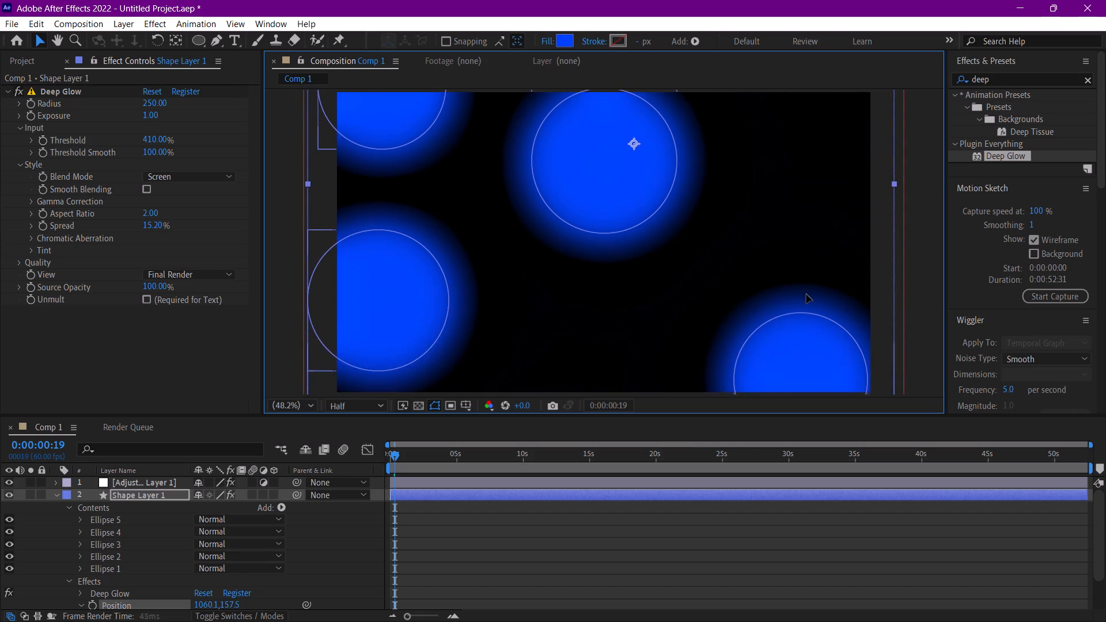
{"action": "left_click_drag", "start_coordinate": [806, 294], "coordinate": [822, 380]}
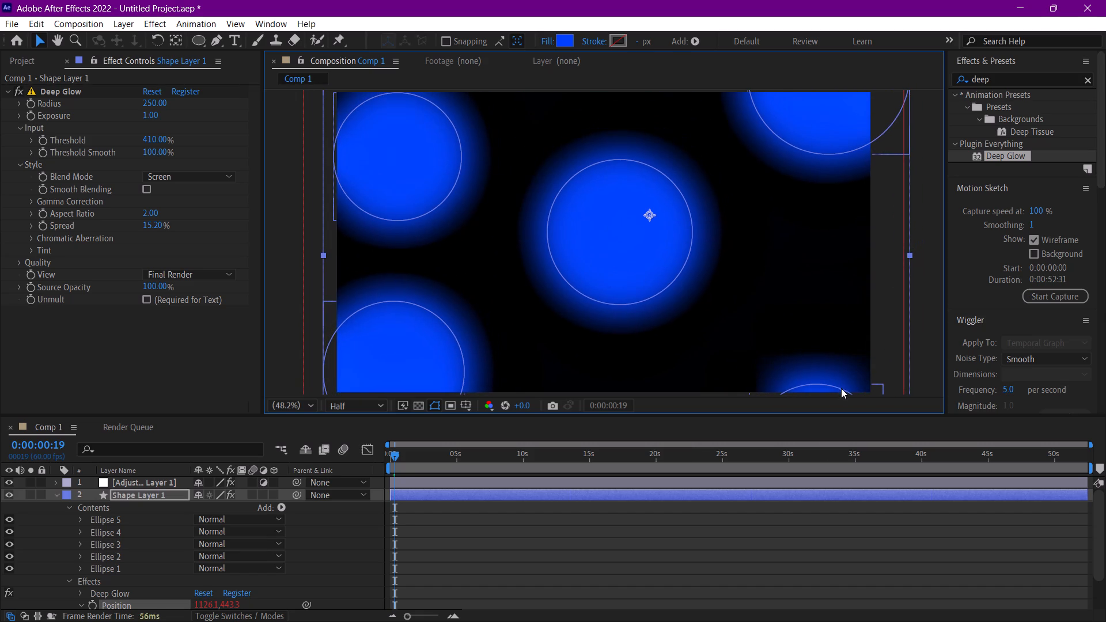
{"action": "left_click", "coordinate": [118, 523]}
{"action": "left_click", "coordinate": [120, 545]}
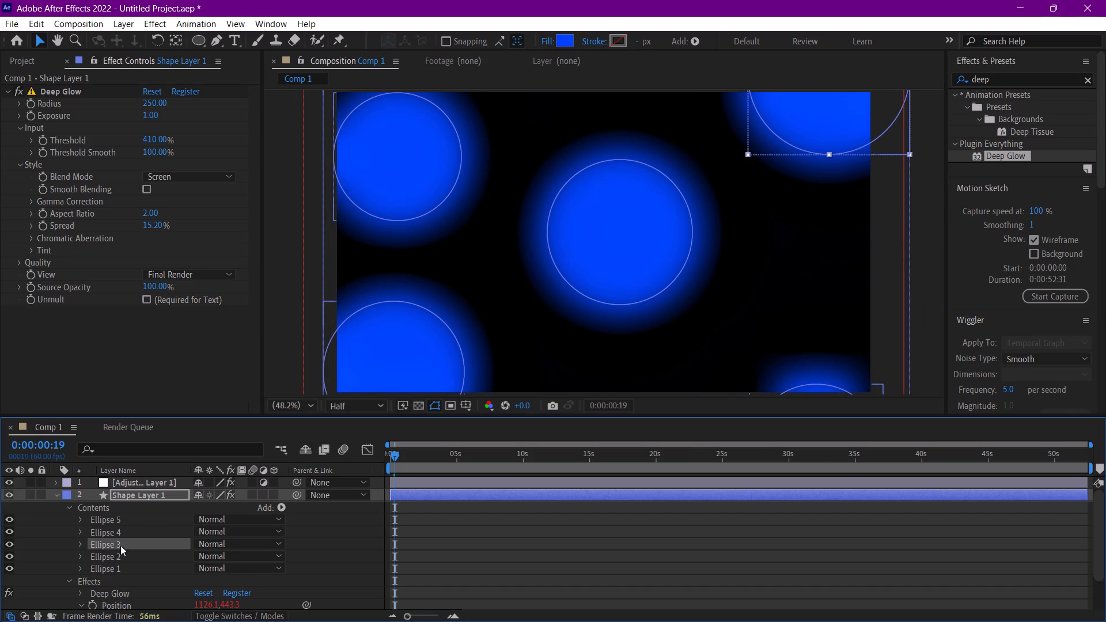
{"action": "left_click", "coordinate": [130, 570]}
{"action": "left_click", "coordinate": [119, 553]}
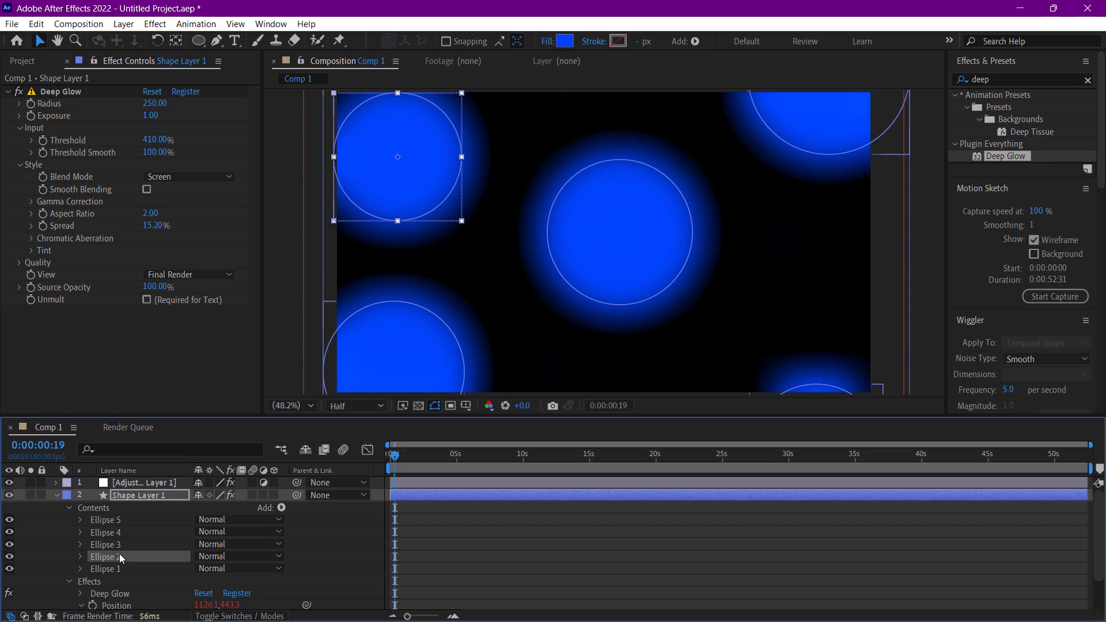
{"action": "left_click", "coordinate": [129, 544]}
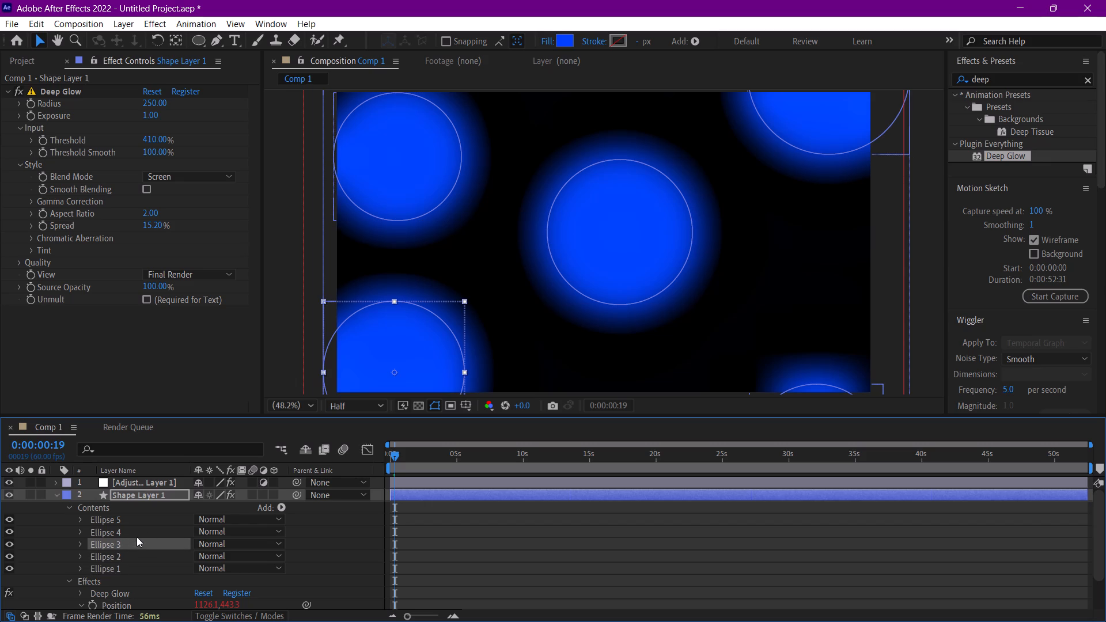
{"action": "left_click", "coordinate": [879, 389]}
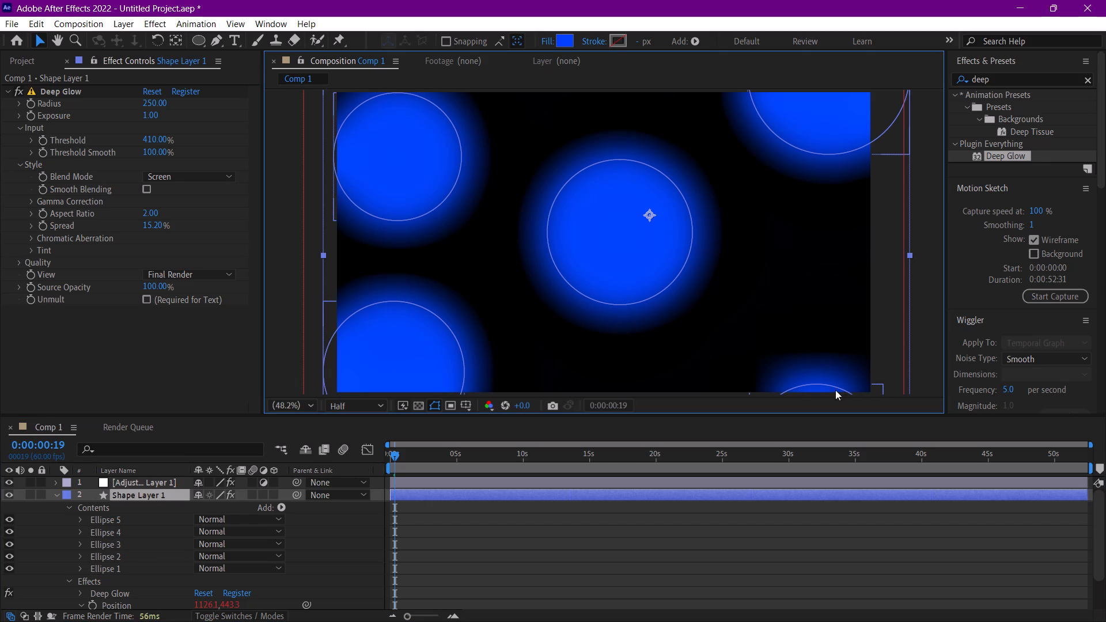
{"action": "left_click_drag", "start_coordinate": [835, 390], "coordinate": [847, 411]}
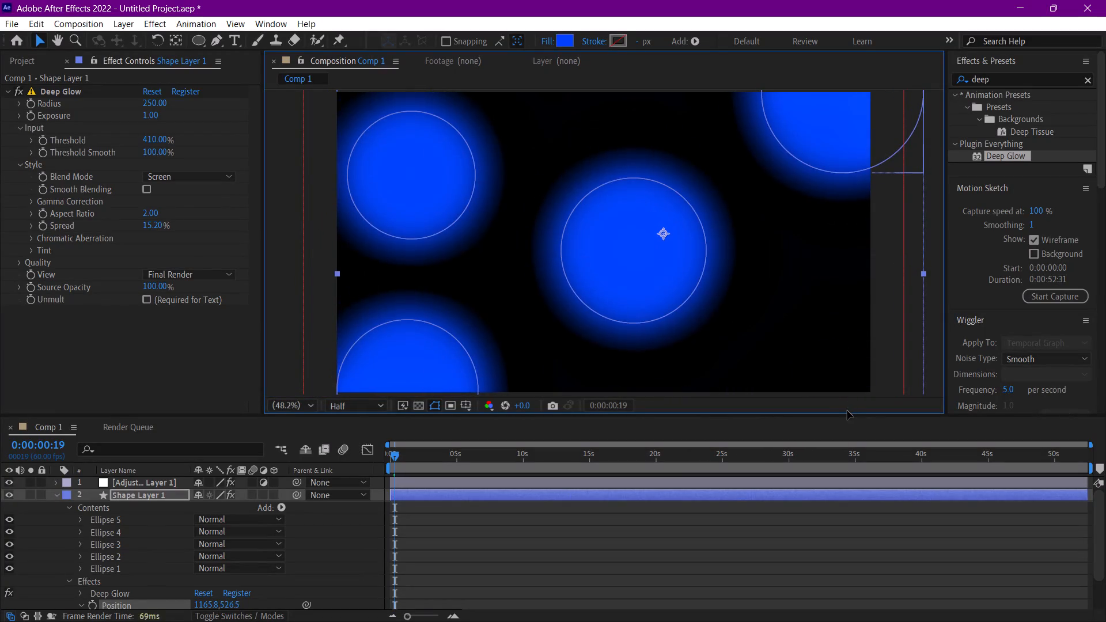
{"action": "left_click_drag", "start_coordinate": [847, 411], "coordinate": [835, 400]}
Preview the motion of the rearranged circles from 0:00:00:19.
{"action": "left_click", "coordinate": [130, 567]}
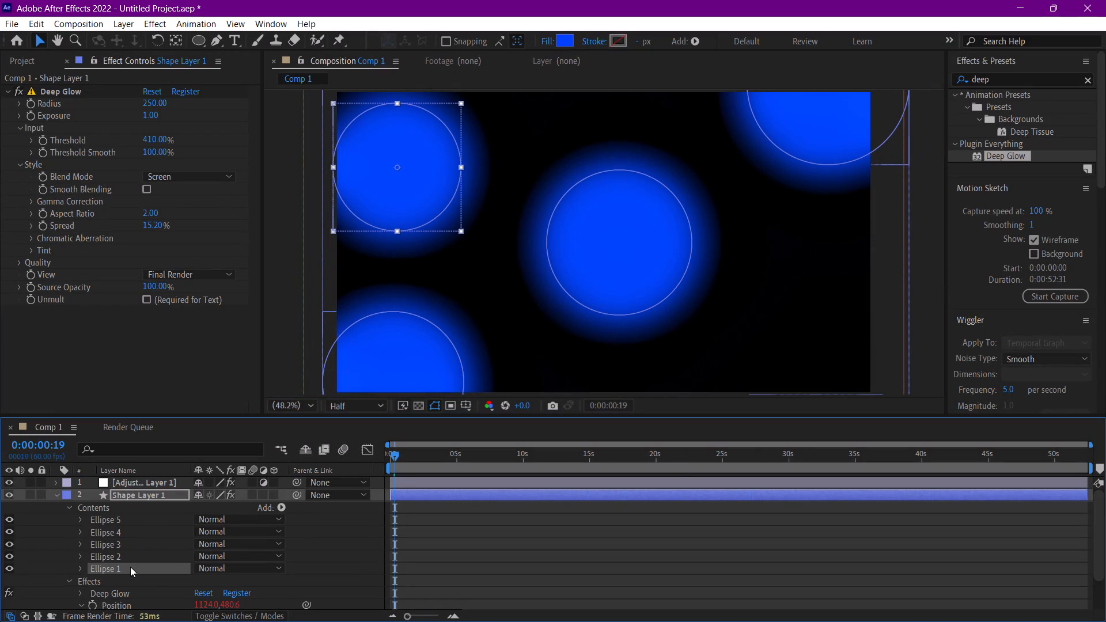
{"action": "scroll", "coordinate": [132, 570], "scroll_direction": "down", "scroll_amount": 2}
{"action": "key", "text": "space"}
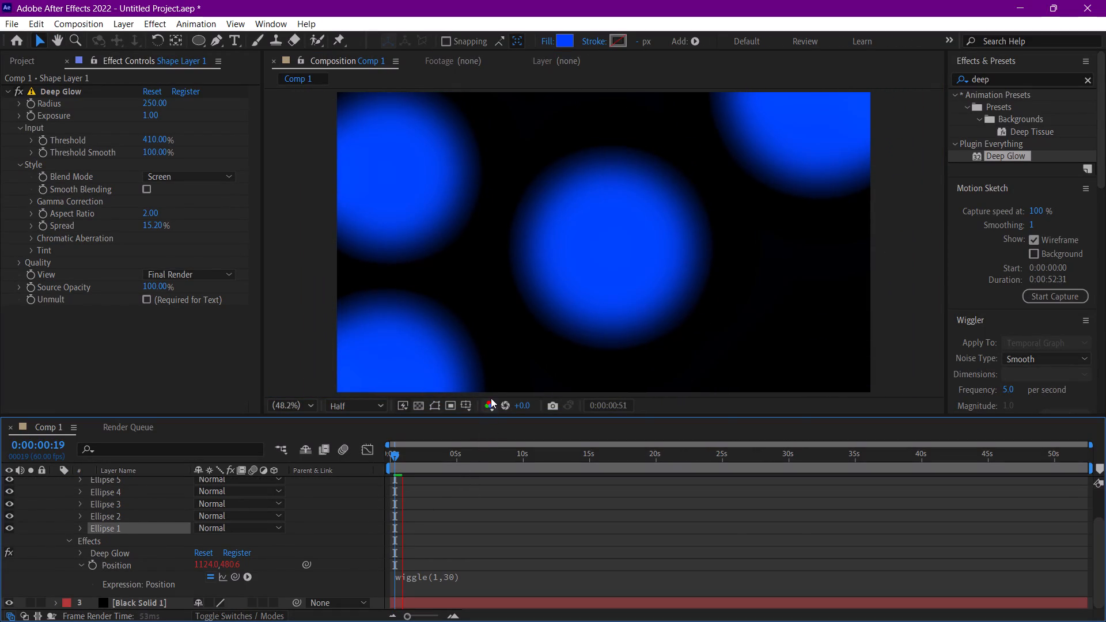
{"action": "key", "text": "space"}
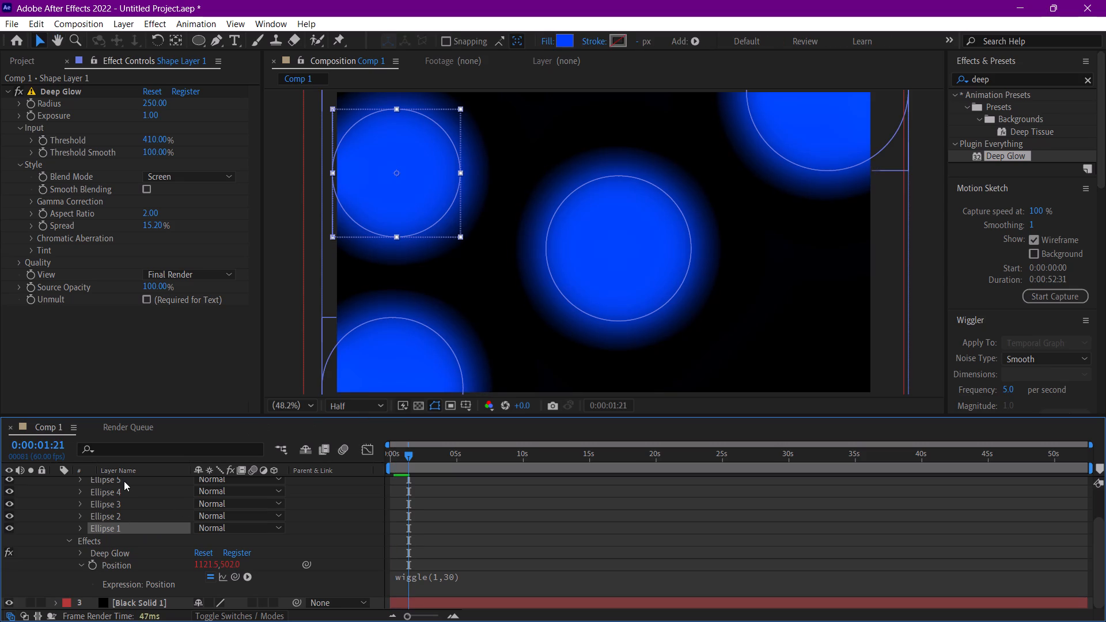
Increase the Gaussian Blur Blurriness on Adjustment Layer 1 to 276.7.
{"action": "scroll", "coordinate": [124, 481], "scroll_direction": "up", "scroll_amount": 2}
{"action": "left_click", "coordinate": [131, 499]}
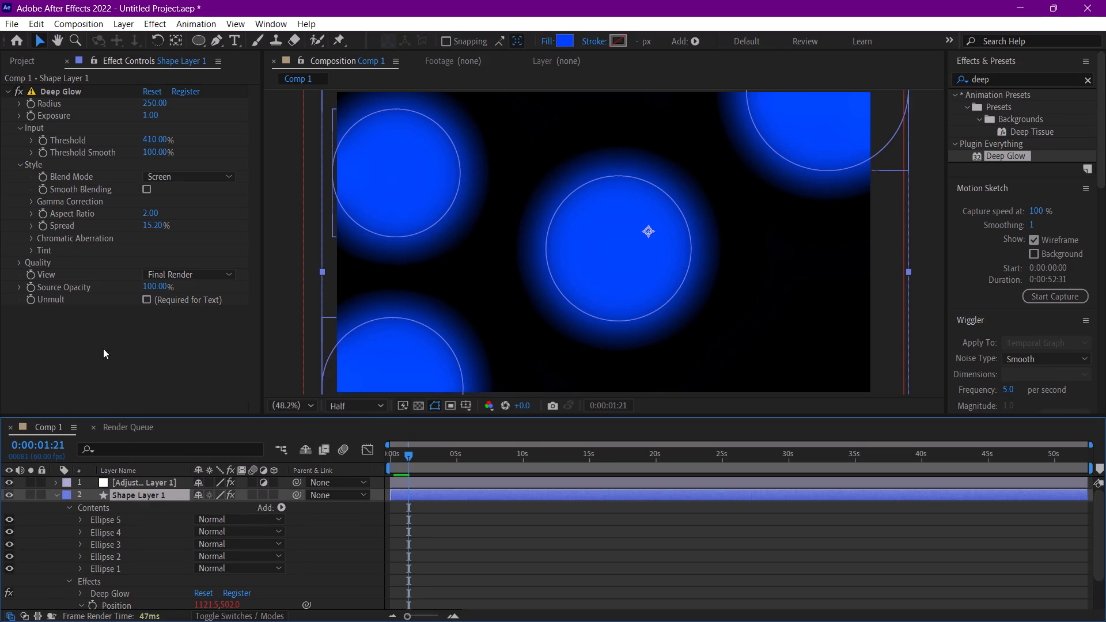
{"action": "left_click", "coordinate": [97, 344]}
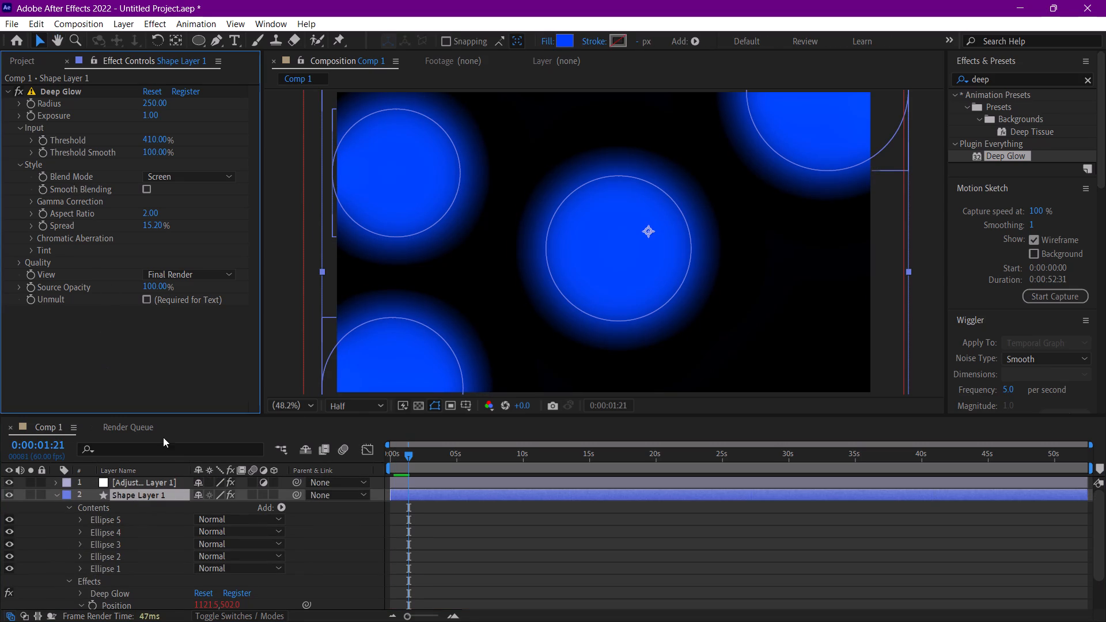
{"action": "left_click", "coordinate": [152, 480]}
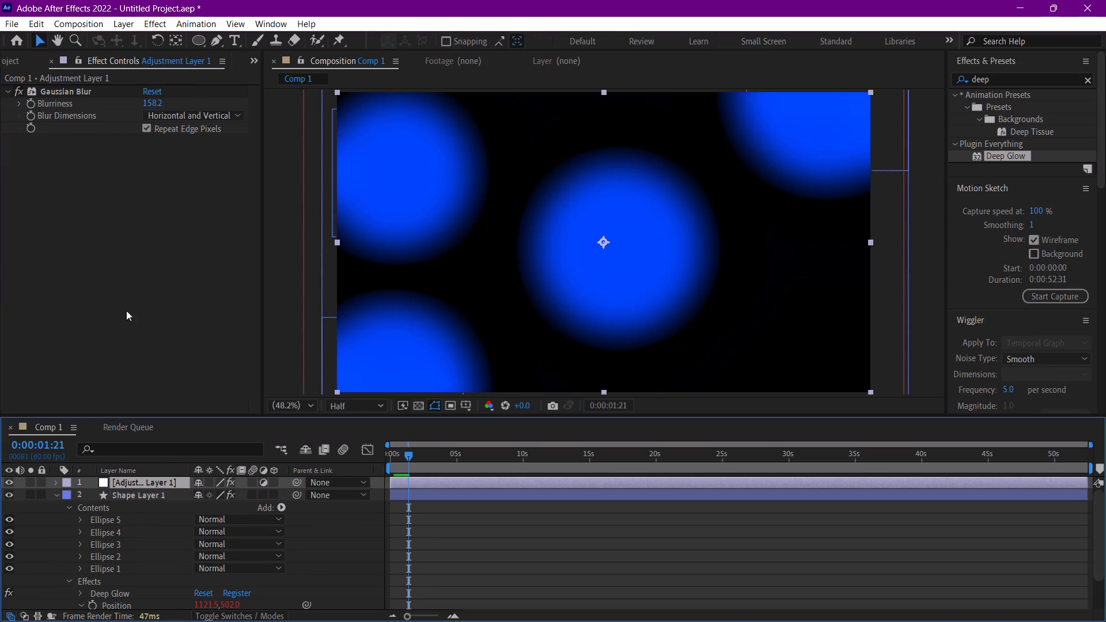
{"action": "left_click_drag", "start_coordinate": [156, 102], "coordinate": [1105, 198]}
Preview the circles' motion with the stronger blur from 0:00:01:21.
{"action": "key", "text": "space"}
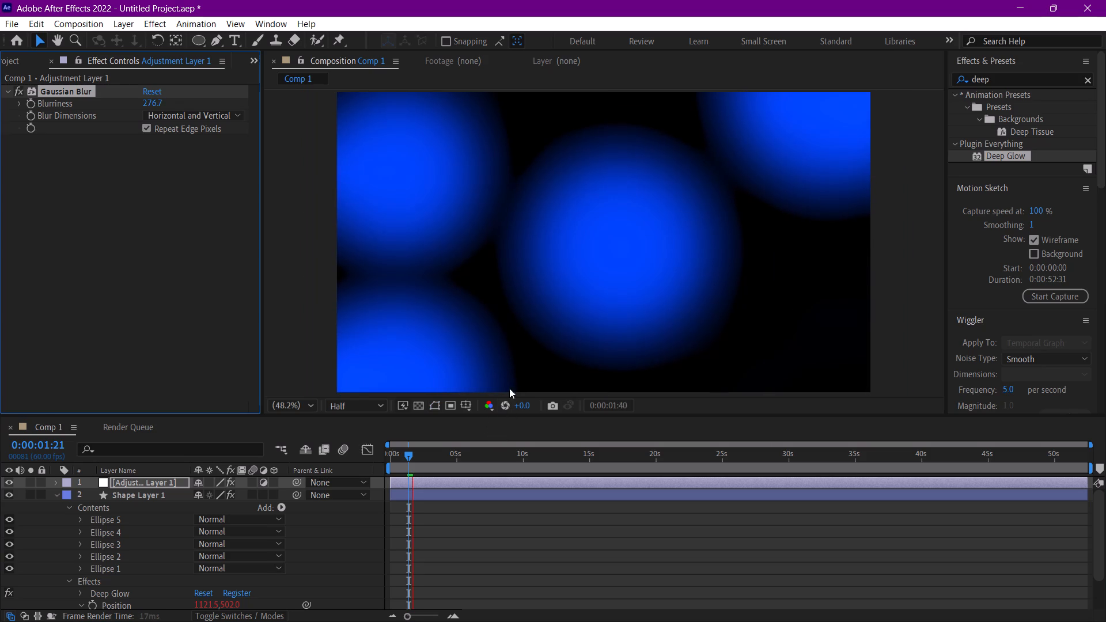
{"action": "key", "text": "space"}
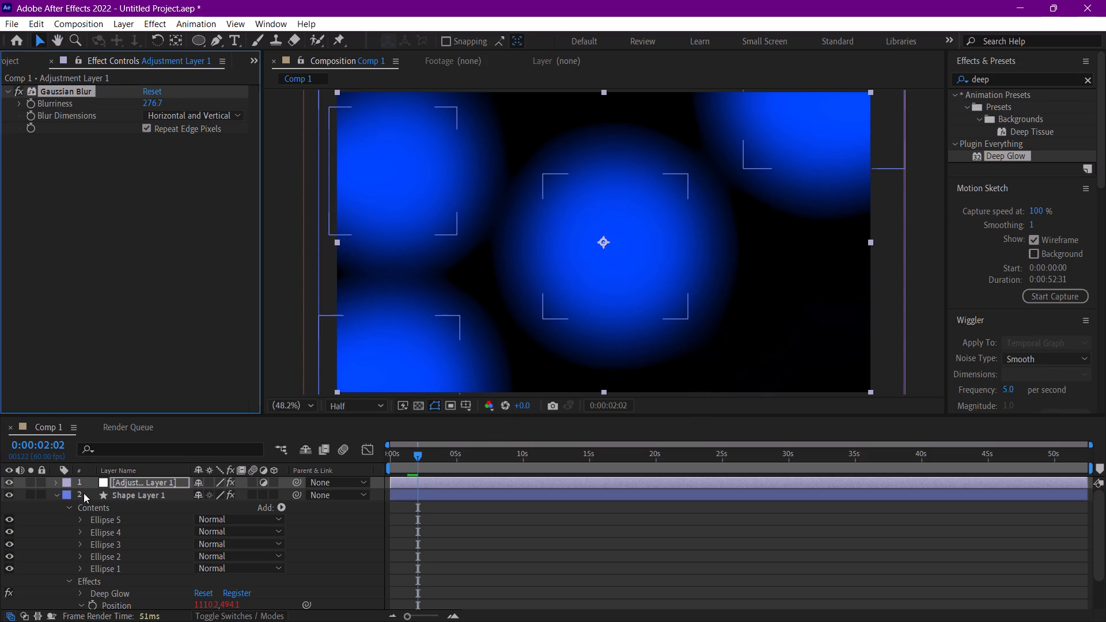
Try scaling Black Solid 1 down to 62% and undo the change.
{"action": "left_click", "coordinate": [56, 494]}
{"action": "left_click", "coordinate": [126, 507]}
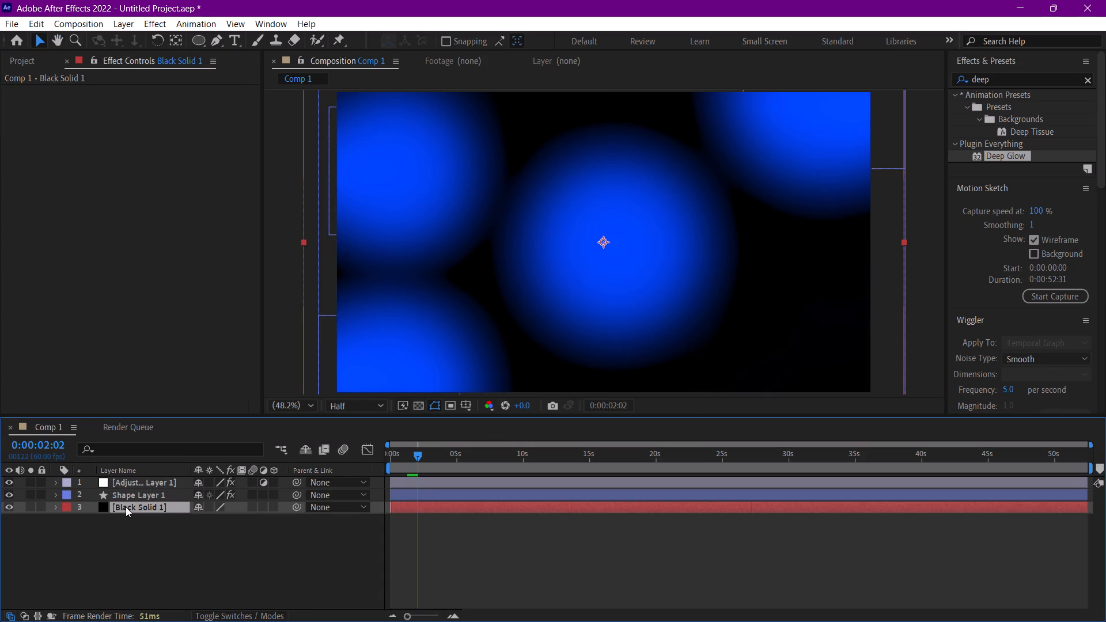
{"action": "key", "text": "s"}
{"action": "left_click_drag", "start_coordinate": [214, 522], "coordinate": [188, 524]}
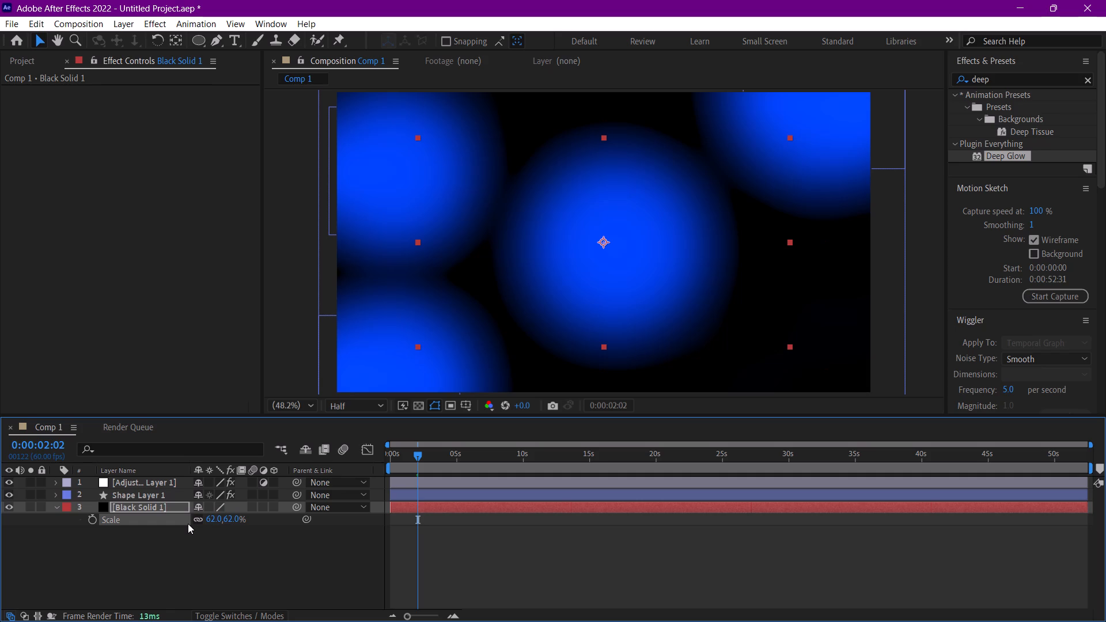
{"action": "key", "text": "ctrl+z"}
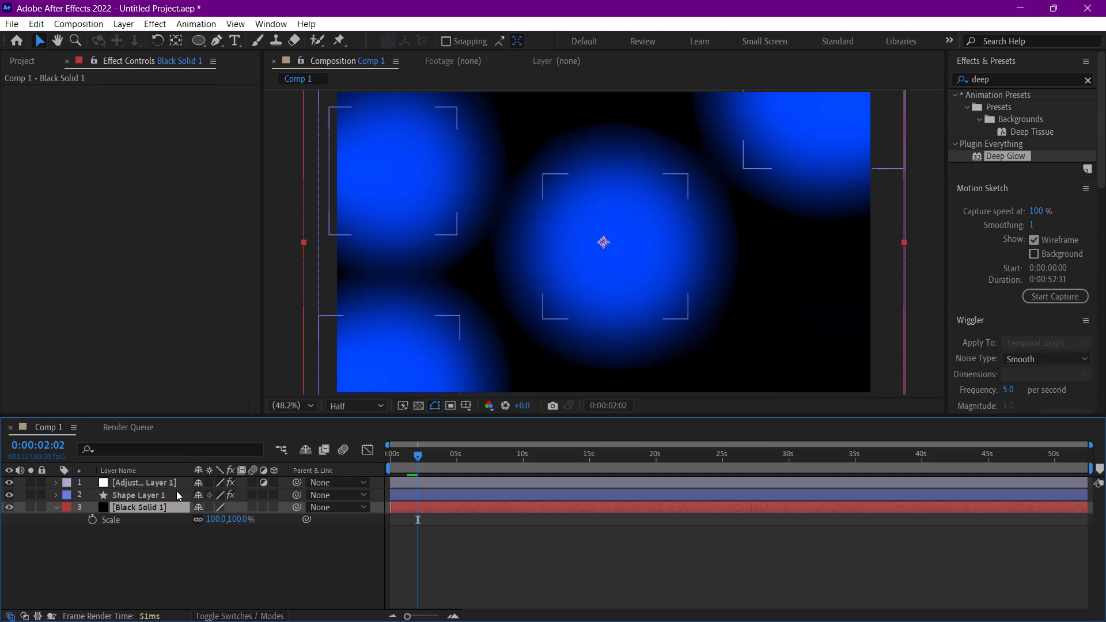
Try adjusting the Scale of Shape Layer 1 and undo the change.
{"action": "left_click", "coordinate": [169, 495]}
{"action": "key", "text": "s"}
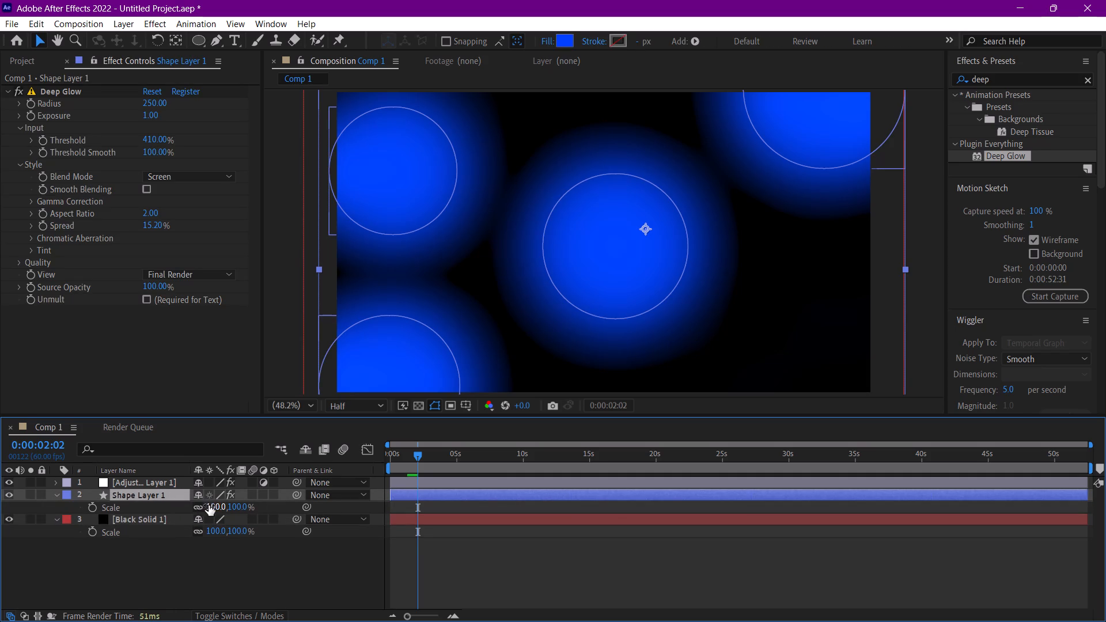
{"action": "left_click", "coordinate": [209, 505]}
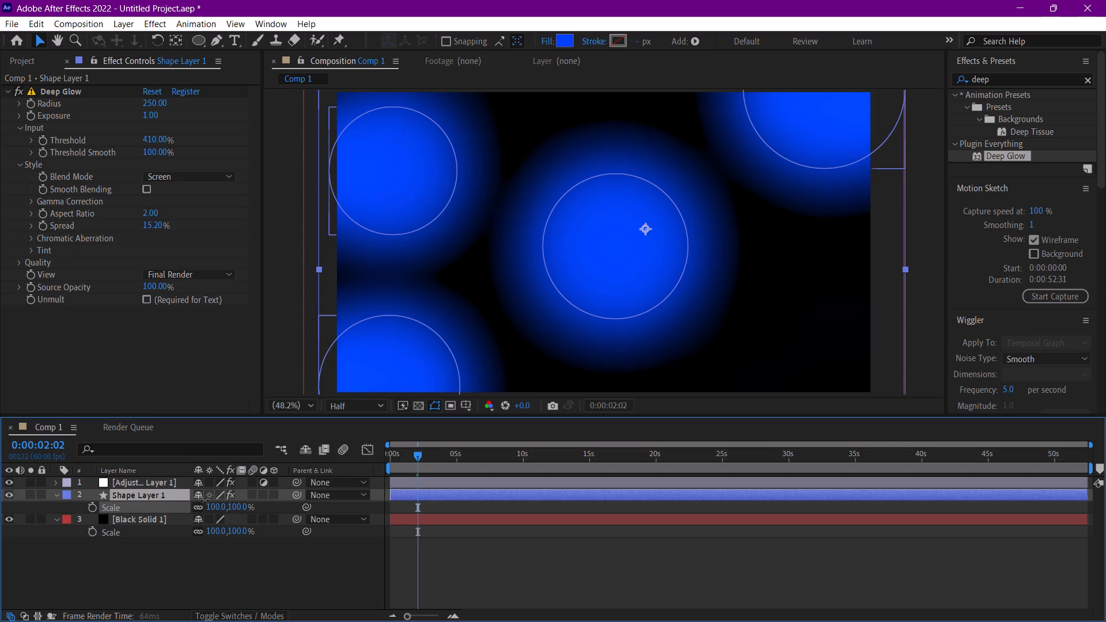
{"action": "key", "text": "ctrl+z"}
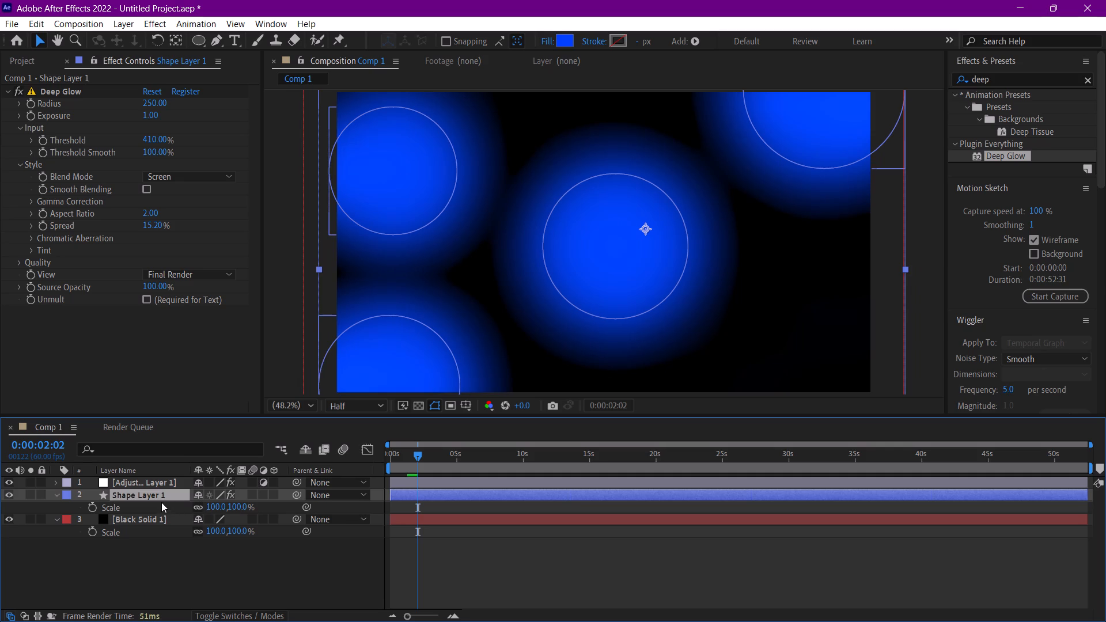
Expand Shape Layer 1's contents and move the lower-right circle, Ellipse 4, up inside the composition frame.
{"action": "left_click", "coordinate": [161, 502]}
{"action": "left_click", "coordinate": [168, 495]}
{"action": "key", "text": "p"}
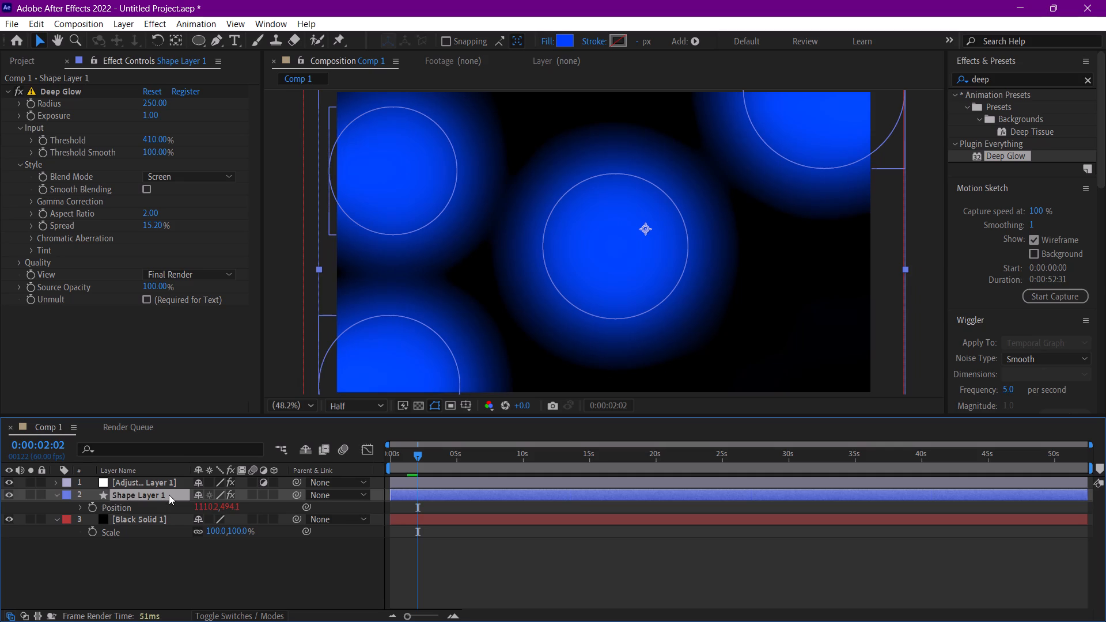
{"action": "key", "text": "c"}
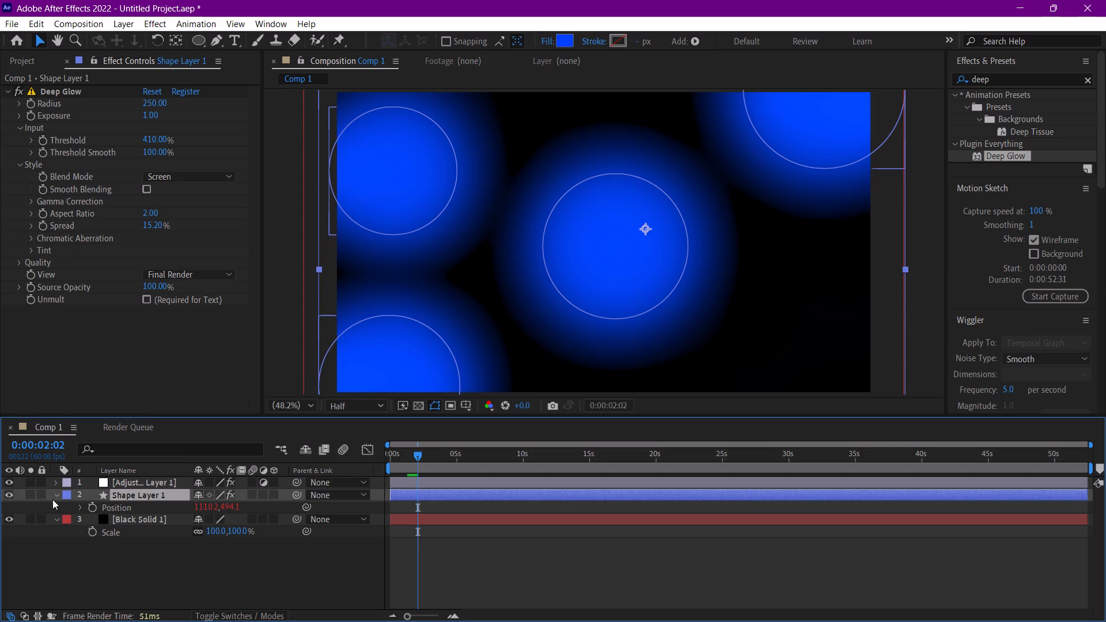
{"action": "double_click", "coordinate": [52, 495]}
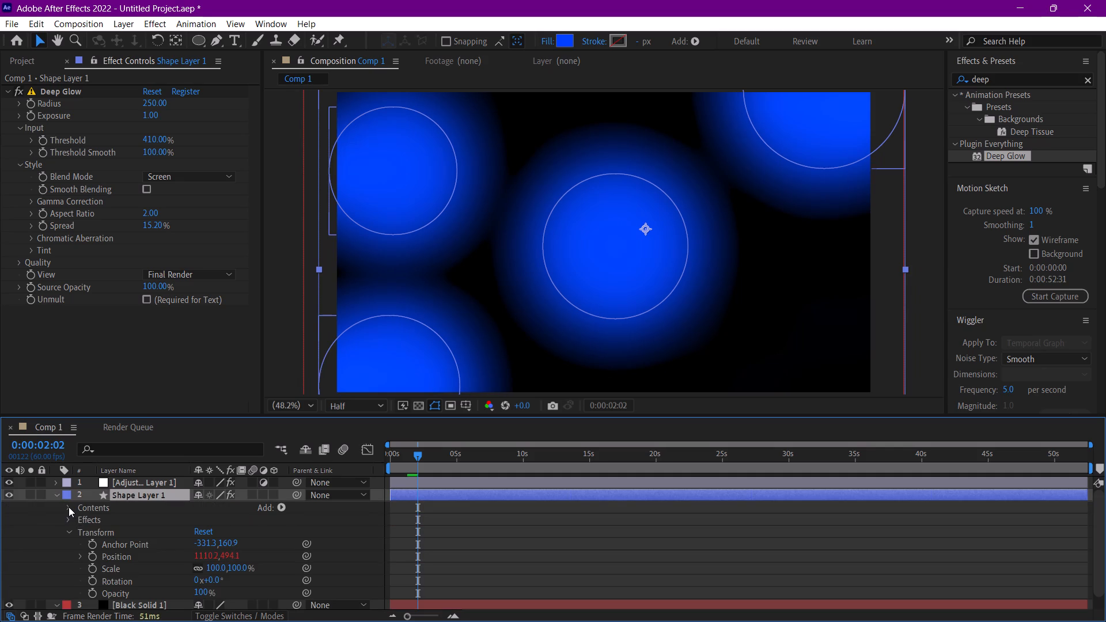
{"action": "left_click", "coordinate": [69, 507]}
{"action": "left_click", "coordinate": [142, 522]}
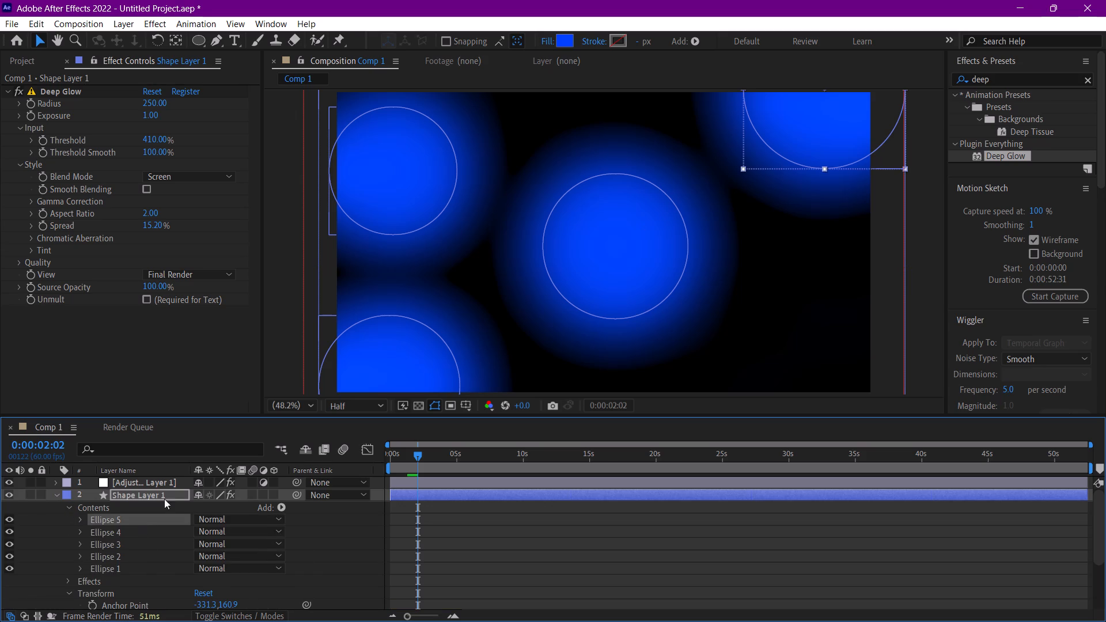
{"action": "scroll", "coordinate": [725, 316], "scroll_direction": "down", "scroll_amount": 2}
{"action": "left_click_drag", "start_coordinate": [658, 303], "coordinate": [654, 290]}
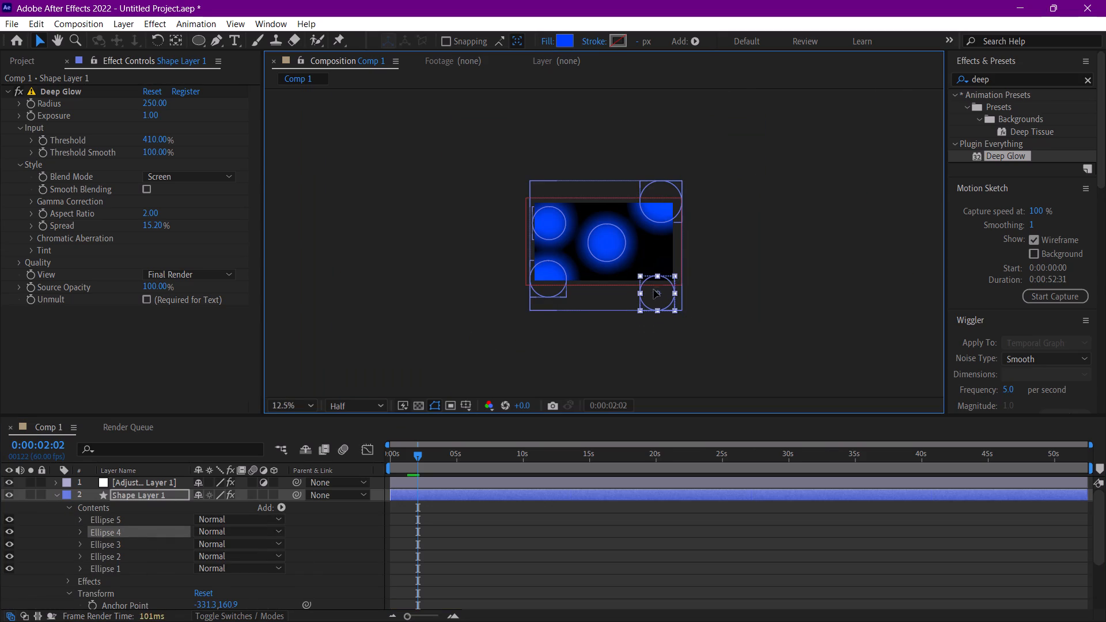
{"action": "left_click_drag", "start_coordinate": [654, 290], "coordinate": [658, 266]}
Move the two left-hand circles, Ellipse 3 and Ellipse 1, inward so both sit fully inside the frame.
{"action": "left_click_drag", "start_coordinate": [551, 267], "coordinate": [570, 238]}
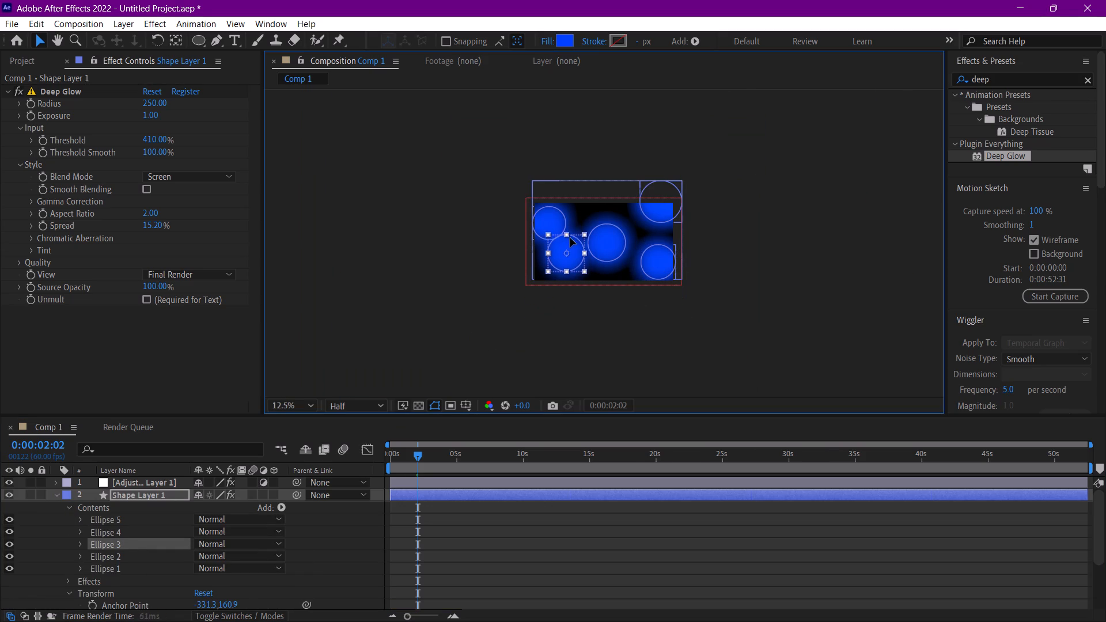
{"action": "left_click_drag", "start_coordinate": [570, 238], "coordinate": [575, 249]}
{"action": "left_click_drag", "start_coordinate": [560, 224], "coordinate": [583, 225]}
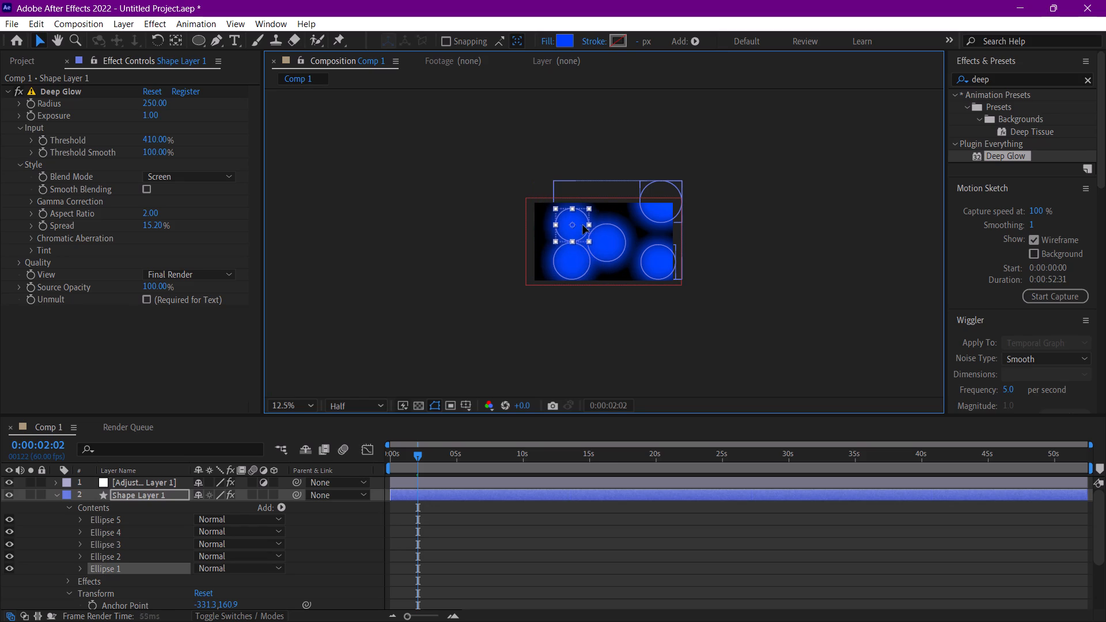
{"action": "left_click_drag", "start_coordinate": [583, 225], "coordinate": [579, 219]}
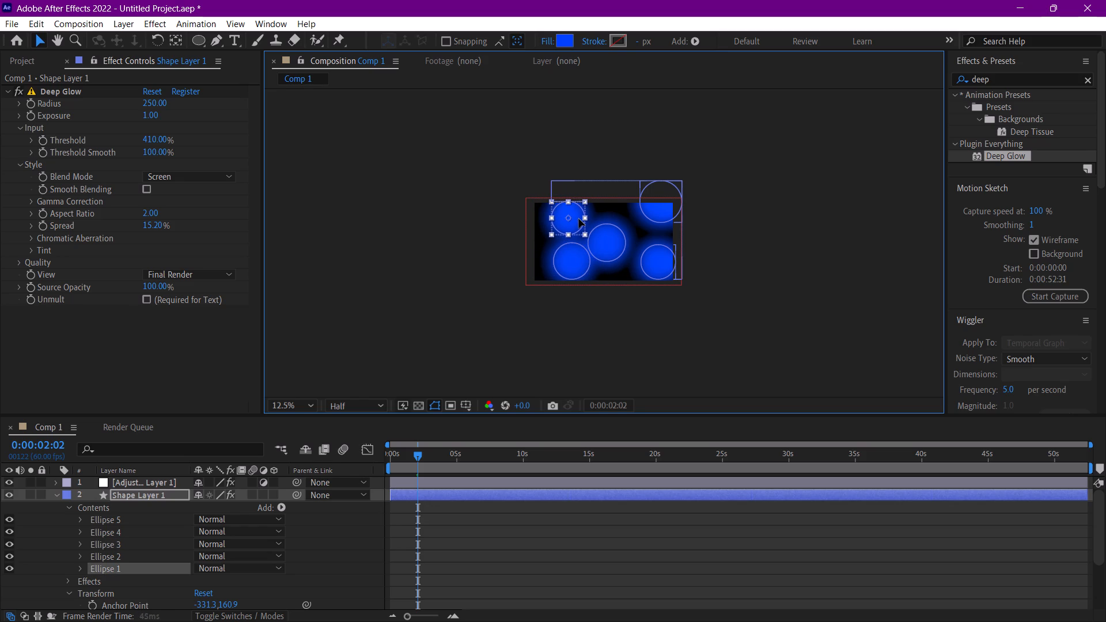
{"action": "left_click_drag", "start_coordinate": [579, 219], "coordinate": [582, 223]}
Move the upper-right circle, Ellipse 5, and the lower-right circle, Ellipse 4, closer to the central circle.
{"action": "left_click_drag", "start_coordinate": [656, 217], "coordinate": [645, 218]}
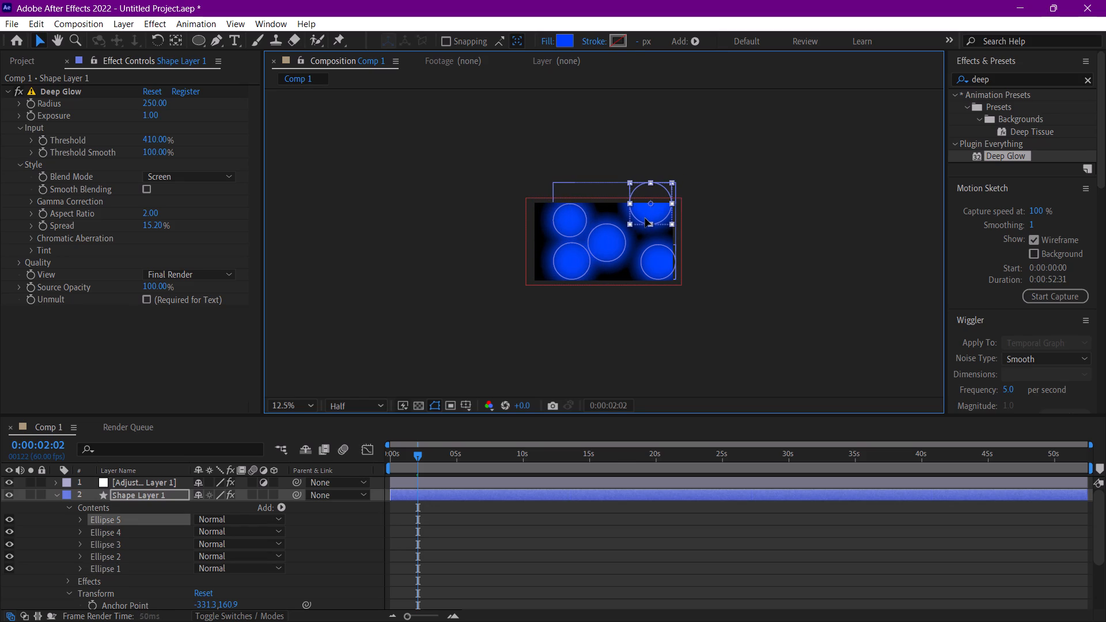
{"action": "left_click_drag", "start_coordinate": [645, 218], "coordinate": [637, 222]}
{"action": "left_click_drag", "start_coordinate": [648, 264], "coordinate": [641, 273]}
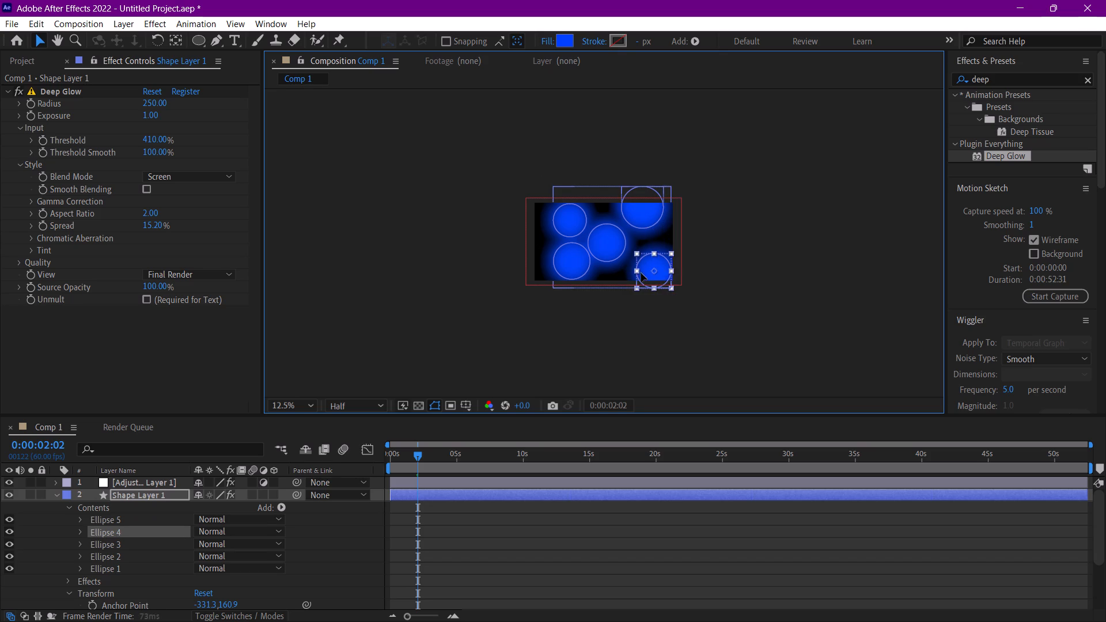
{"action": "left_click_drag", "start_coordinate": [641, 273], "coordinate": [624, 271]}
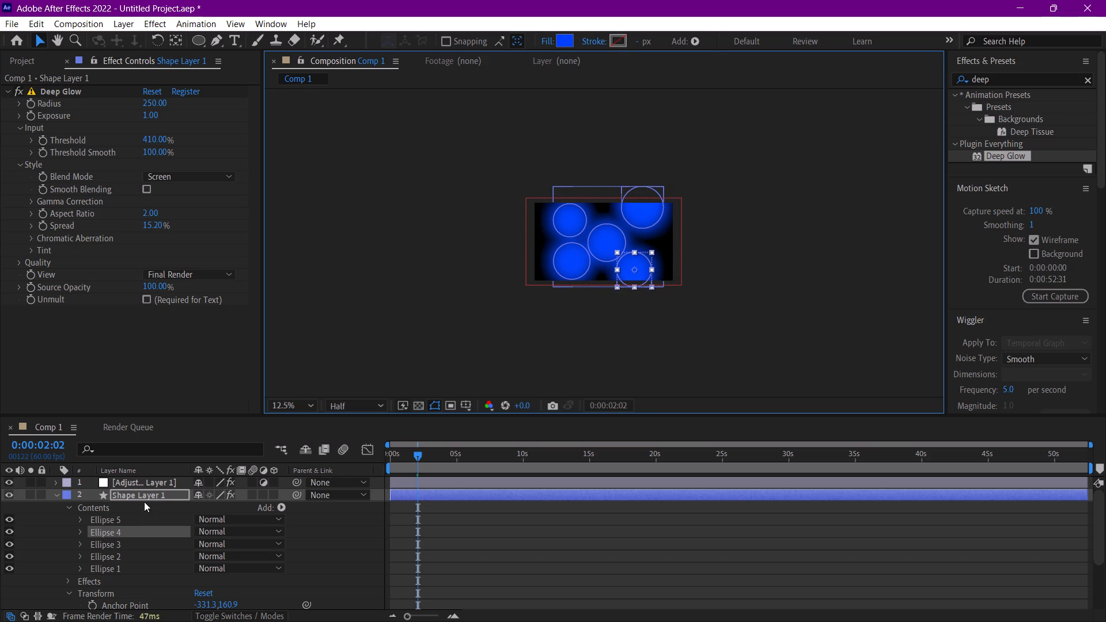
Scale Shape Layer 1 up to 155%.
{"action": "left_click", "coordinate": [145, 488]}
{"action": "left_click", "coordinate": [146, 495]}
{"action": "key", "text": "s"}
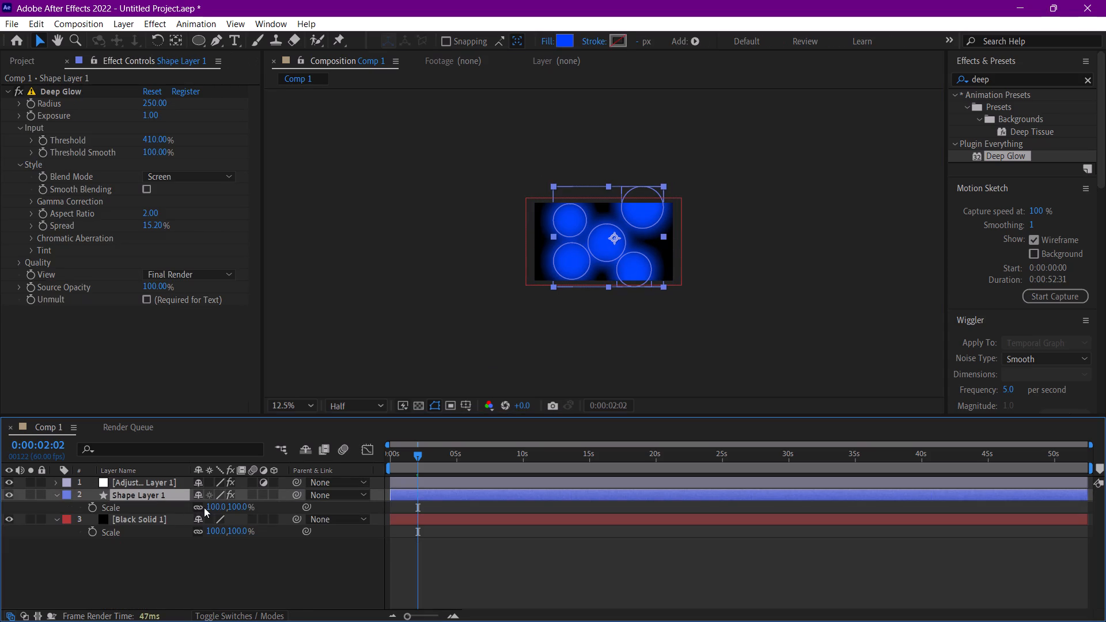
{"action": "left_click_drag", "start_coordinate": [210, 507], "coordinate": [245, 503]}
{"action": "left_click", "coordinate": [669, 184]}
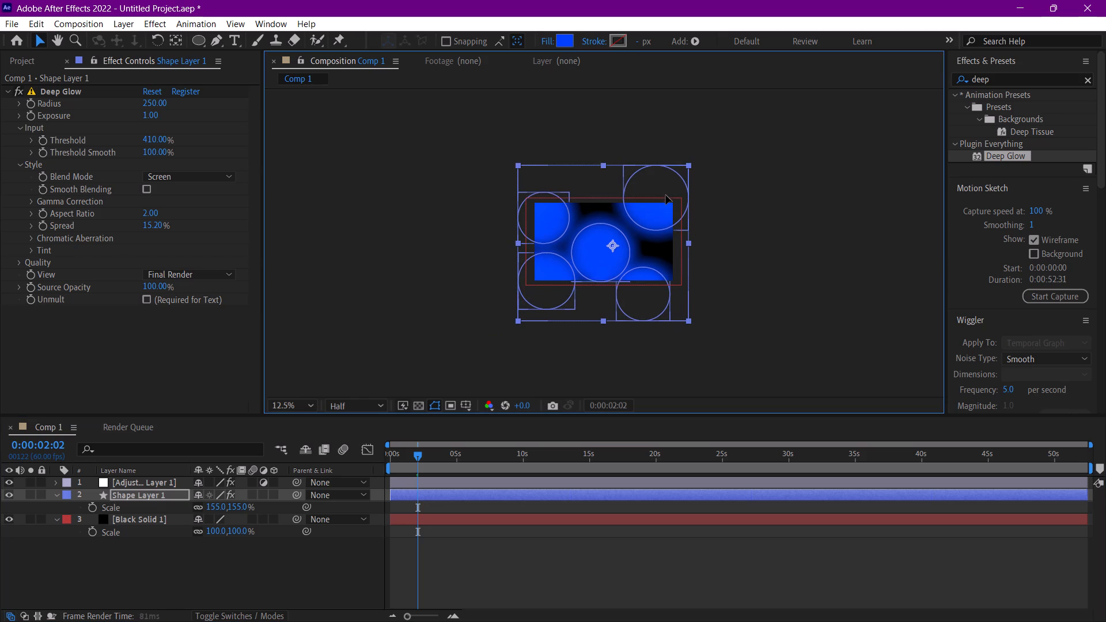
{"action": "left_click_drag", "start_coordinate": [588, 599], "coordinate": [588, 588]}
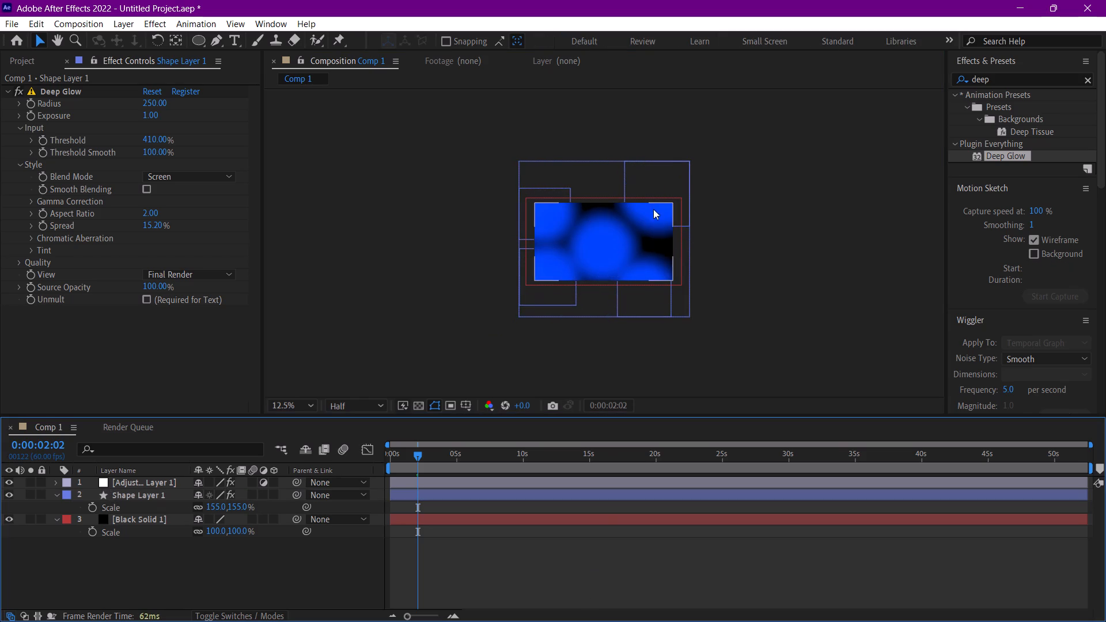
Move Ellipse 5 down into the frame's upper-right corner and Ellipse 1 up and inward over the top edge.
{"action": "double_click", "coordinate": [58, 495]}
{"action": "left_click", "coordinate": [70, 509]}
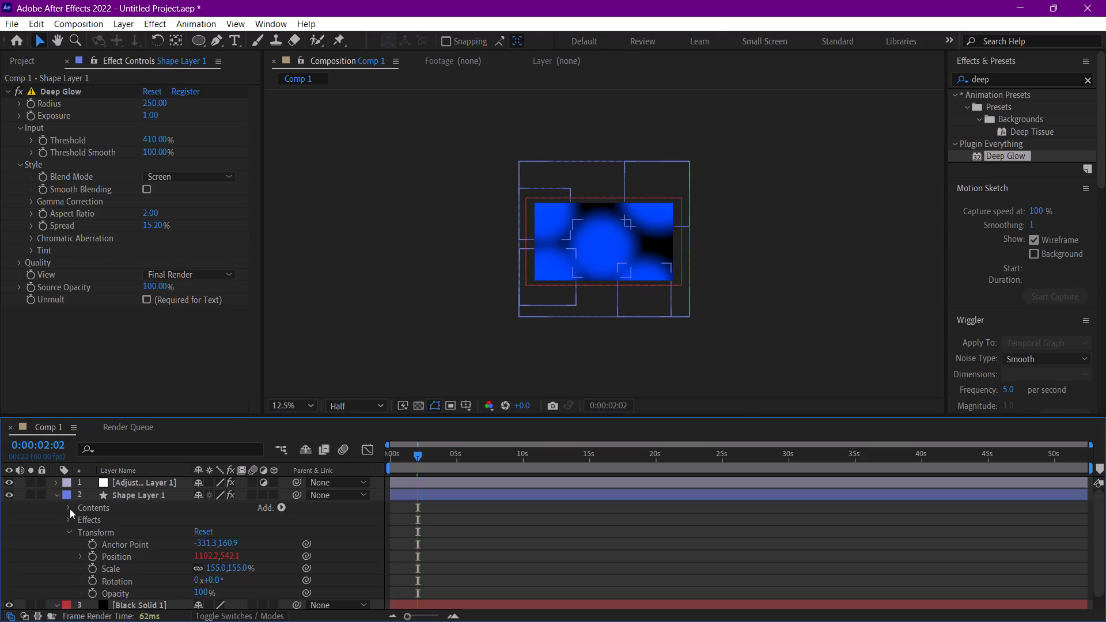
{"action": "left_click", "coordinate": [126, 522]}
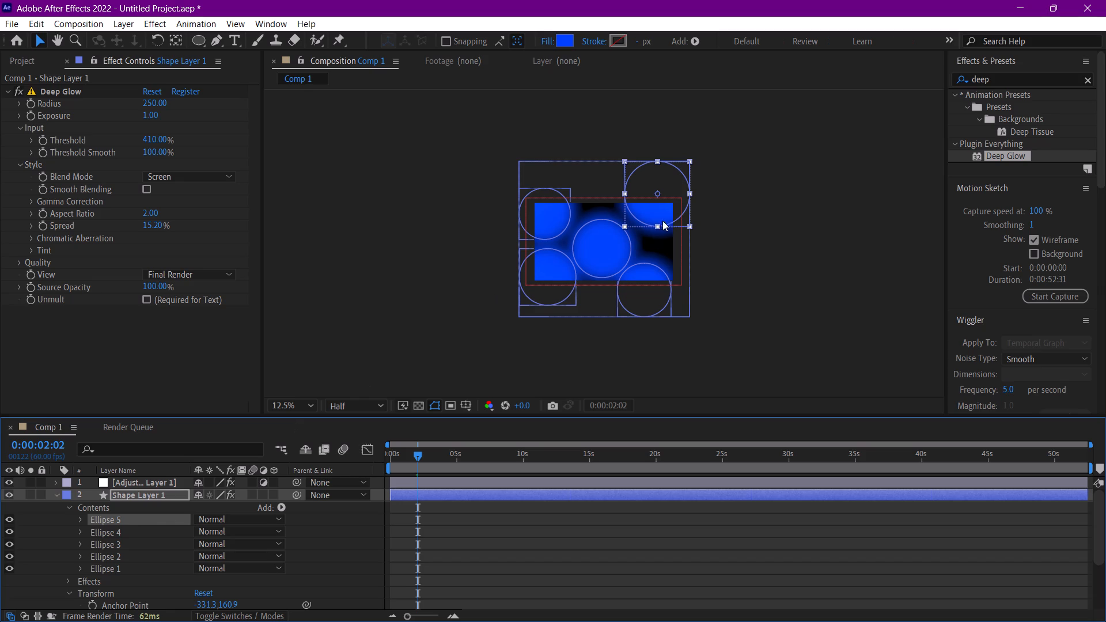
{"action": "left_click_drag", "start_coordinate": [673, 207], "coordinate": [677, 230]}
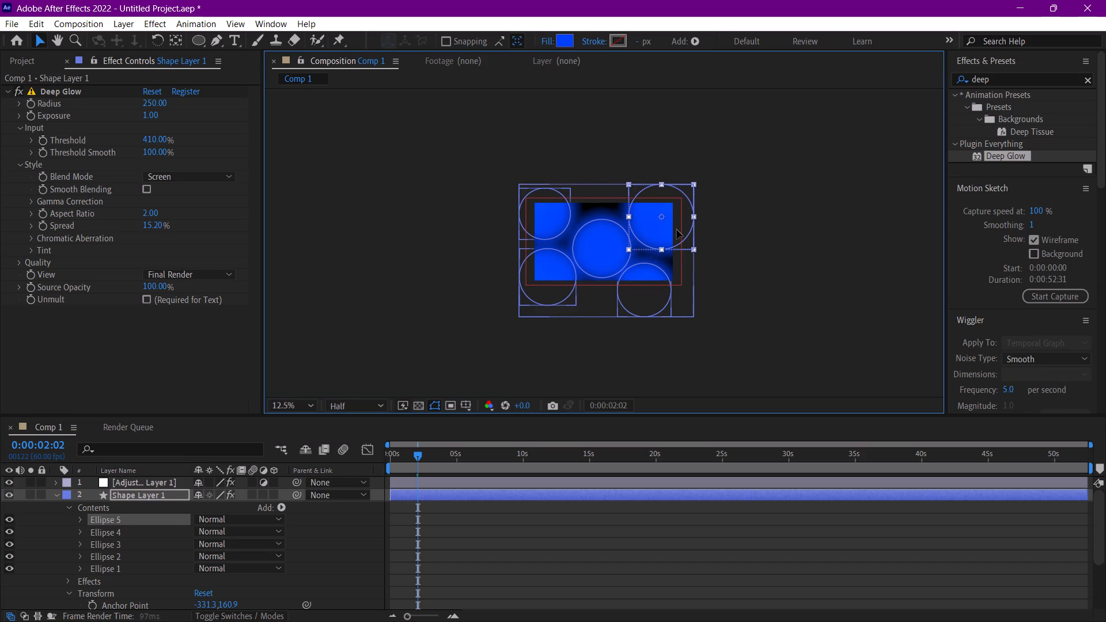
{"action": "left_click_drag", "start_coordinate": [677, 230], "coordinate": [677, 233]}
{"action": "left_click", "coordinate": [136, 530]}
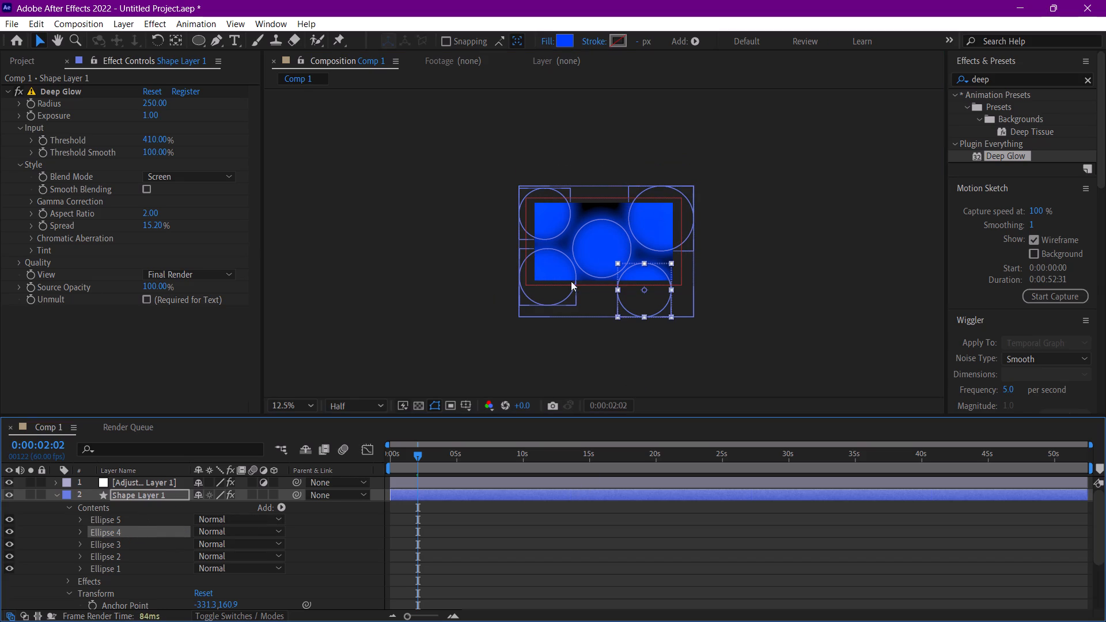
{"action": "left_click_drag", "start_coordinate": [565, 219], "coordinate": [578, 208]}
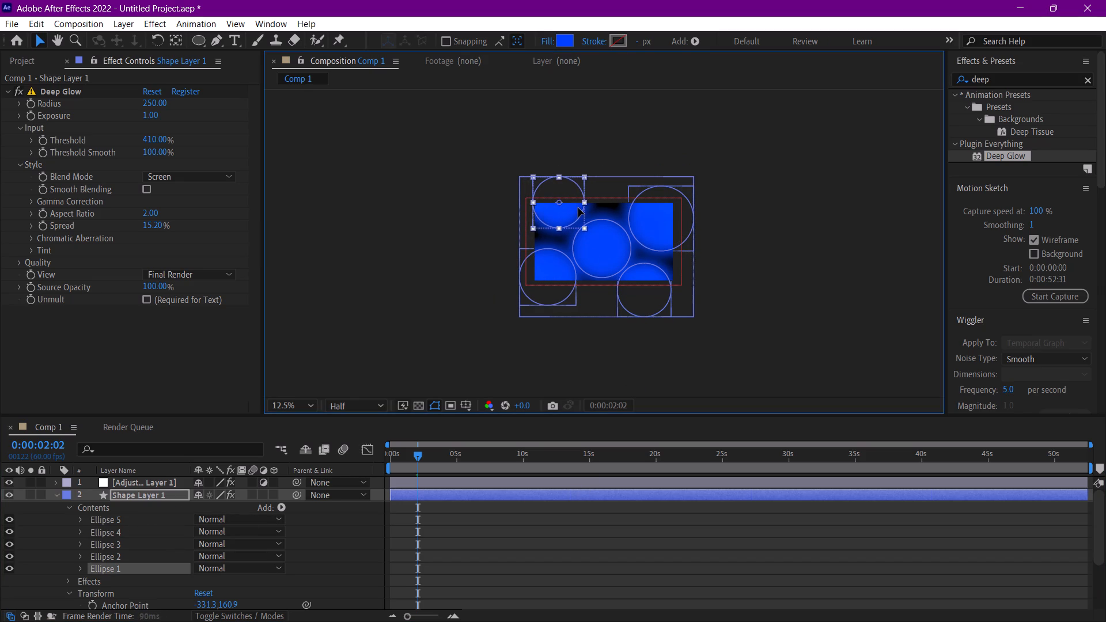
{"action": "left_click_drag", "start_coordinate": [578, 208], "coordinate": [579, 209]}
Preview the enlarged, rearranged circles' motion from 0:00:00:00.
{"action": "left_click", "coordinate": [546, 483]}
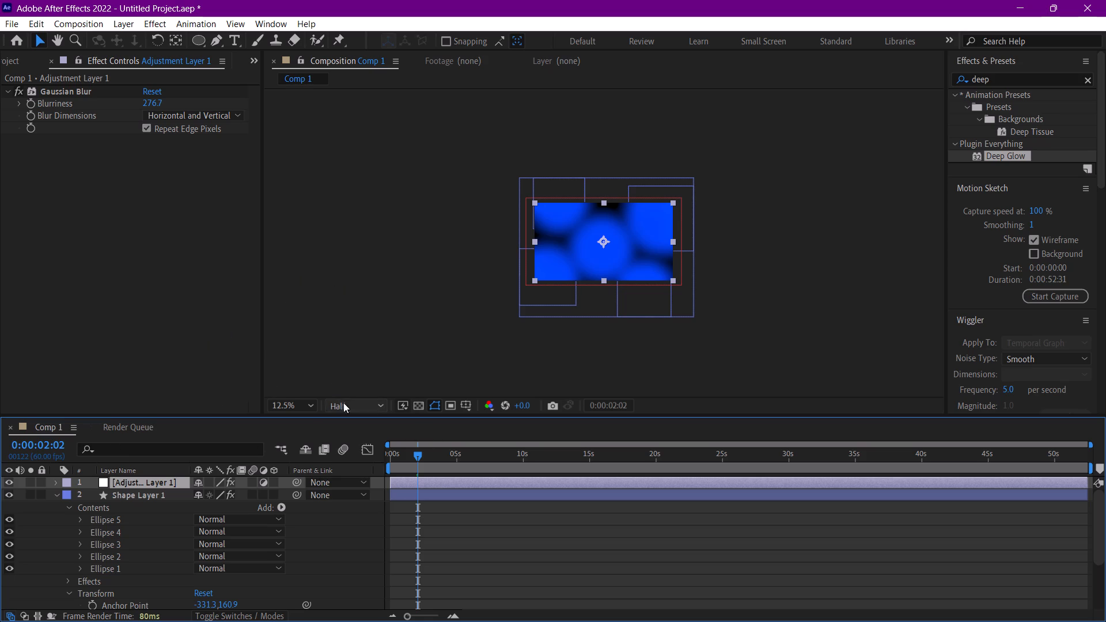
{"action": "left_click", "coordinate": [308, 406]}
{"action": "left_click", "coordinate": [296, 168]}
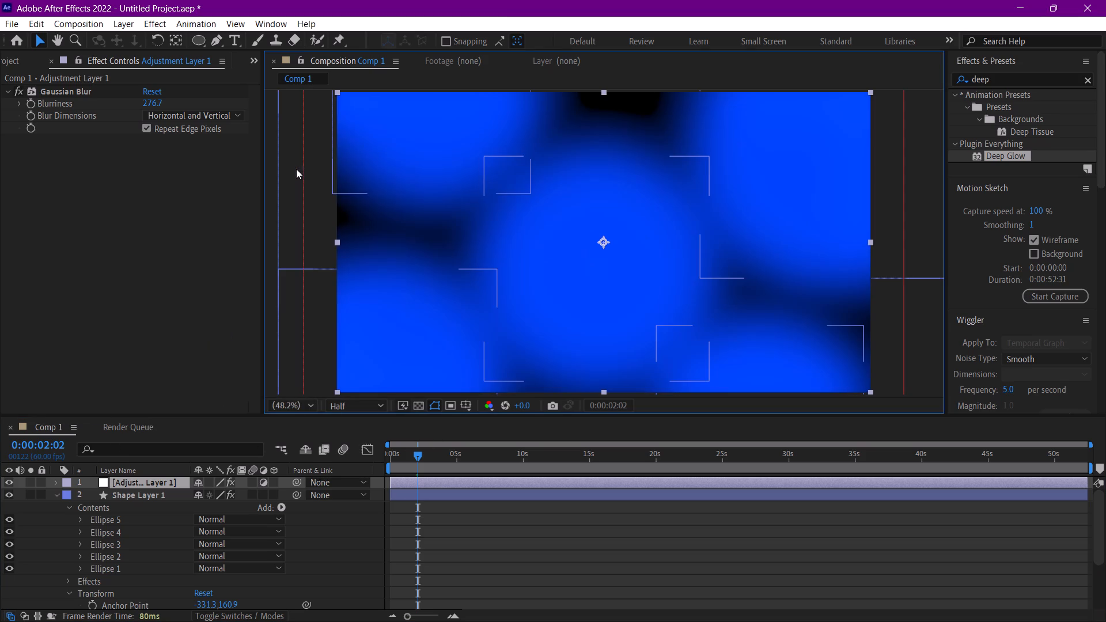
{"action": "left_click", "coordinate": [516, 528]}
{"action": "left_click_drag", "start_coordinate": [427, 458], "coordinate": [406, 452]}
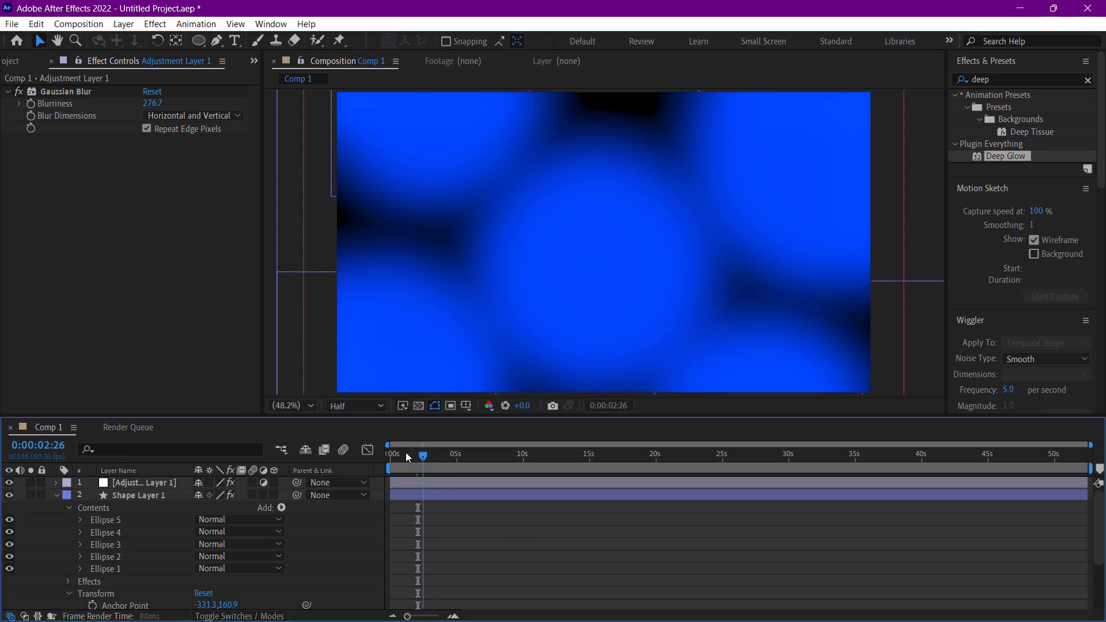
{"action": "left_click_drag", "start_coordinate": [406, 452], "coordinate": [336, 443]}
{"action": "key", "text": "space"}
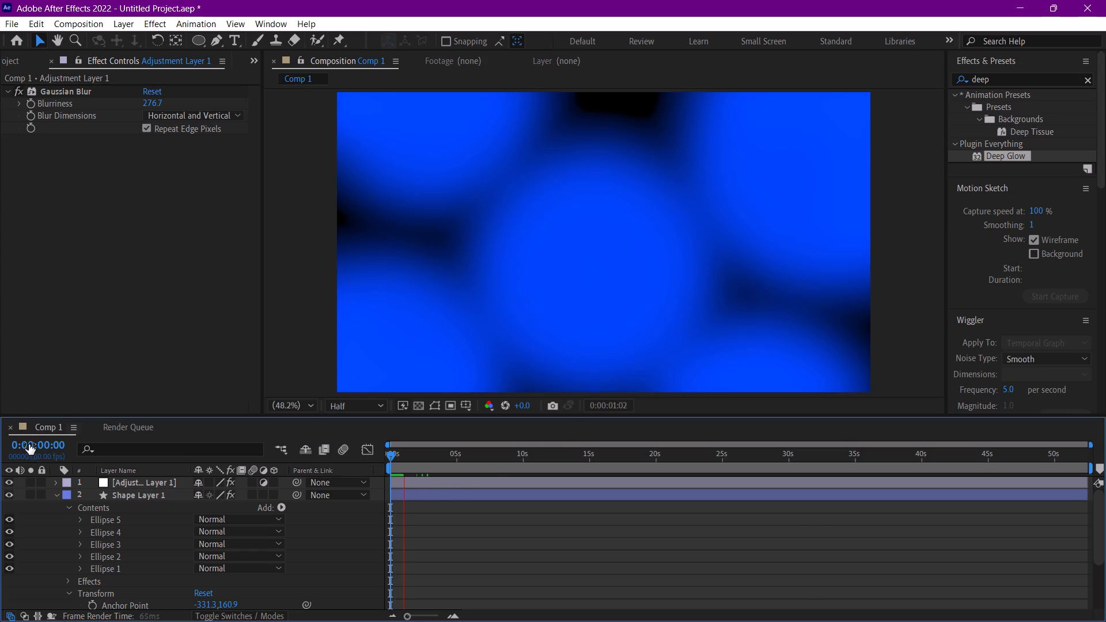
{"action": "left_click", "coordinate": [54, 496]}
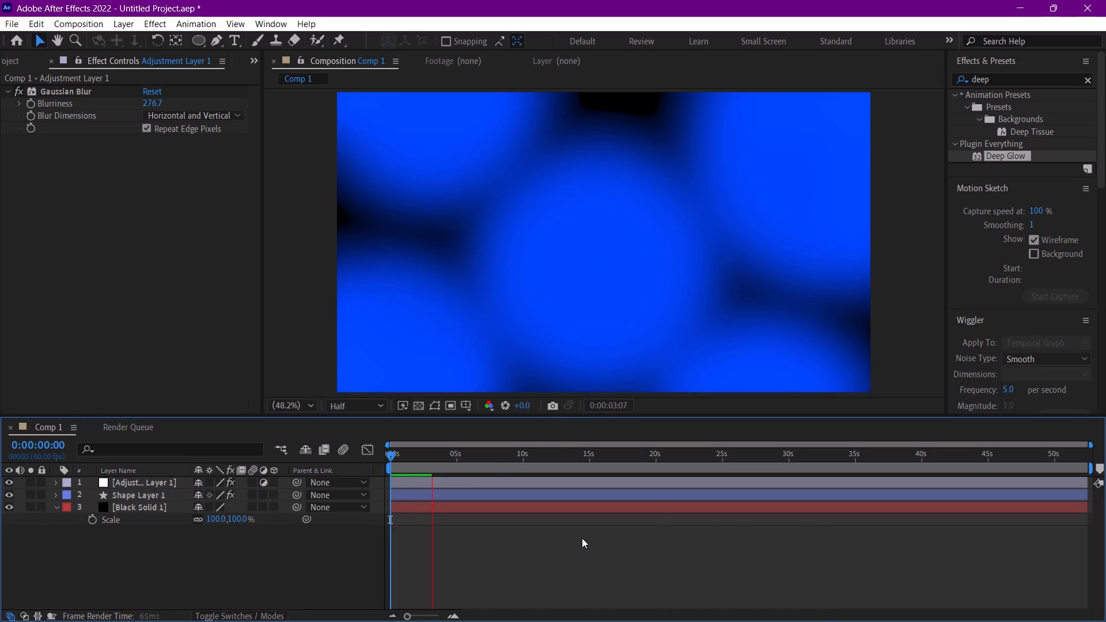
{"action": "key", "text": "space"}
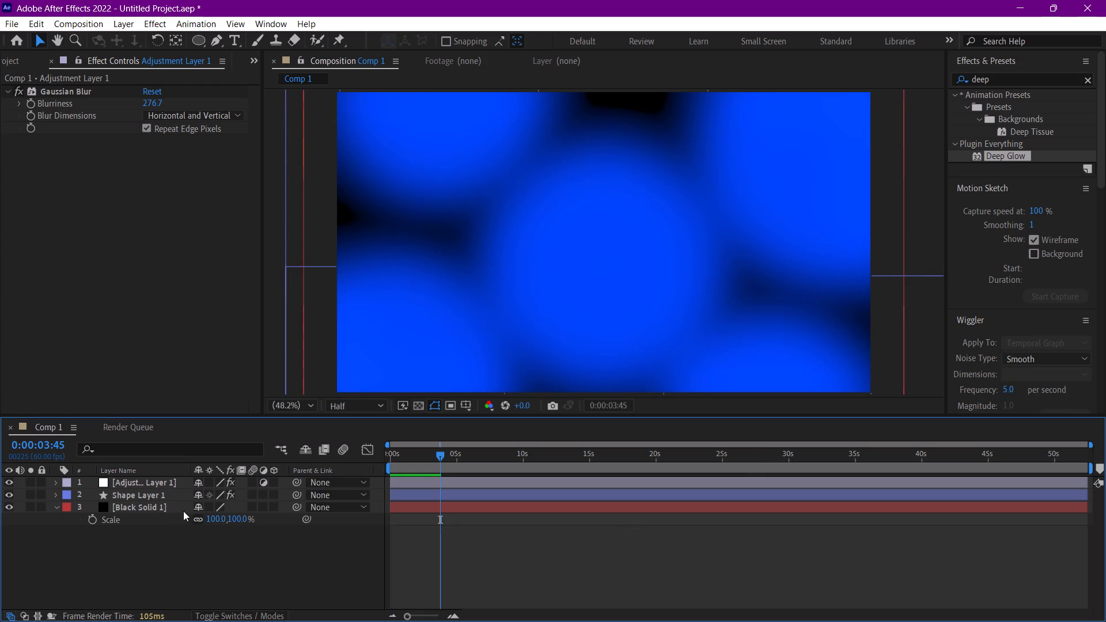
Increase the Deep Glow Radius on Shape Layer 1 to 782.
{"action": "left_click", "coordinate": [143, 491]}
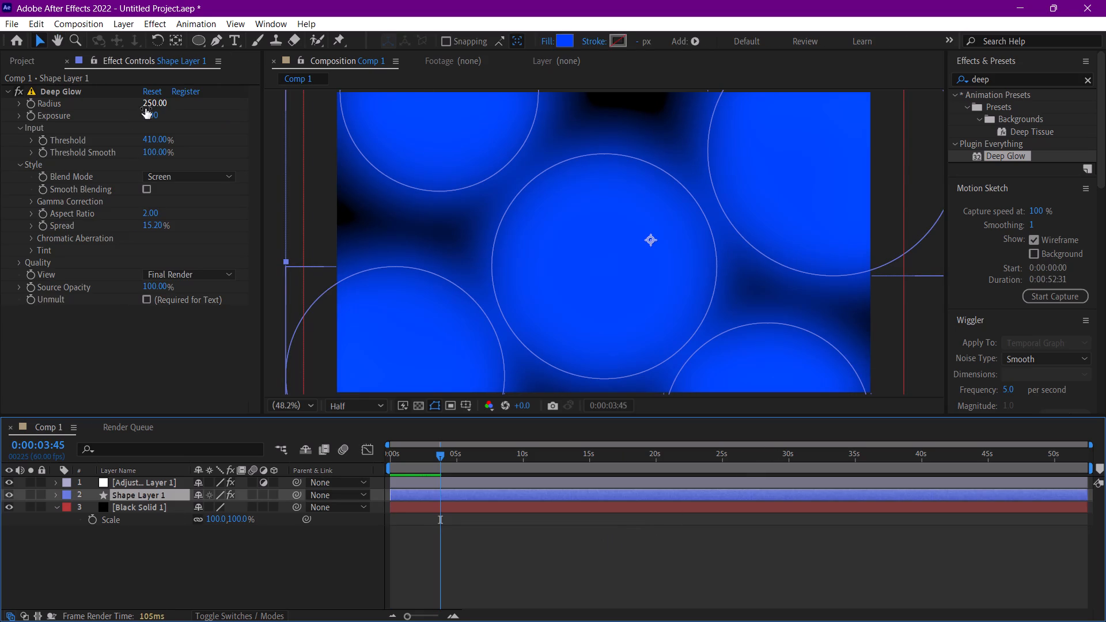
{"action": "left_click_drag", "start_coordinate": [146, 108], "coordinate": [771, 129]}
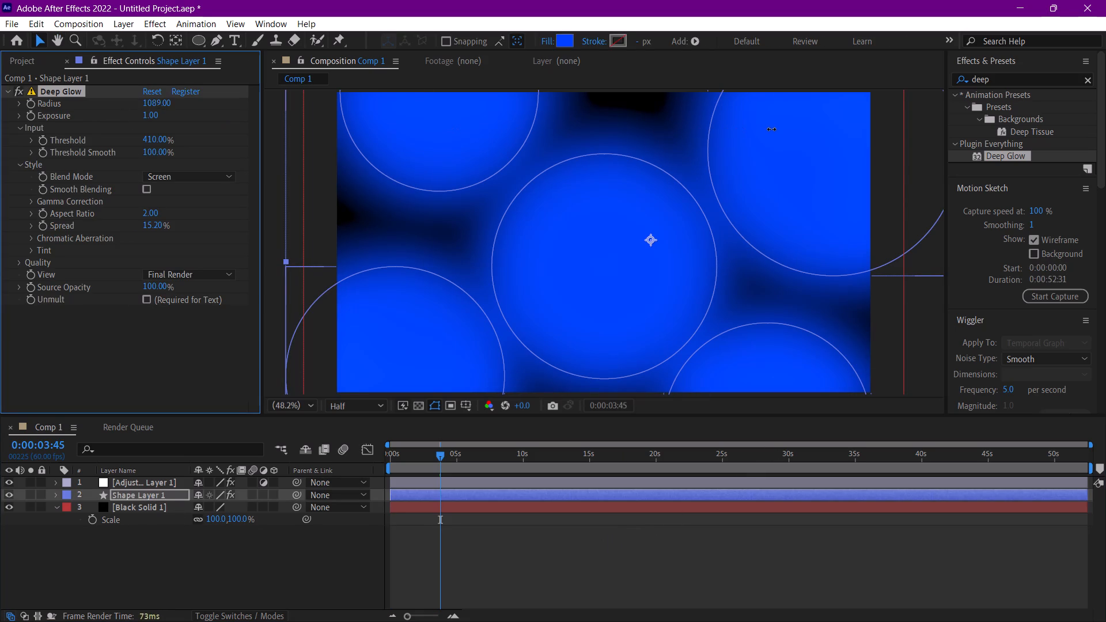
{"action": "left_click_drag", "start_coordinate": [771, 129], "coordinate": [585, 165]}
Preview the animation with the larger glow radius, restarting from 0:00:00:00.
{"action": "key", "text": "space"}
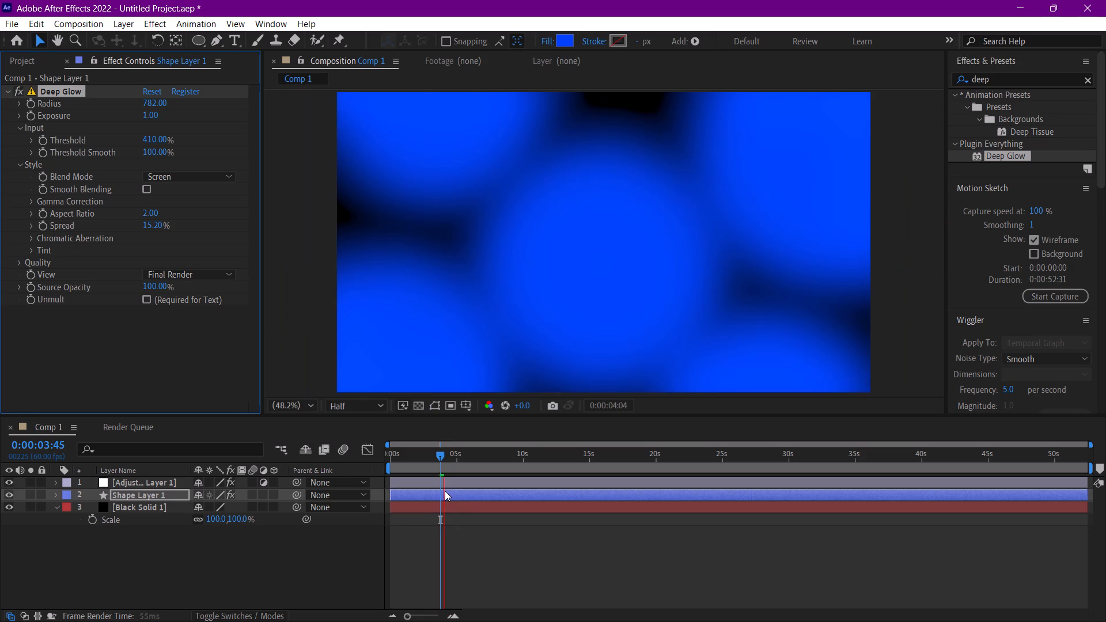
{"action": "left_click_drag", "start_coordinate": [437, 455], "coordinate": [327, 450]}
{"action": "key", "text": "space"}
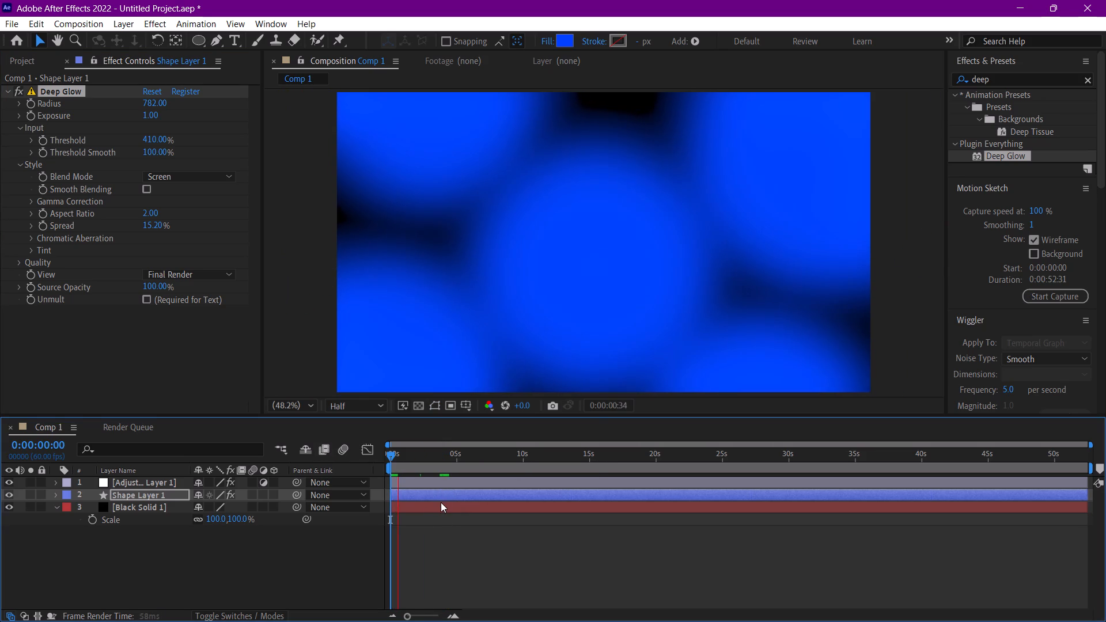
{"action": "key", "text": "space"}
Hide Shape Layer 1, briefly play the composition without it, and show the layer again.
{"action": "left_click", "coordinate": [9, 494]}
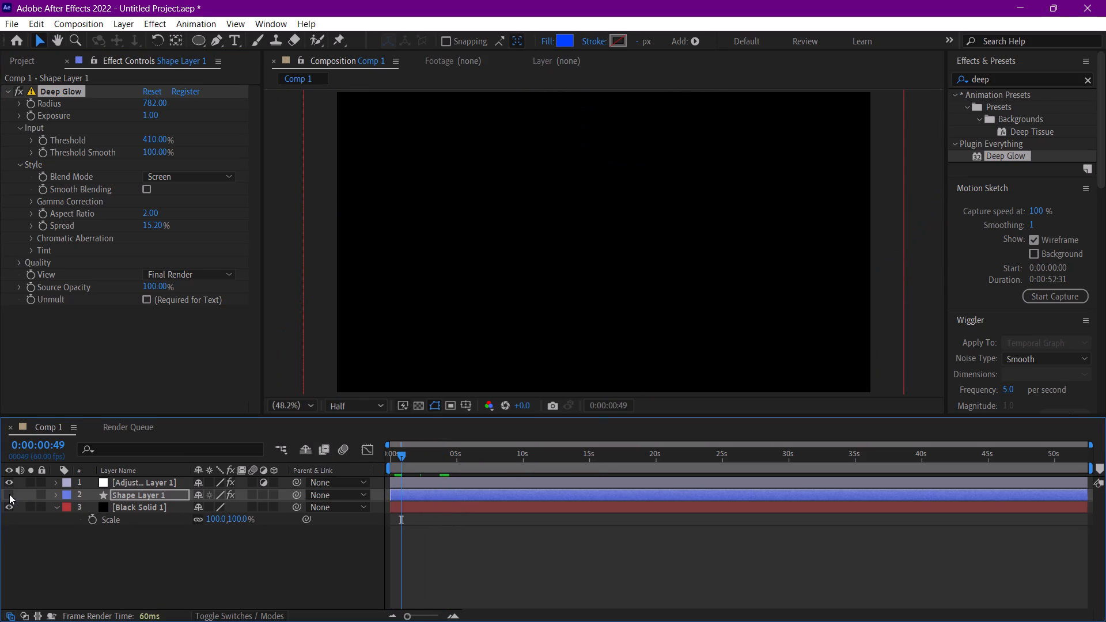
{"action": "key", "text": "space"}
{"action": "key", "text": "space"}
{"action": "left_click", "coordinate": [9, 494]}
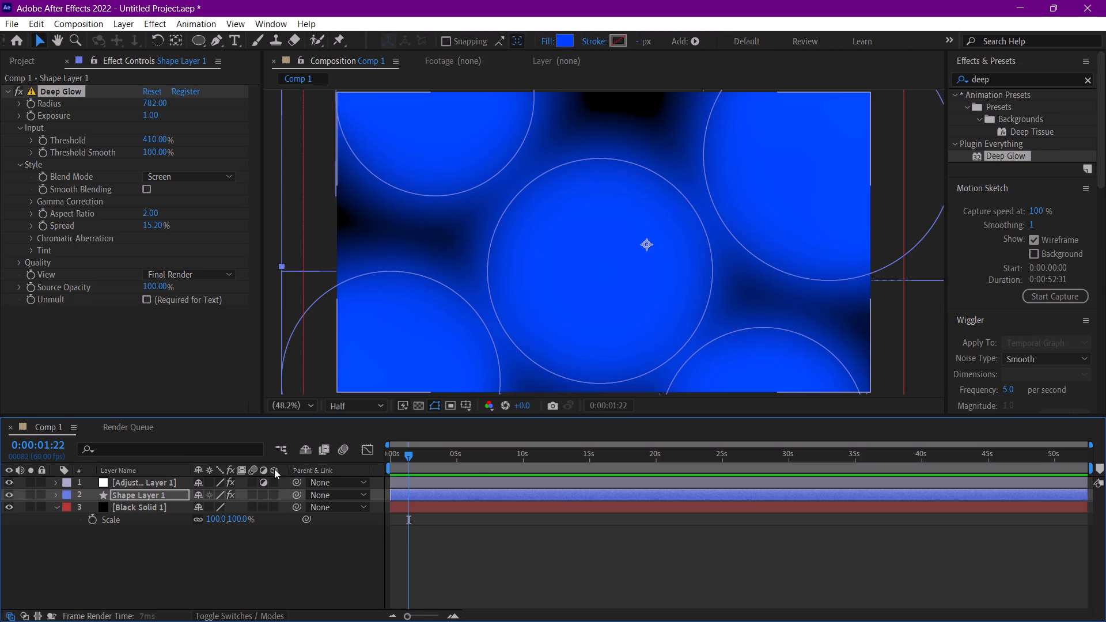
Preview the full composition again from 0:00:00:00.
{"action": "left_click_drag", "start_coordinate": [406, 449], "coordinate": [327, 454]}
{"action": "key", "text": "space"}
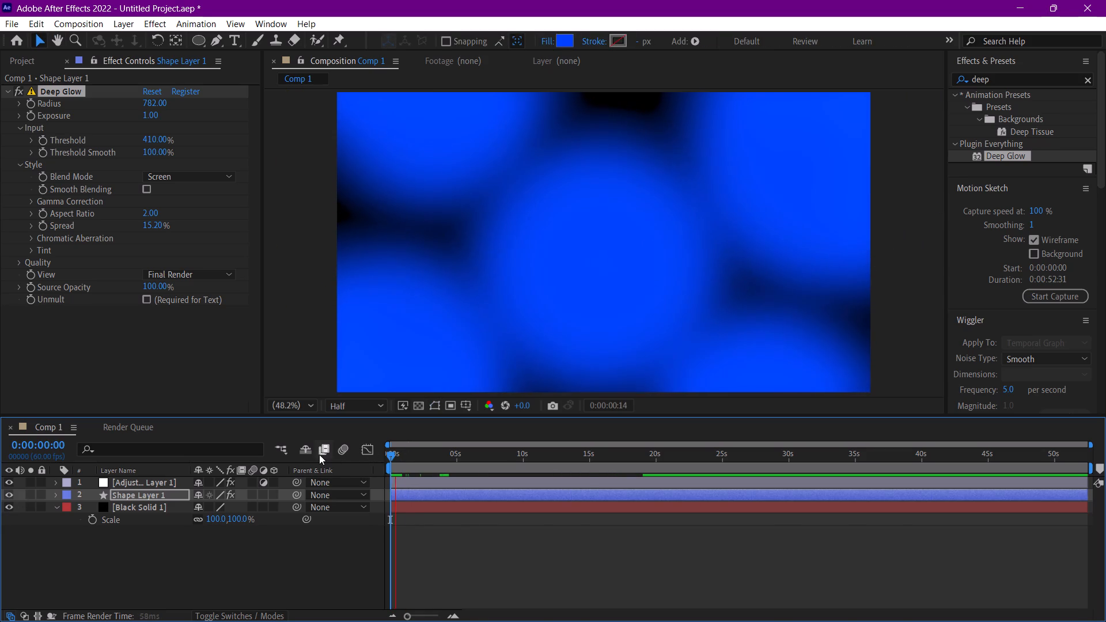
{"action": "key", "text": "space"}
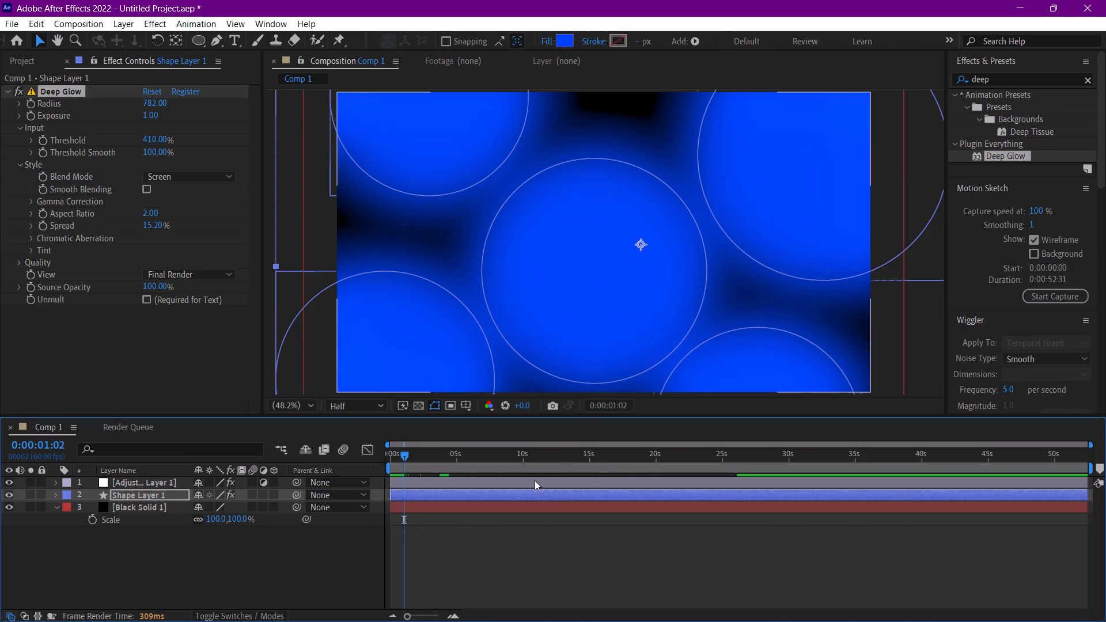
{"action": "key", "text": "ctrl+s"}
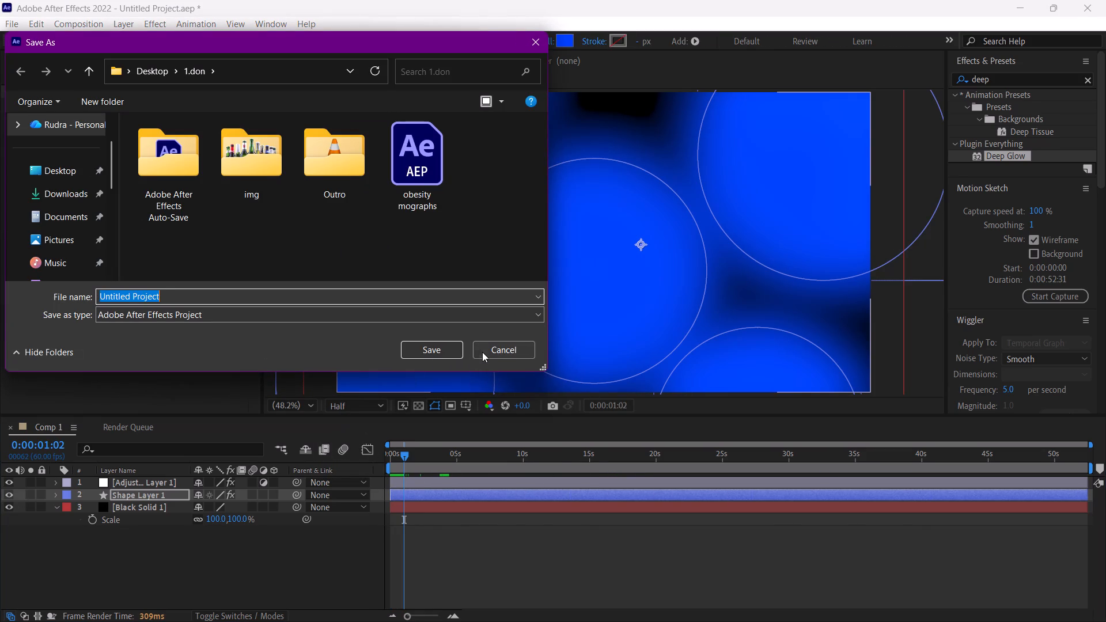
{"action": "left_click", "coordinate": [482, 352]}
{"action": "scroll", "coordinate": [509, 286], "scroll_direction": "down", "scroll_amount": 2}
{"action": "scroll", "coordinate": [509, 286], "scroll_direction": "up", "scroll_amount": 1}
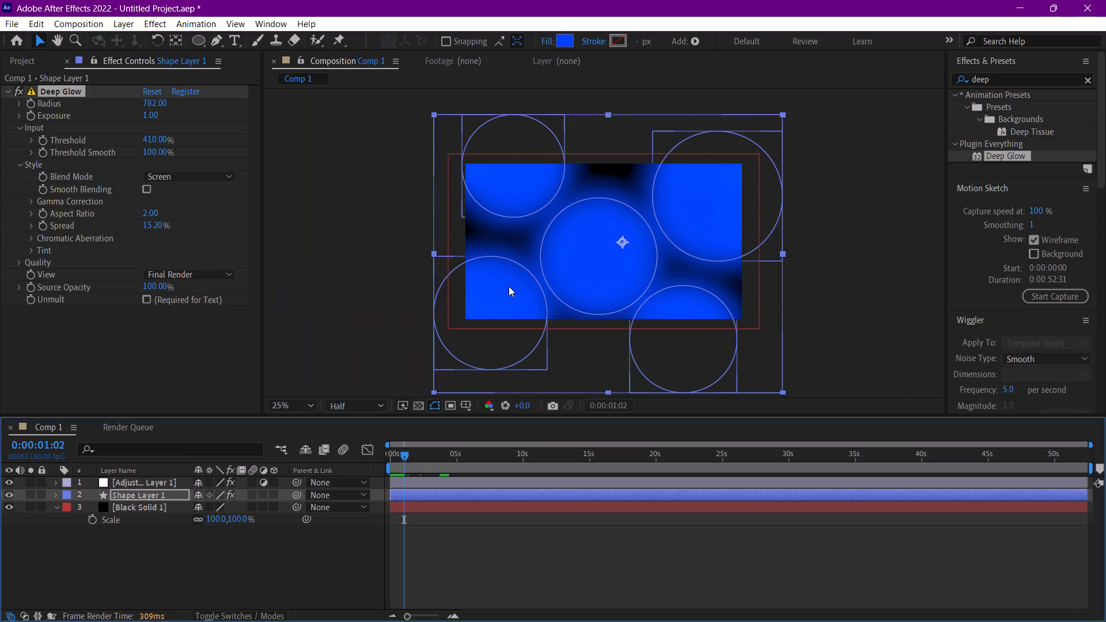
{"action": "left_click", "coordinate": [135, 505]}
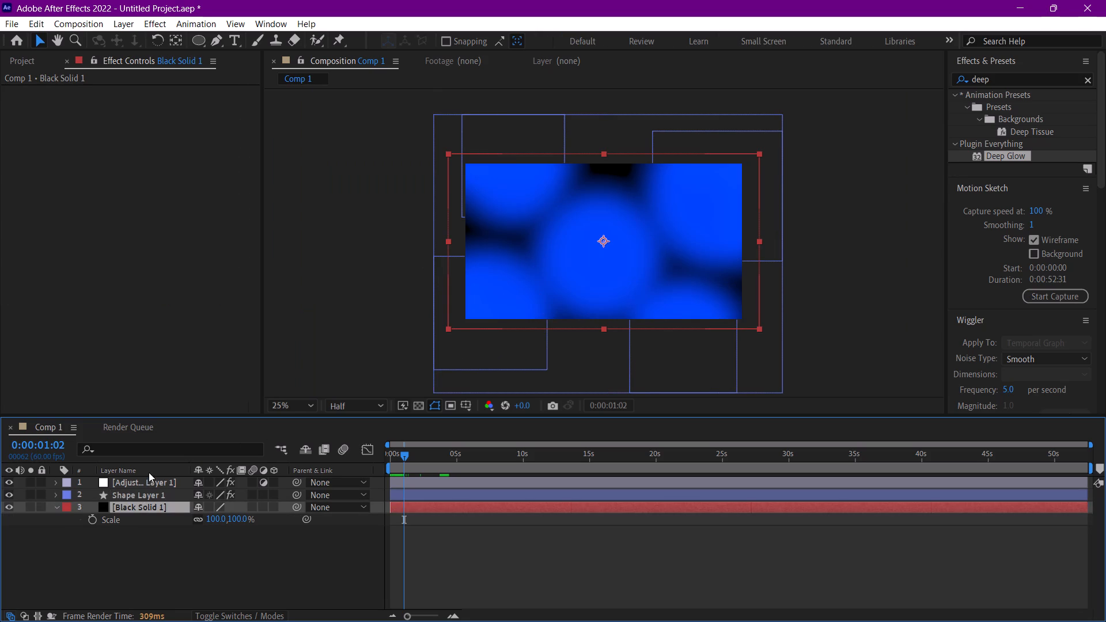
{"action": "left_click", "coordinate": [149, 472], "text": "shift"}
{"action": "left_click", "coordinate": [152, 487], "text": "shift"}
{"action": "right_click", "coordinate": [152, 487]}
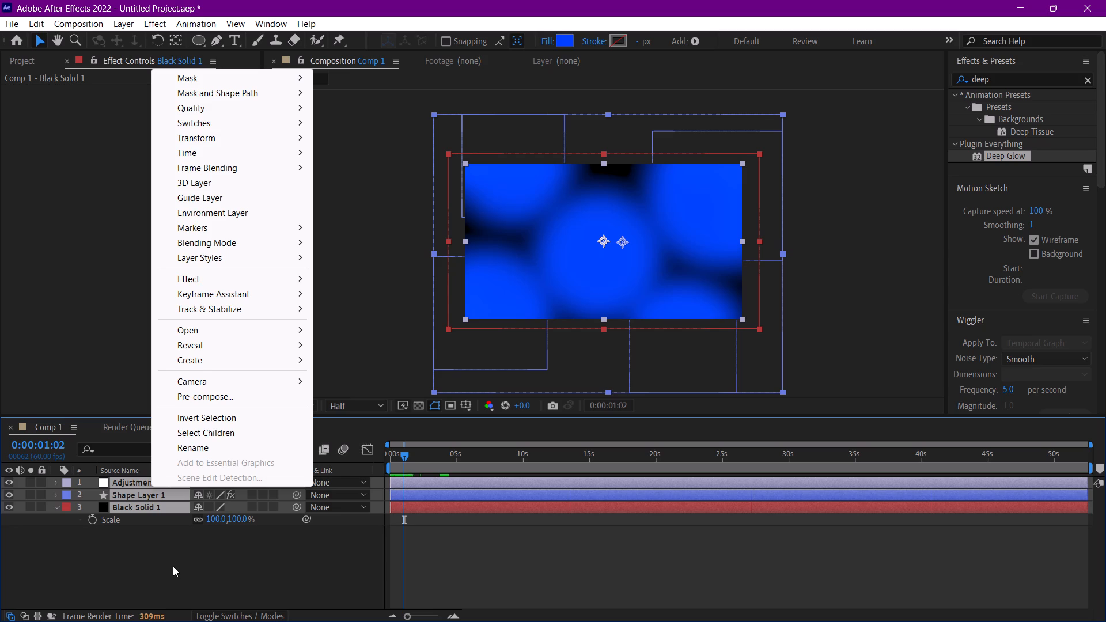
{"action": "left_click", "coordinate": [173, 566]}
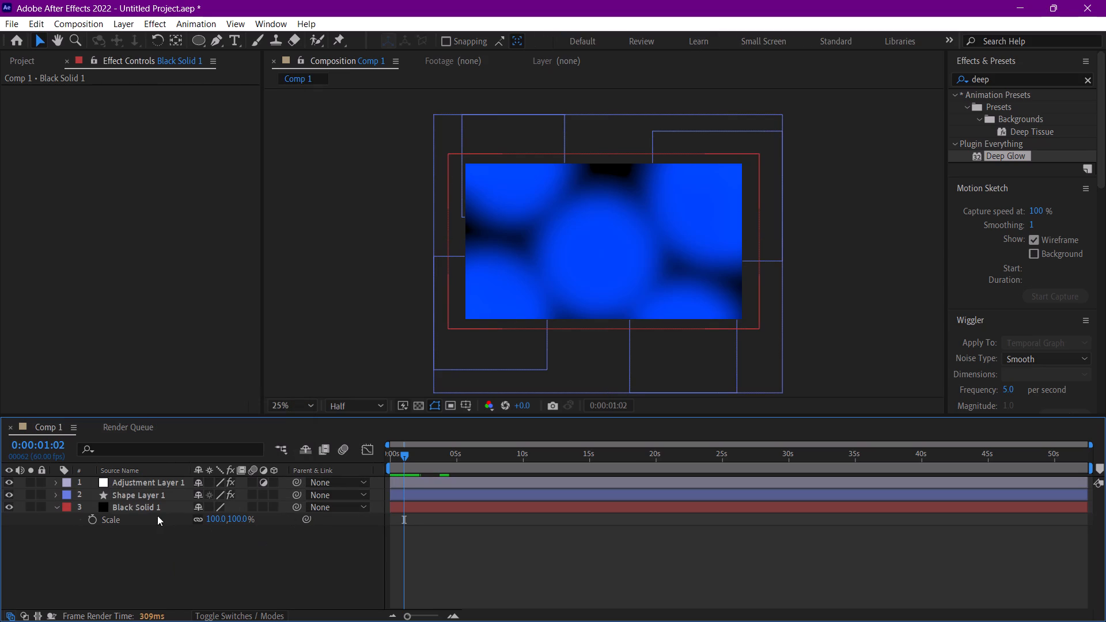
Pre-compose Adjustment Layer 1, Shape Layer 1 and Black Solid 1 into a composition named bg, moving all attributes into it.
{"action": "left_click", "coordinate": [146, 507]}
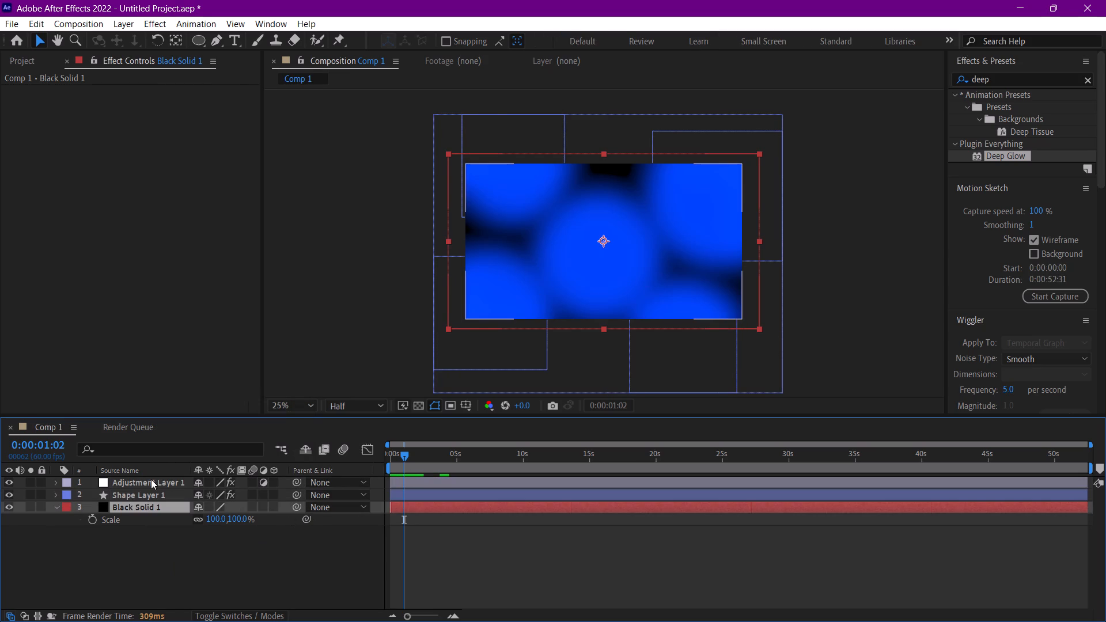
{"action": "left_click", "coordinate": [151, 479], "text": "shift"}
{"action": "right_click", "coordinate": [151, 479]}
{"action": "left_click", "coordinate": [216, 395]}
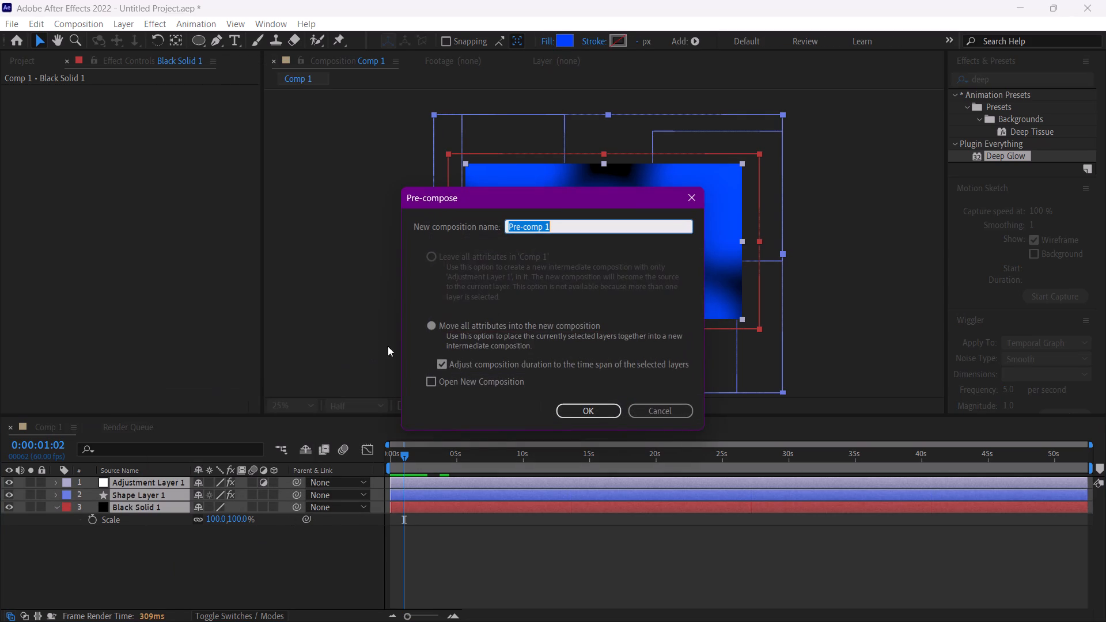
{"action": "left_click", "coordinate": [479, 285]}
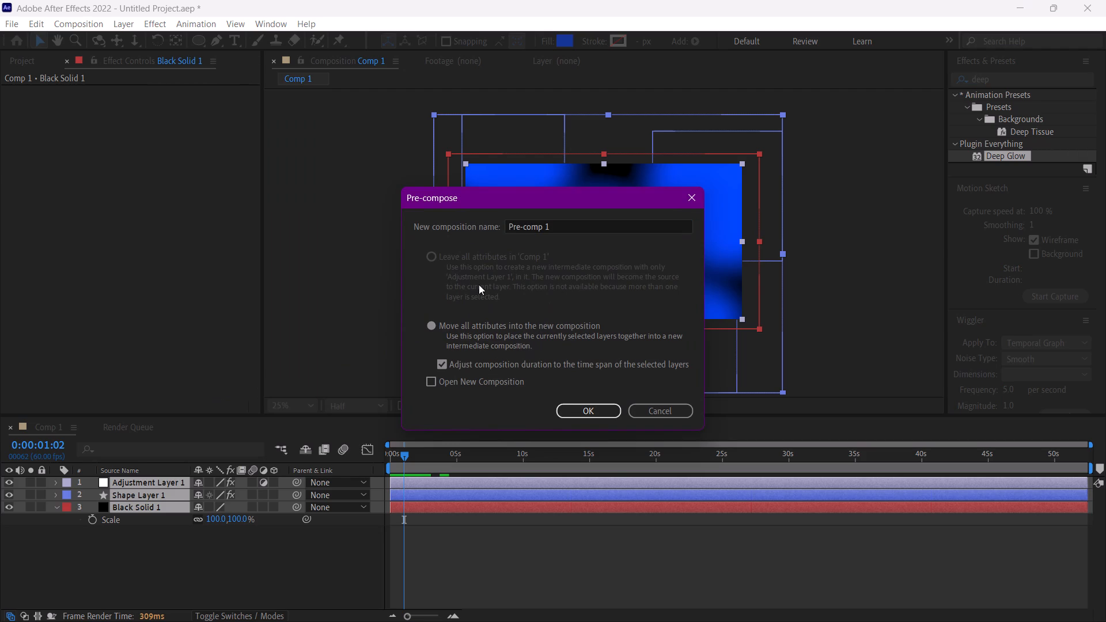
{"action": "left_click_drag", "start_coordinate": [554, 231], "coordinate": [431, 231]}
{"action": "type", "text": "bg"}
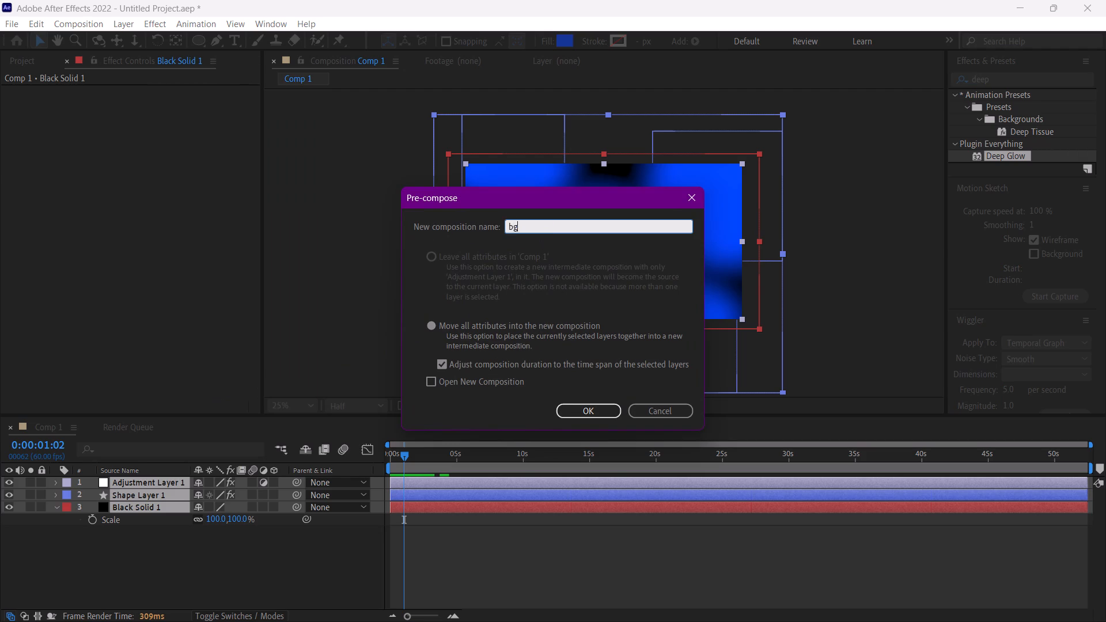
{"action": "key", "text": "Return"}
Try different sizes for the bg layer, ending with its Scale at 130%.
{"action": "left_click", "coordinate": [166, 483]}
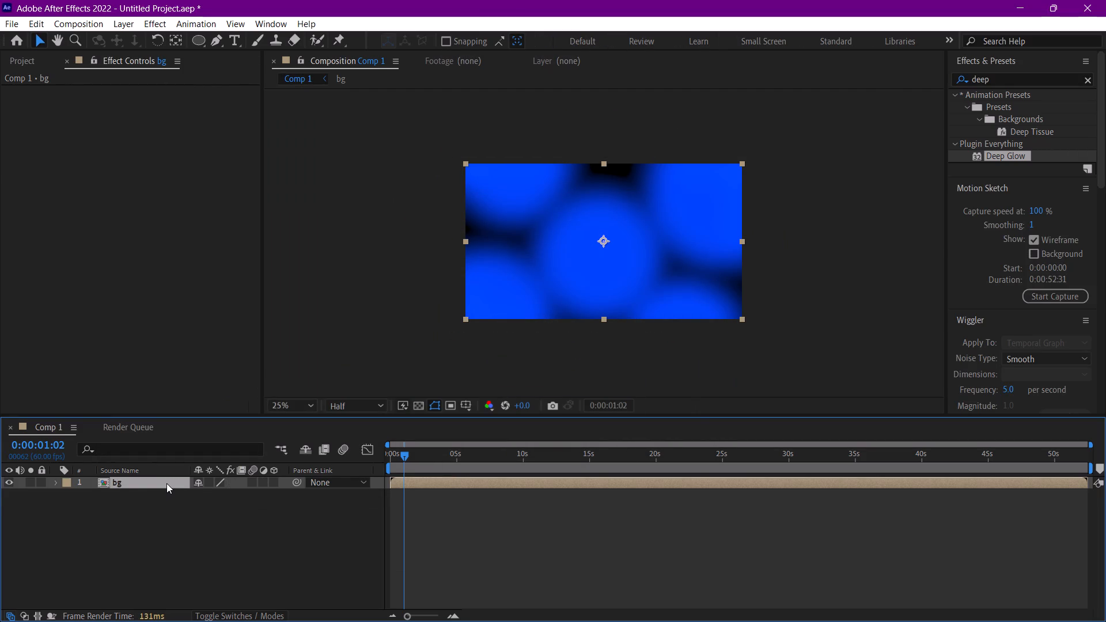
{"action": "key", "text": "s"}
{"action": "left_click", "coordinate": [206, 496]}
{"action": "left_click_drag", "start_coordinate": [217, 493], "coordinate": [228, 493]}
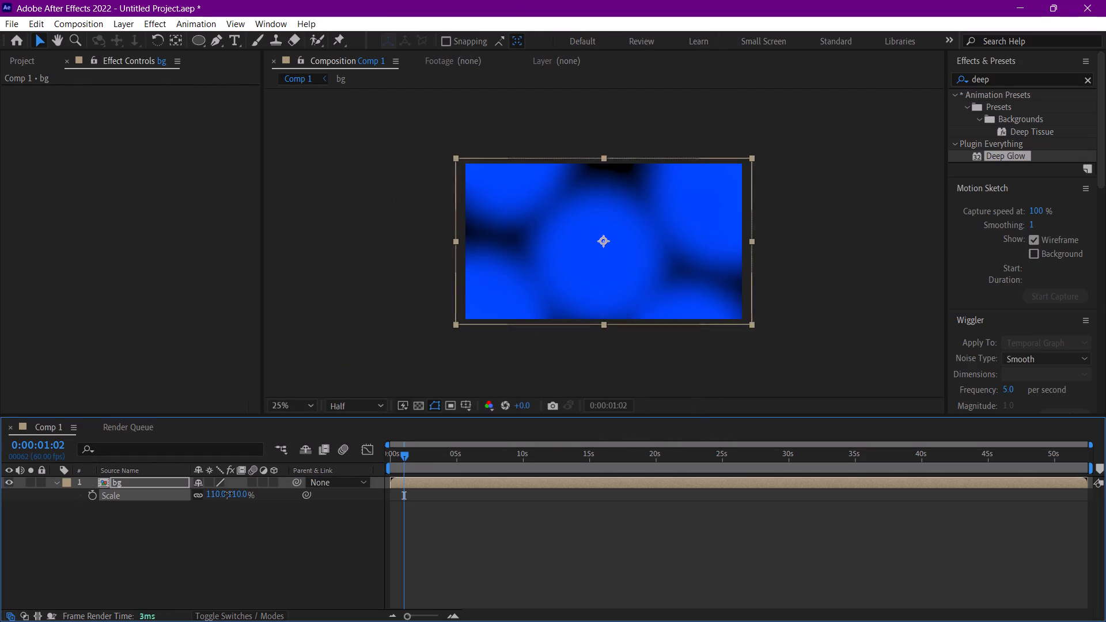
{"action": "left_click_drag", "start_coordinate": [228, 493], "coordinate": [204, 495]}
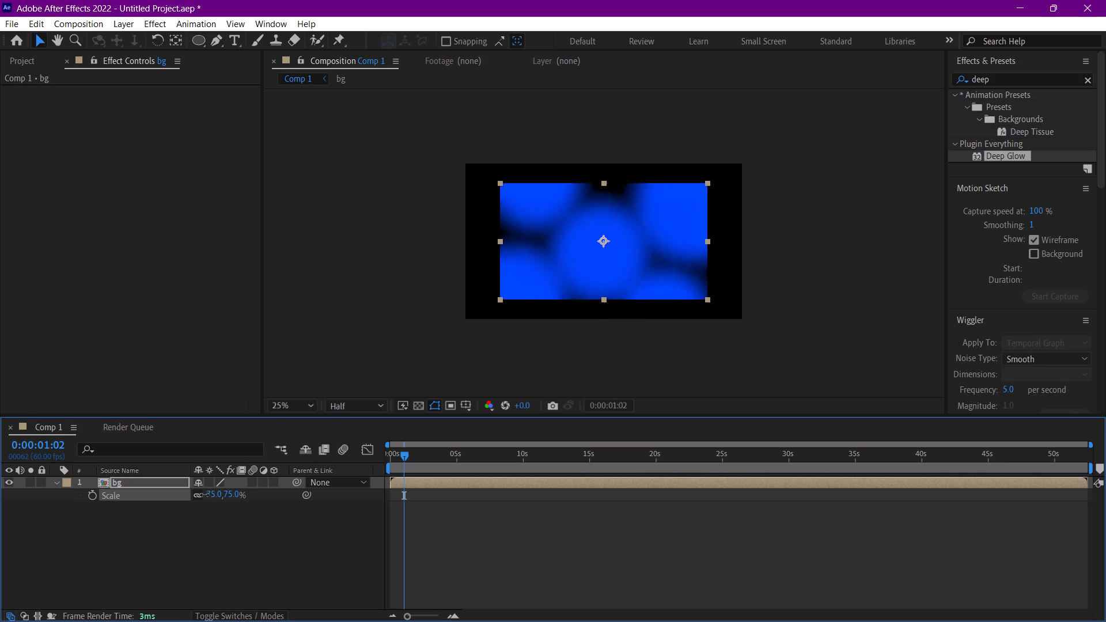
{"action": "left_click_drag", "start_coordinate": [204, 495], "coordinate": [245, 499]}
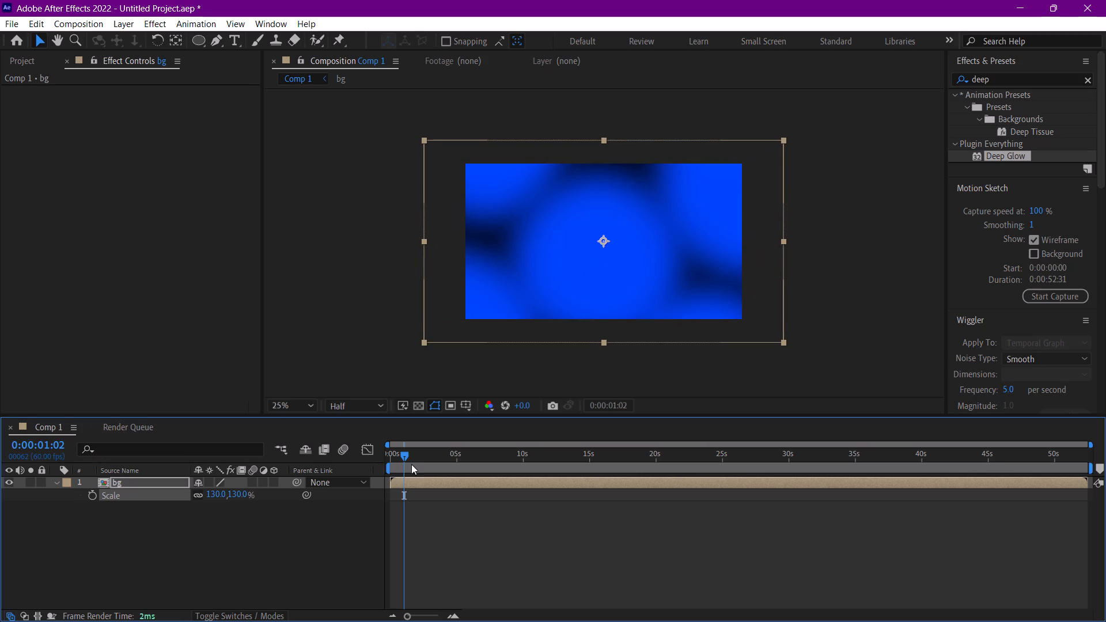
Preview the enlarged bg layer from 0:00:00:00 and return the playhead to the start.
{"action": "left_click_drag", "start_coordinate": [402, 457], "coordinate": [346, 457]}
{"action": "key", "text": "space"}
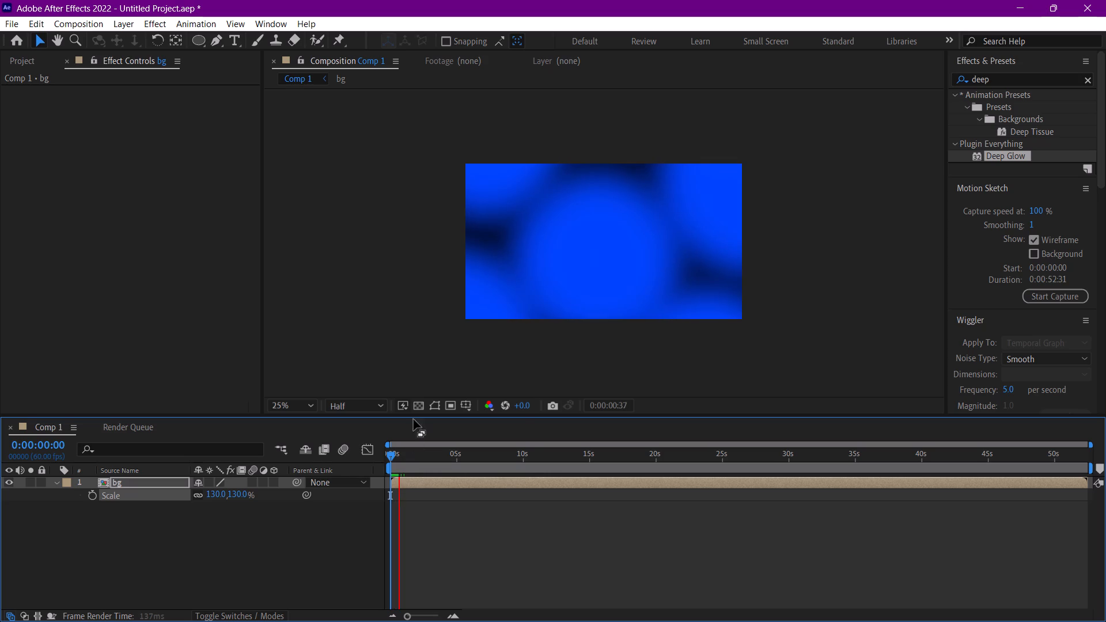
{"action": "key", "text": "space"}
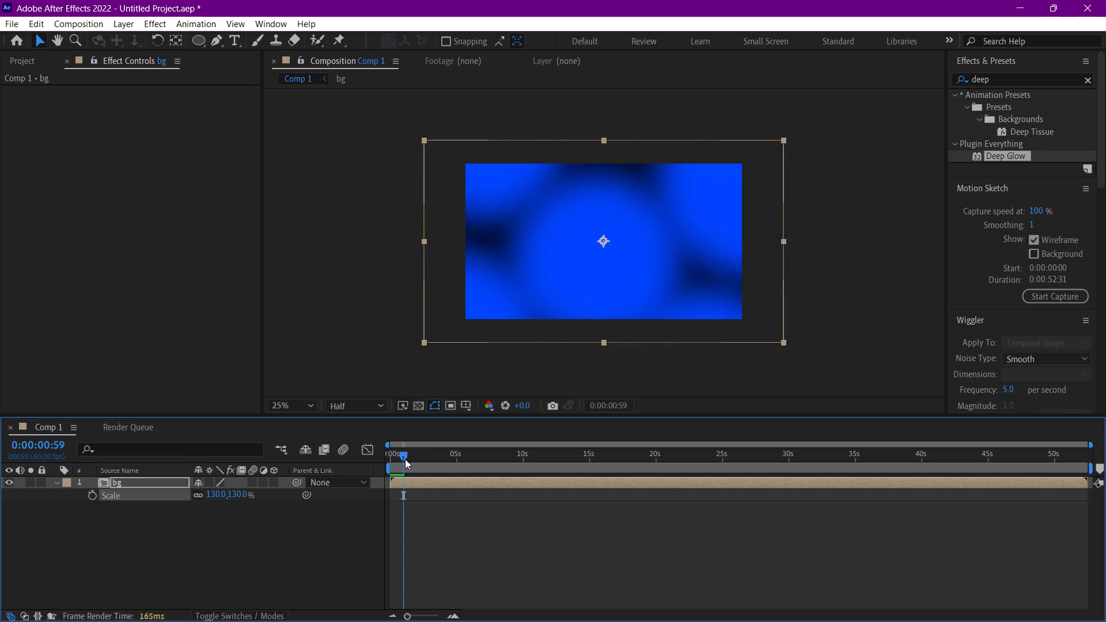
{"action": "left_click_drag", "start_coordinate": [399, 448], "coordinate": [324, 456]}
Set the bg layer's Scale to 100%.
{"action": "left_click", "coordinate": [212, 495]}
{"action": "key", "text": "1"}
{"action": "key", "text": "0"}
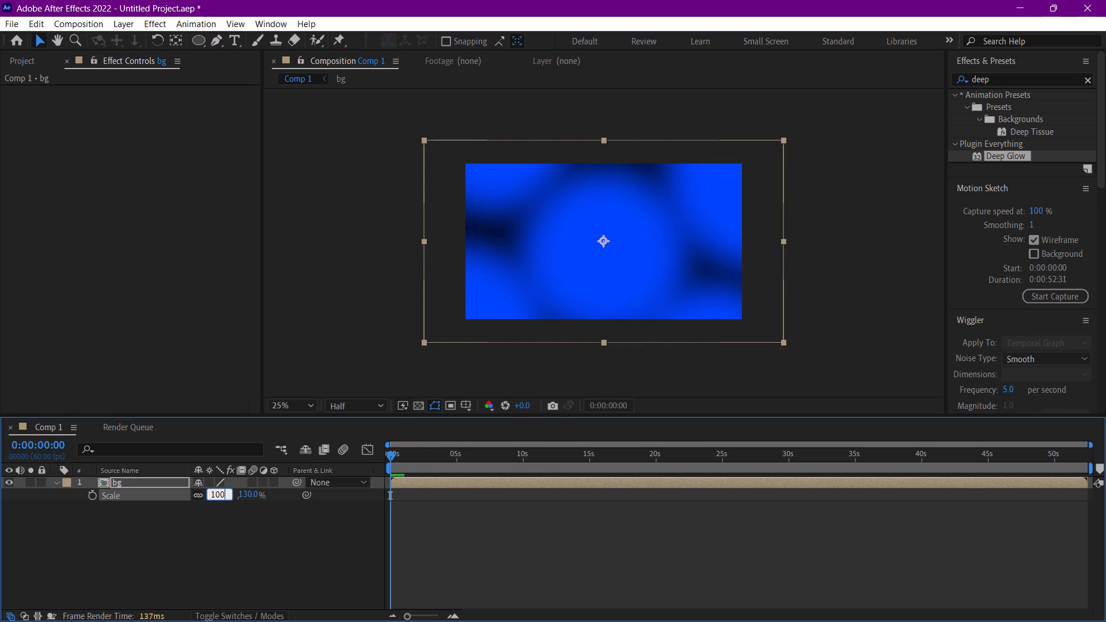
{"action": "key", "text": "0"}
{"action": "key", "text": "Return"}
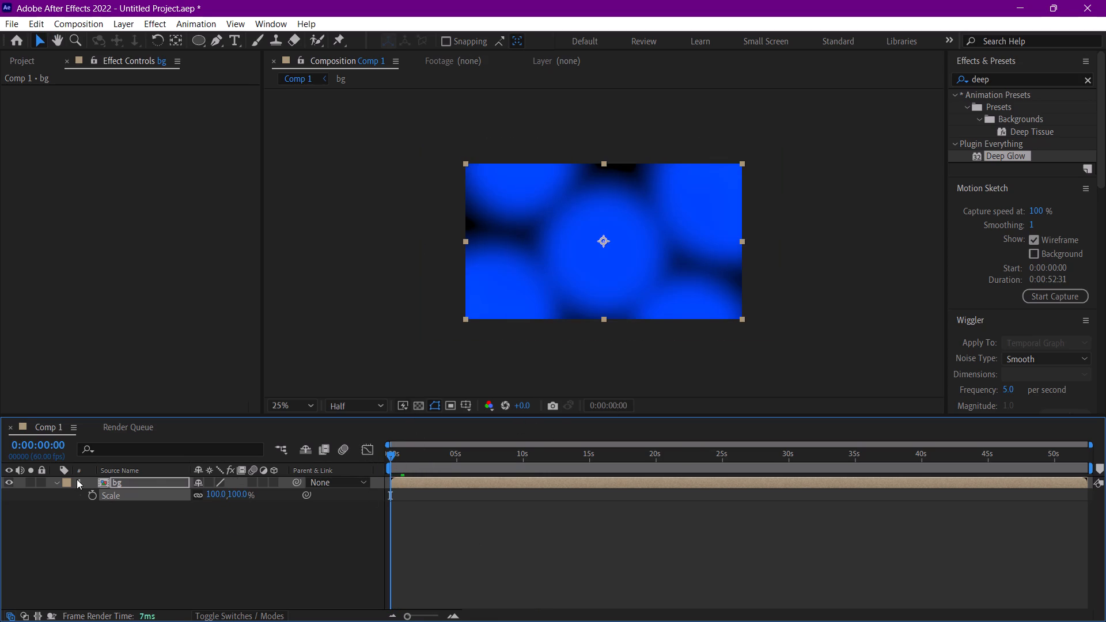
Turn the bg layer into a 3D layer.
{"action": "left_click", "coordinate": [152, 483]}
{"action": "left_click", "coordinate": [276, 483]}
{"action": "right_click", "coordinate": [276, 483]}
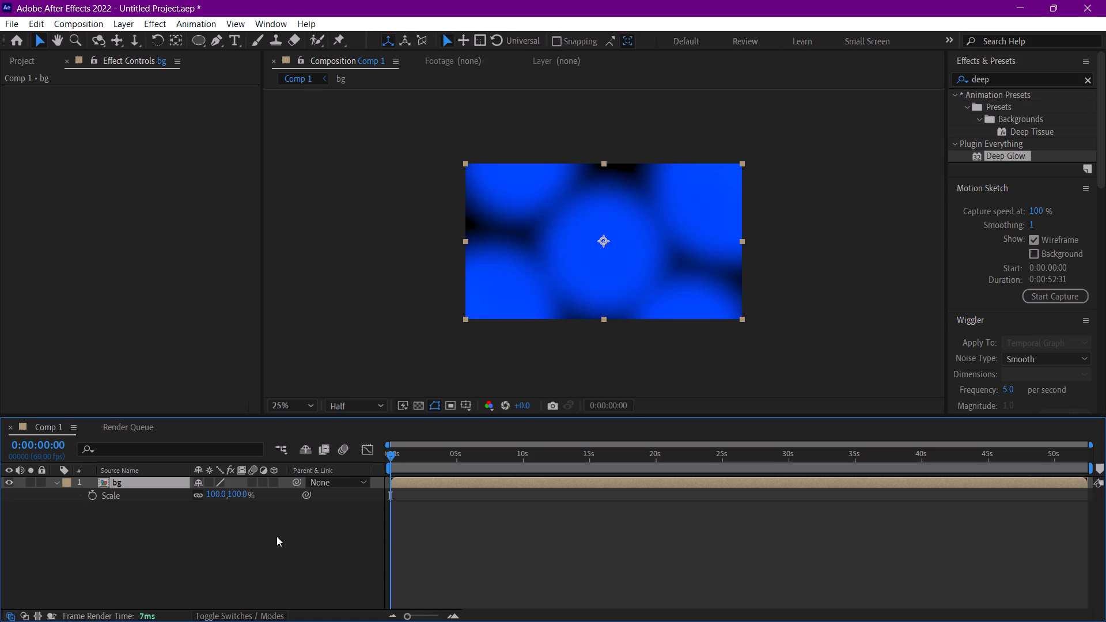
{"action": "left_click", "coordinate": [276, 484]}
Add a Two-Node Camera with the 35mm preset to Comp 1.
{"action": "right_click", "coordinate": [256, 581]}
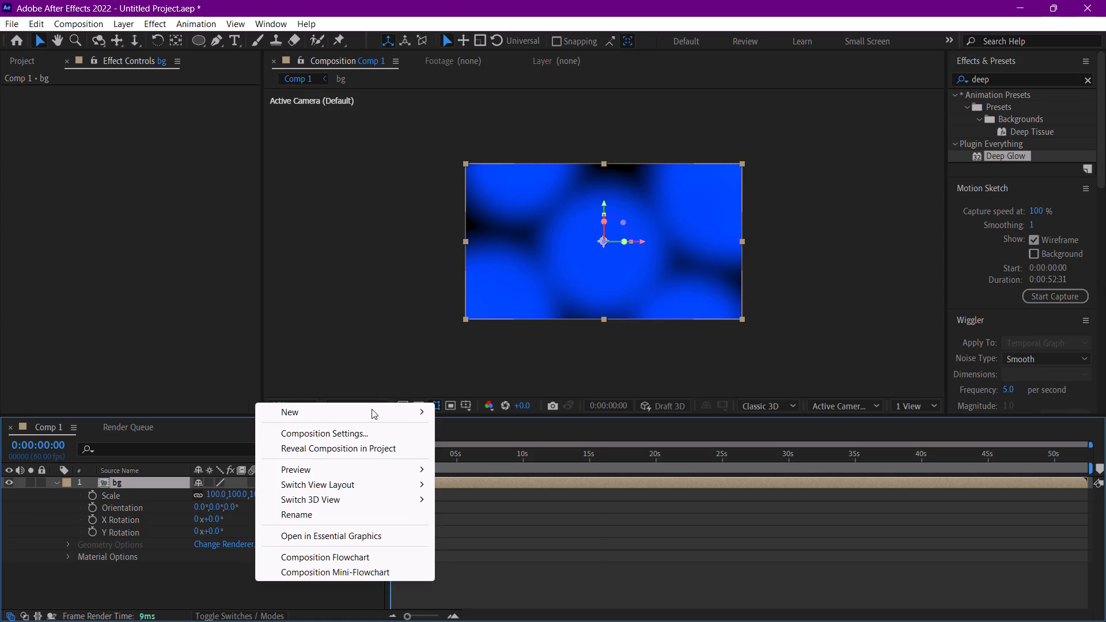
{"action": "left_click", "coordinate": [483, 478]}
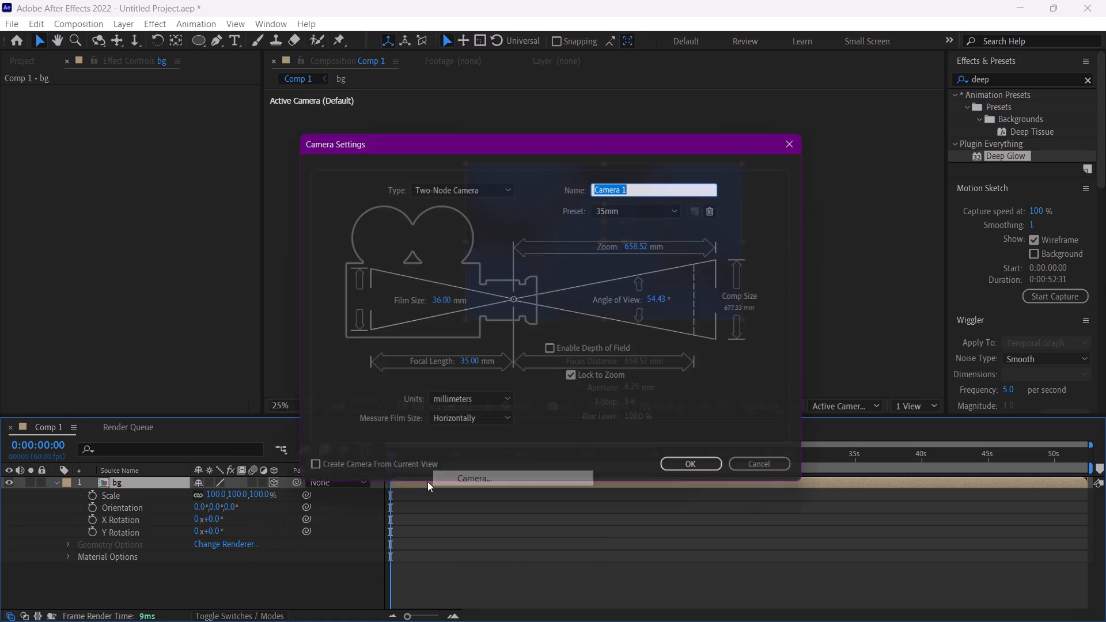
{"action": "left_click", "coordinate": [704, 475]}
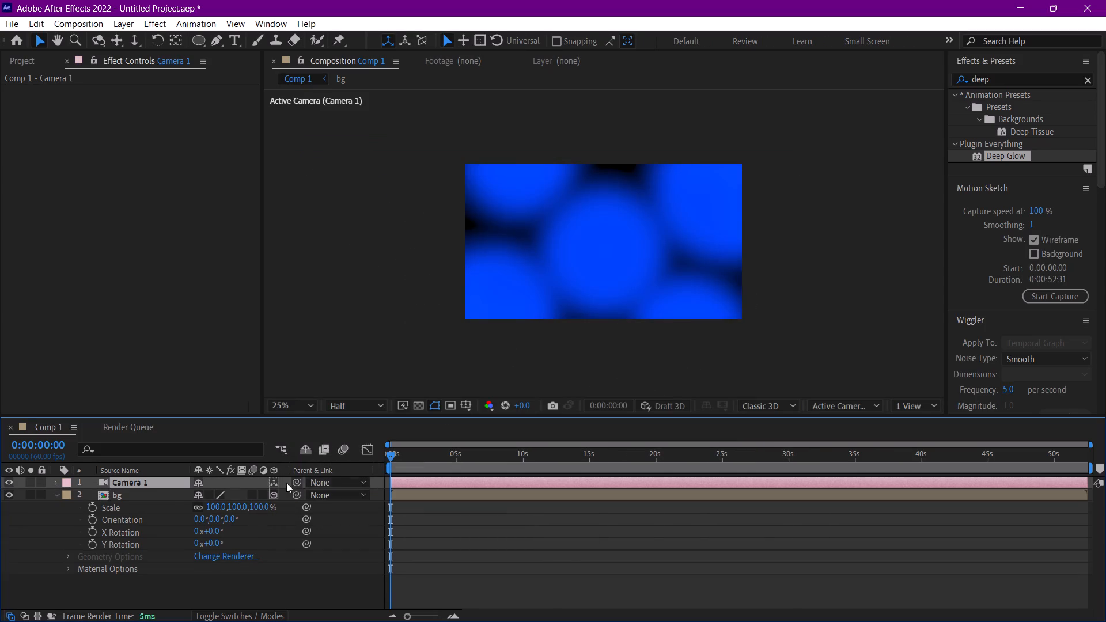
Add a null object above the camera and centre its anchor point within the null.
{"action": "left_click", "coordinate": [162, 487]}
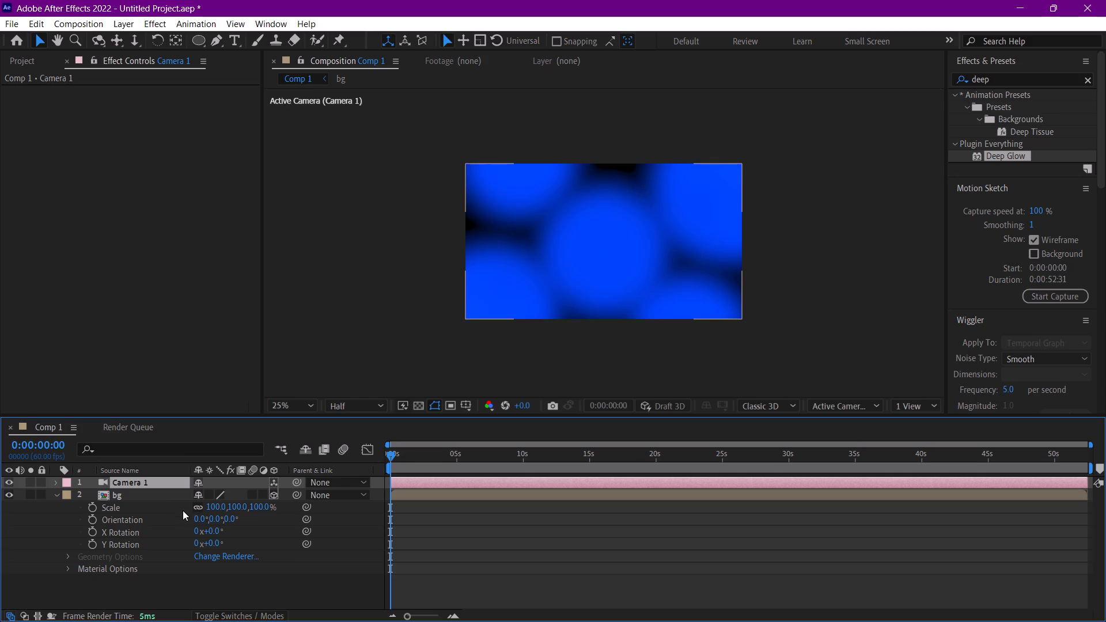
{"action": "right_click", "coordinate": [280, 582]}
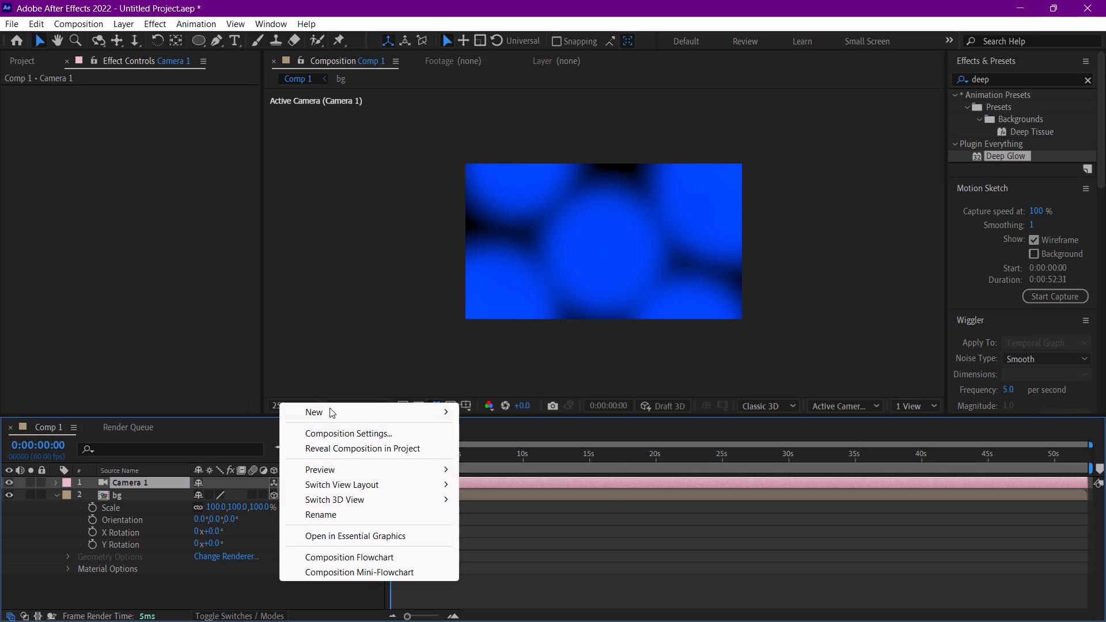
{"action": "left_click", "coordinate": [503, 494]}
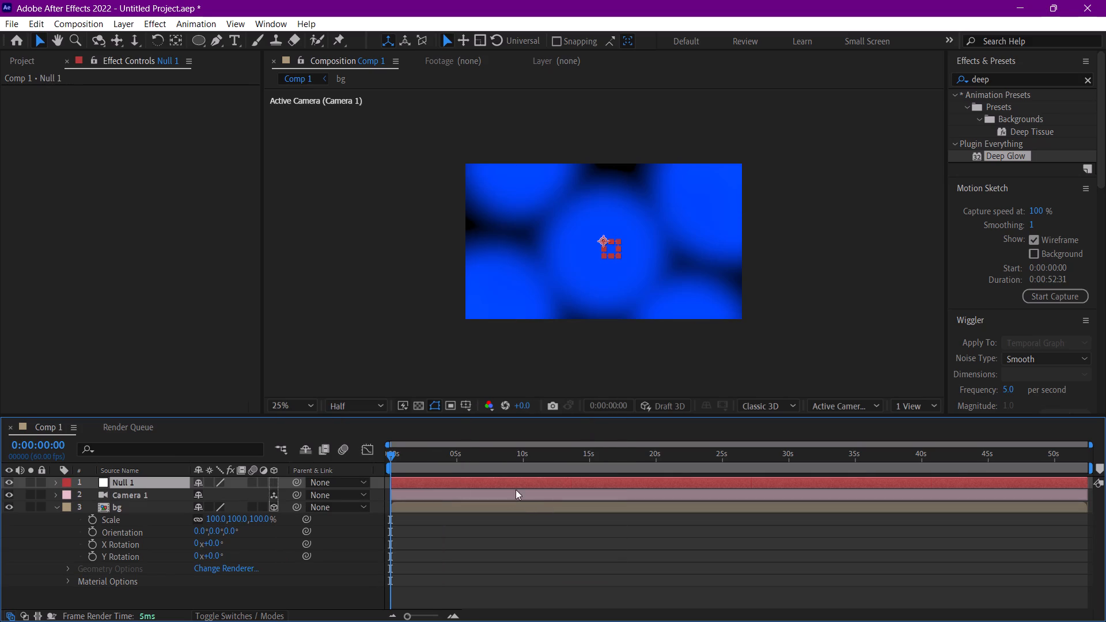
{"action": "key", "text": "7"}
{"action": "key", "text": "8"}
Turn Null 1 into a 3D layer and parent Camera 1 to it.
{"action": "left_click_drag", "start_coordinate": [295, 495], "coordinate": [176, 475]}
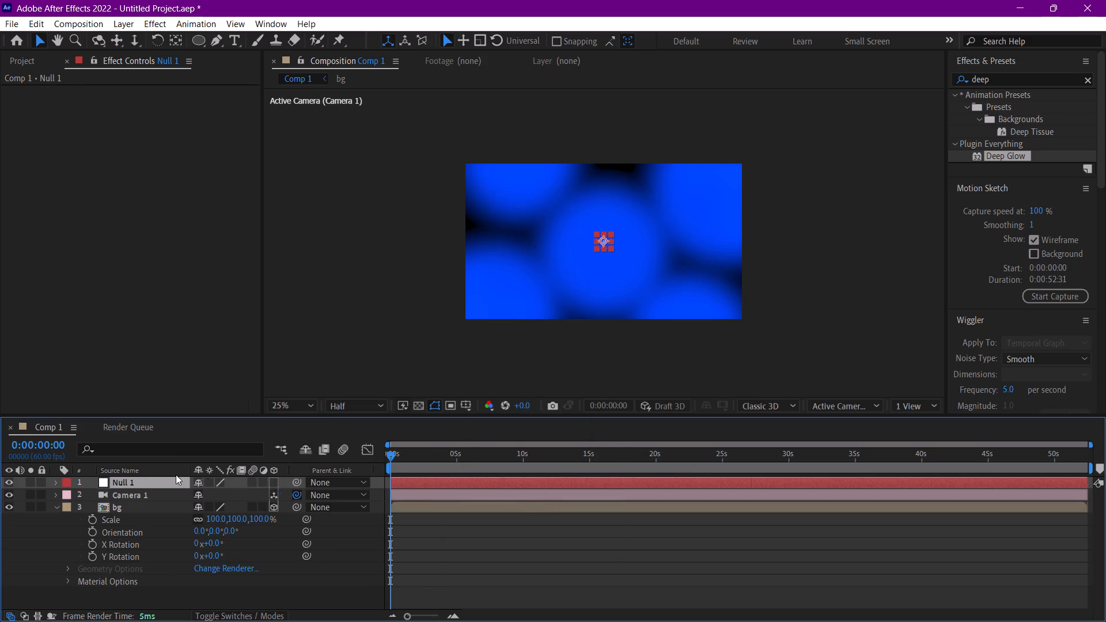
{"action": "left_click_drag", "start_coordinate": [176, 475], "coordinate": [285, 490]}
{"action": "left_click", "coordinate": [273, 487]}
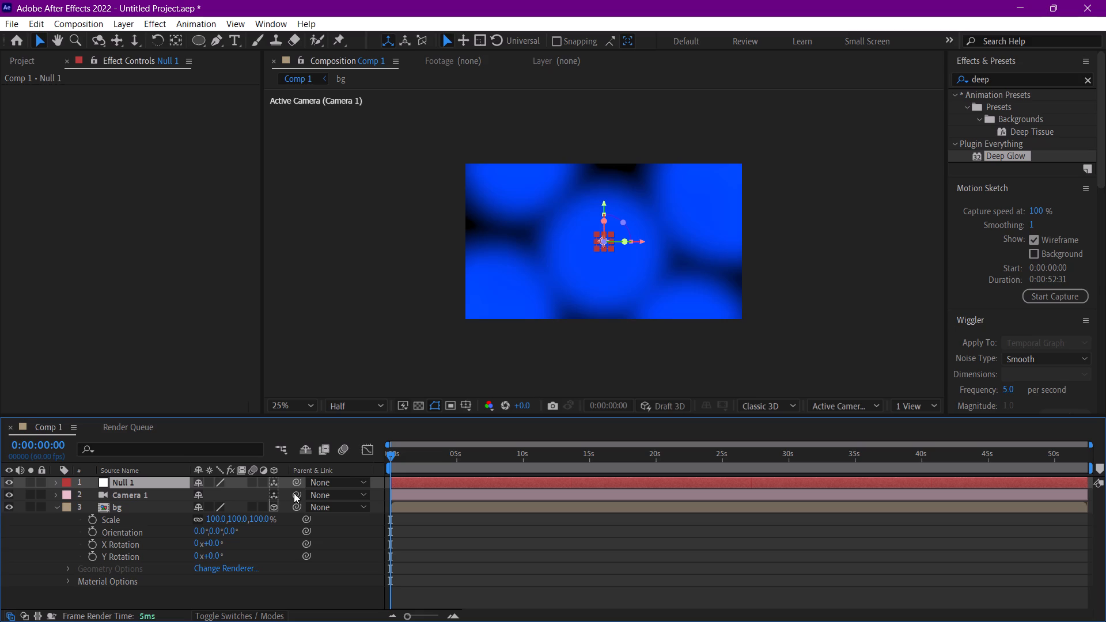
{"action": "left_click_drag", "start_coordinate": [294, 493], "coordinate": [167, 487]}
Move Null 1 forward along Z to 629 so the camera pushes in on the bg layer.
{"action": "left_click", "coordinate": [165, 483]}
{"action": "key", "text": "p"}
{"action": "left_click_drag", "start_coordinate": [241, 492], "coordinate": [375, 495]}
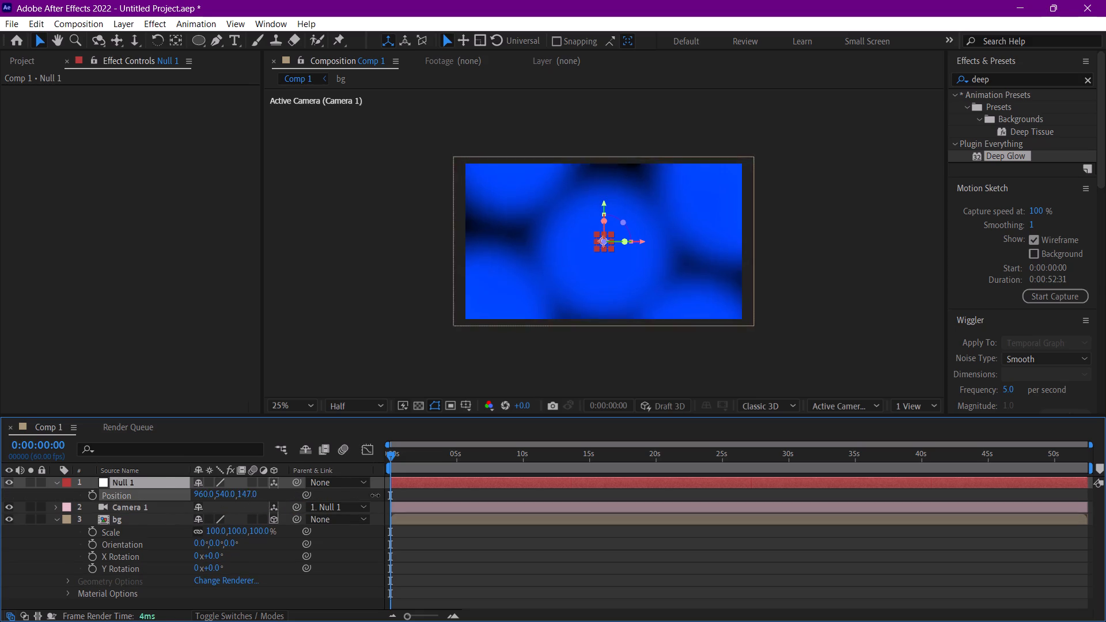
{"action": "left_click_drag", "start_coordinate": [375, 495], "coordinate": [698, 496]}
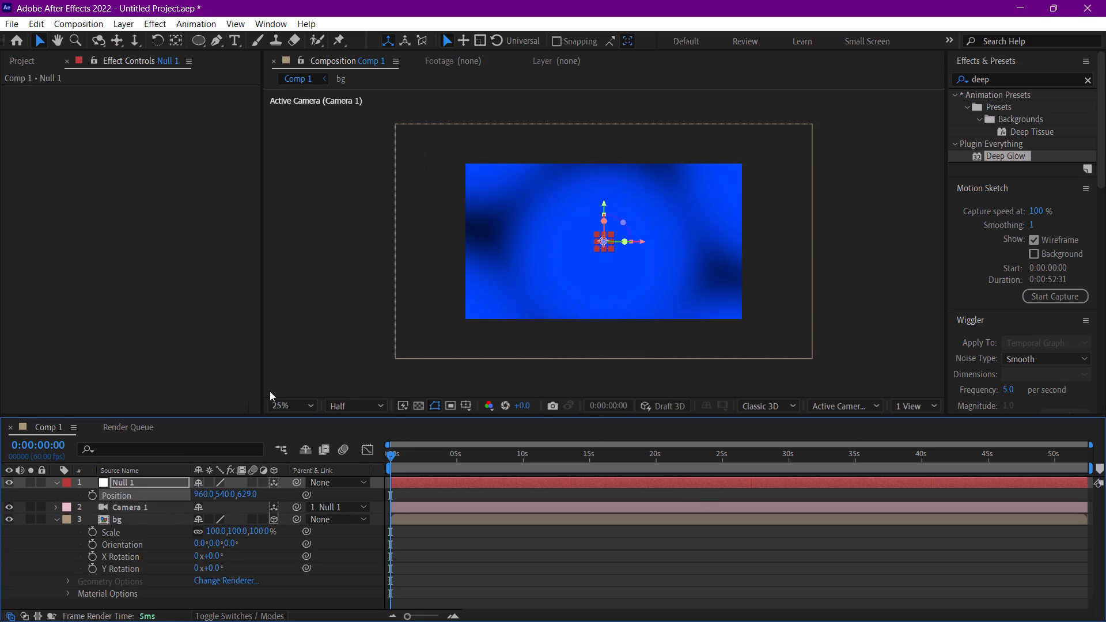
Fit the composition in the viewer, preview the closer camera view from 0:00:00:00, and return the playhead to the start.
{"action": "left_click", "coordinate": [278, 405]}
{"action": "left_click", "coordinate": [271, 172]}
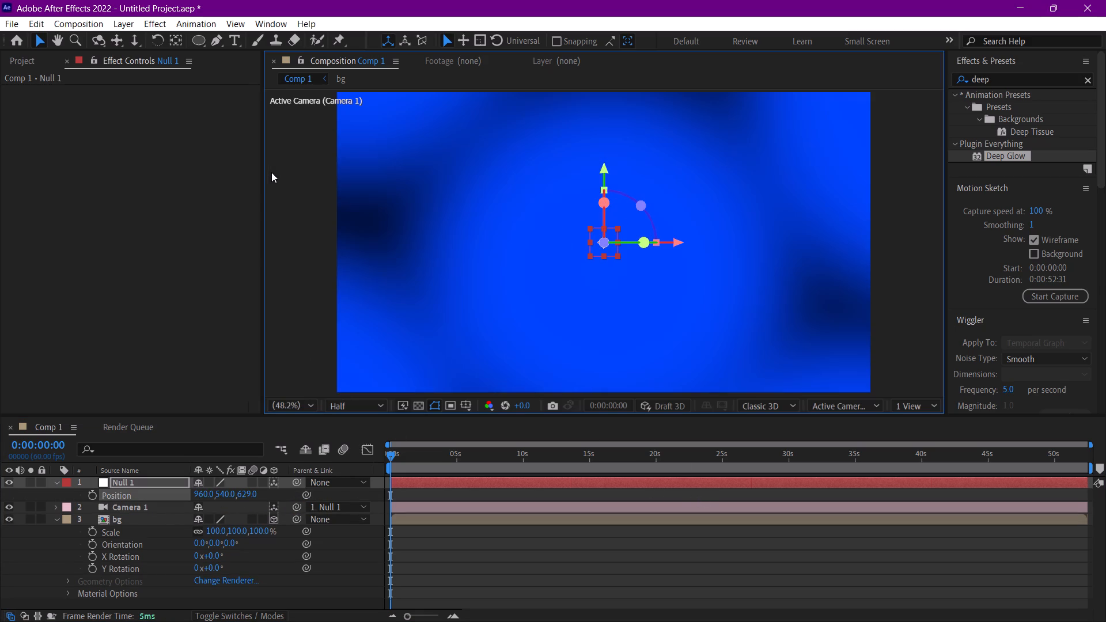
{"action": "key", "text": "space"}
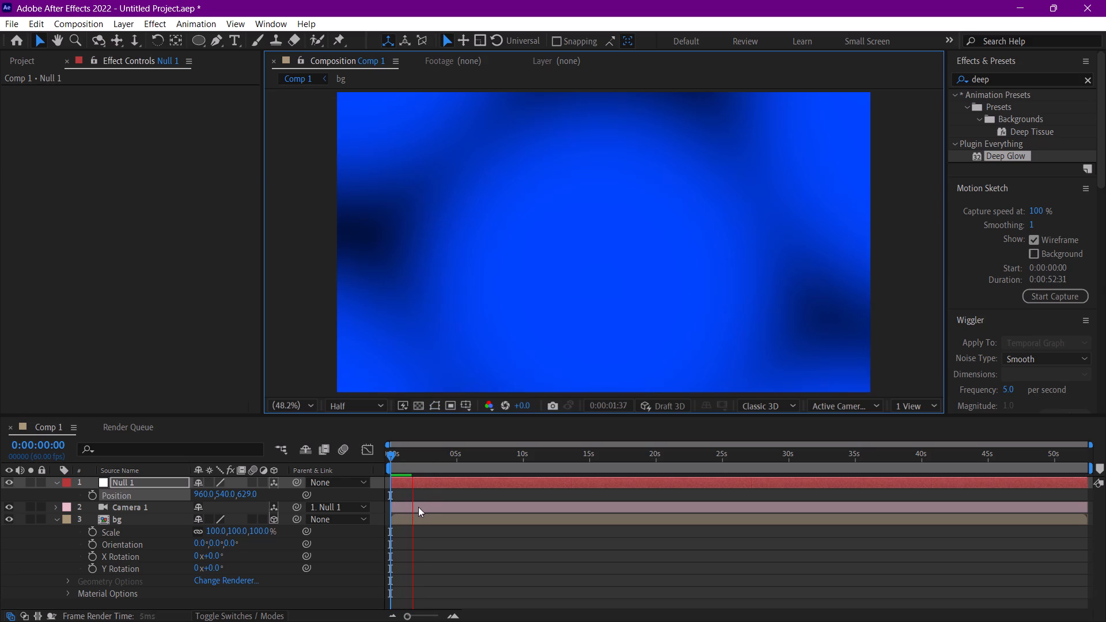
{"action": "key", "text": "space"}
{"action": "left_click_drag", "start_coordinate": [402, 454], "coordinate": [353, 443]}
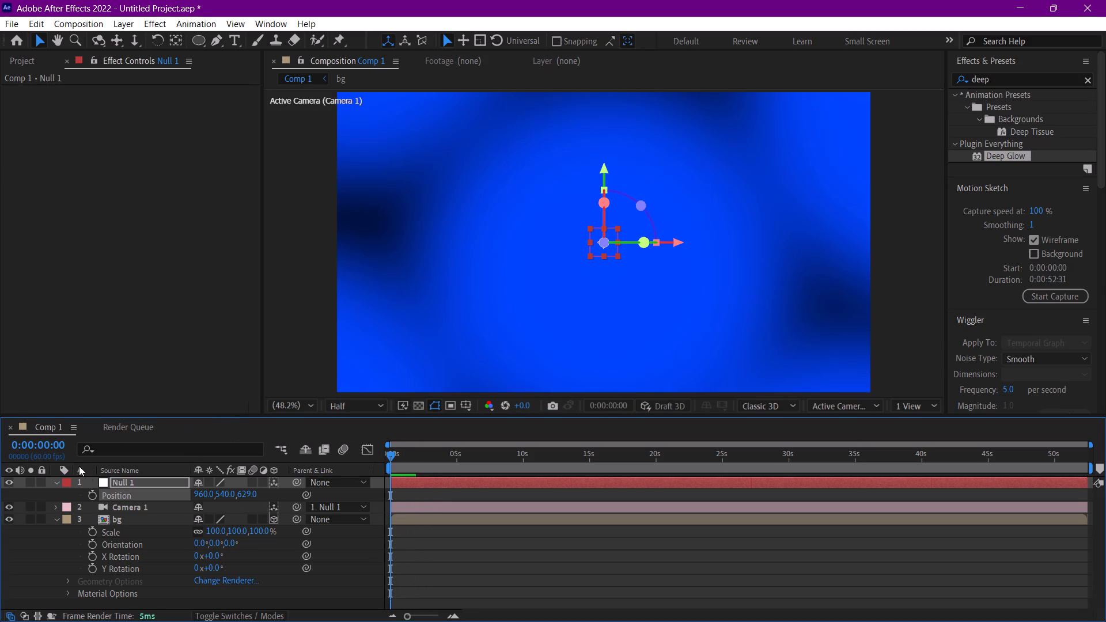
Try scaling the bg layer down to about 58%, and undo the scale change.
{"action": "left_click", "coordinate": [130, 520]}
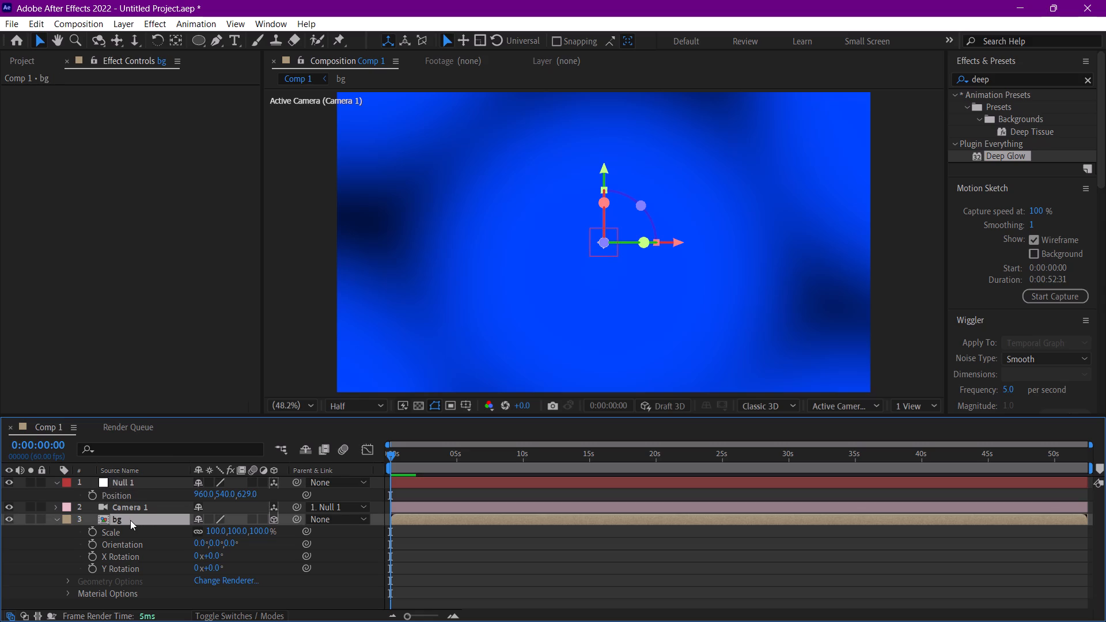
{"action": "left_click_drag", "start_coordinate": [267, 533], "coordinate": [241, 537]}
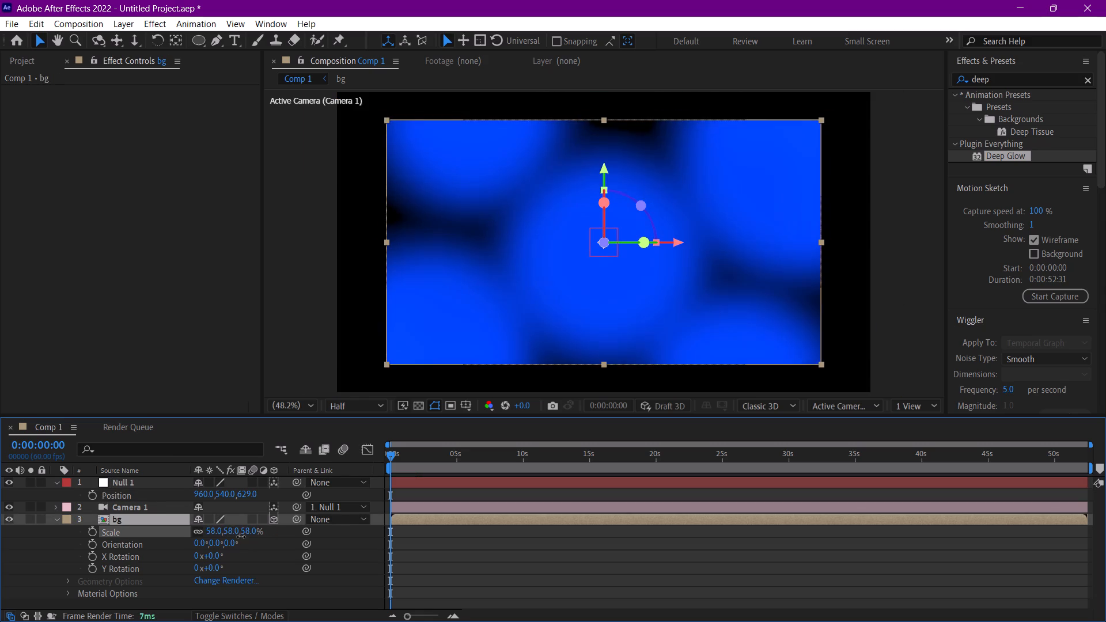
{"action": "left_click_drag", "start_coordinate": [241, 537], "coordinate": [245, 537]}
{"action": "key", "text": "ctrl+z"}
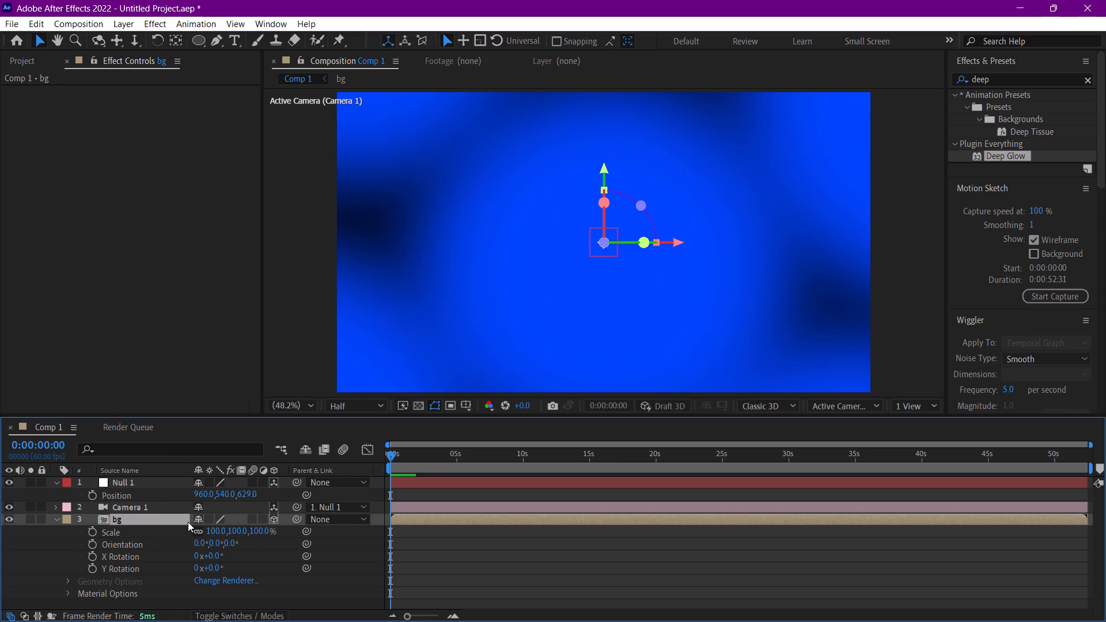
Push the bg layer back along Z to 614 and preview the composition from 0:00:00:00.
{"action": "left_click", "coordinate": [187, 522]}
{"action": "key", "text": "p"}
{"action": "left_click_drag", "start_coordinate": [241, 534], "coordinate": [227, 534]}
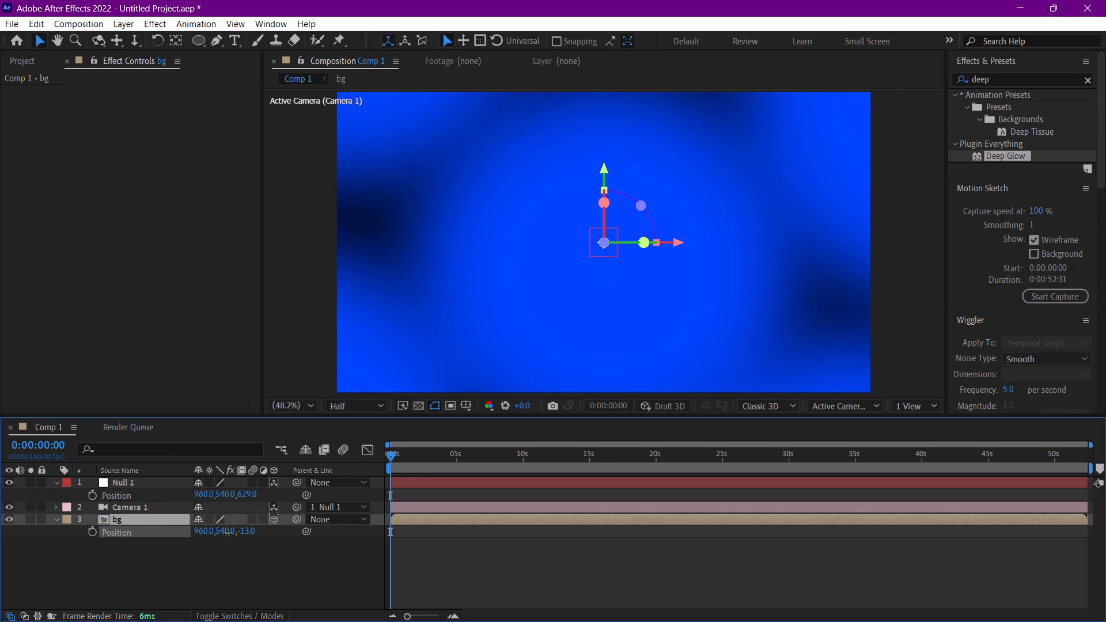
{"action": "left_click_drag", "start_coordinate": [227, 534], "coordinate": [642, 538]}
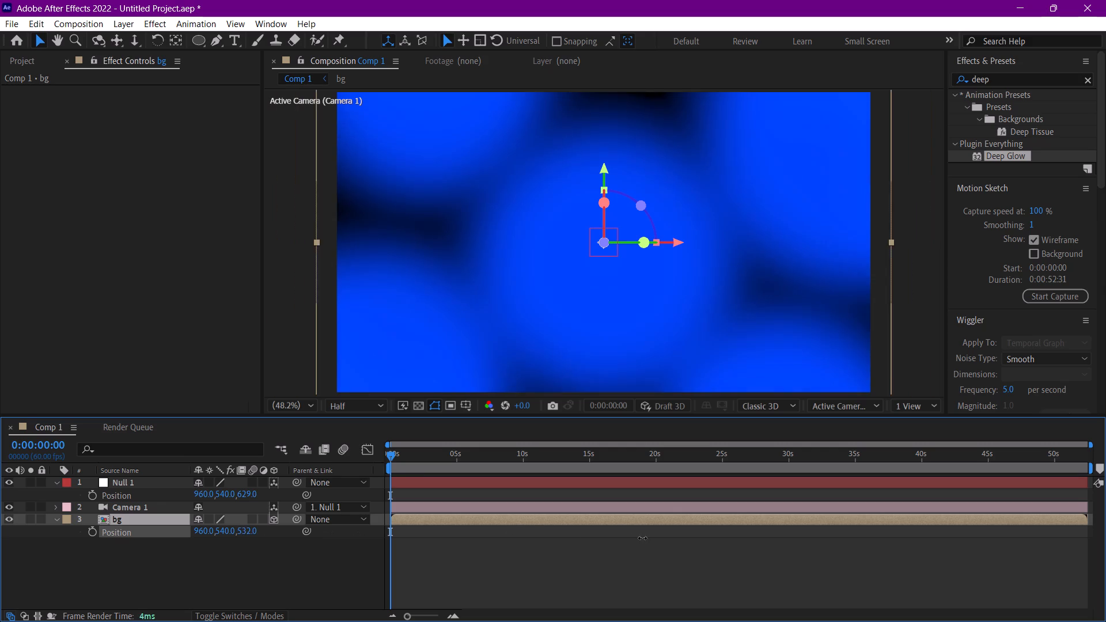
{"action": "left_click_drag", "start_coordinate": [642, 538], "coordinate": [689, 538]}
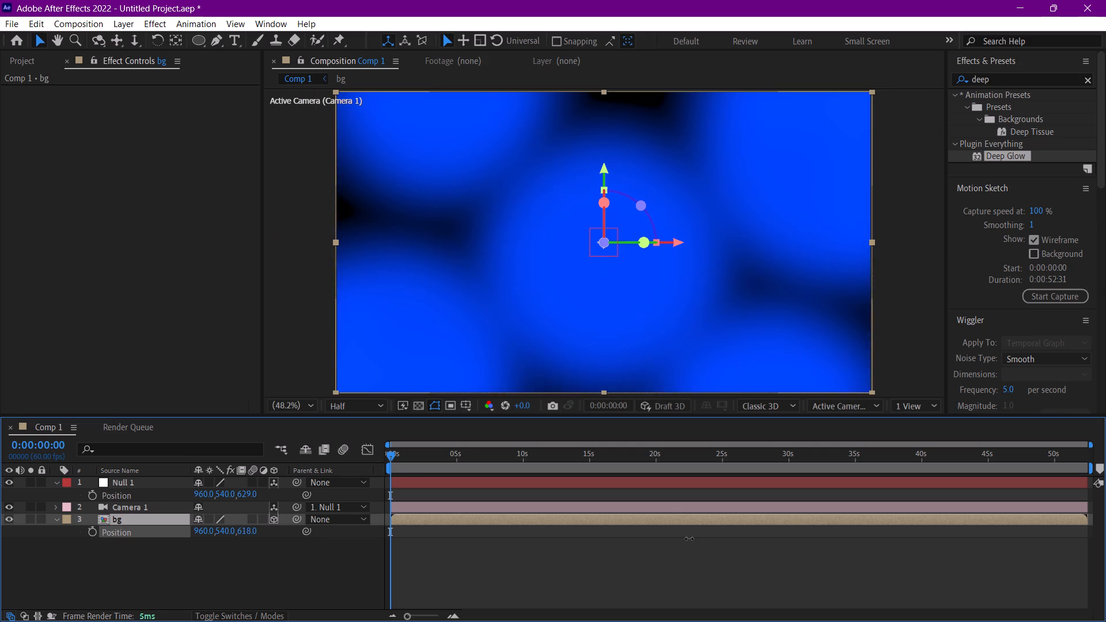
{"action": "left_click_drag", "start_coordinate": [689, 538], "coordinate": [687, 538]}
{"action": "left_click_drag", "start_coordinate": [412, 455], "coordinate": [350, 450]}
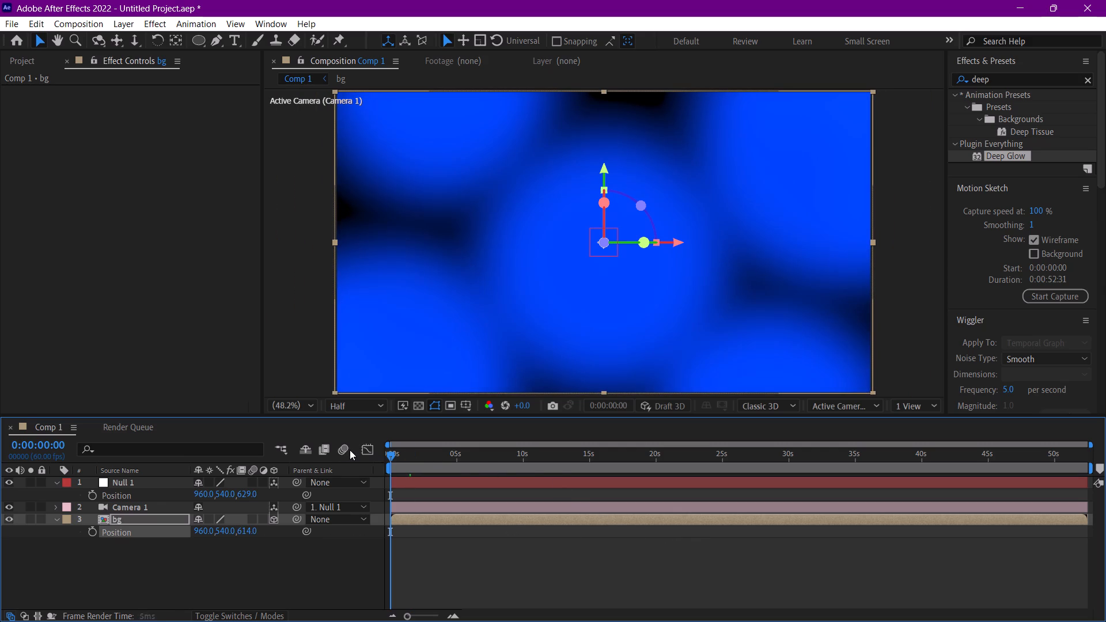
{"action": "left_click_drag", "start_coordinate": [350, 450], "coordinate": [339, 450]}
{"action": "key", "text": "space"}
{"action": "key", "text": "space"}
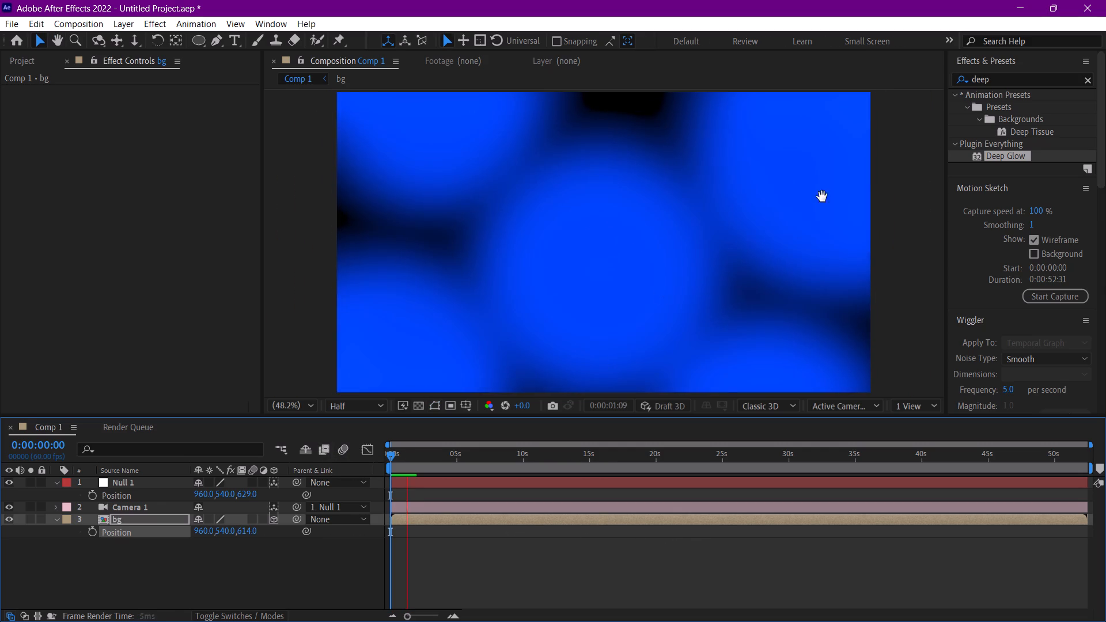
Start a new text layer over the background and set its font to Helvetica Regular.
{"action": "left_click", "coordinate": [241, 46]}
{"action": "left_click", "coordinate": [445, 184]}
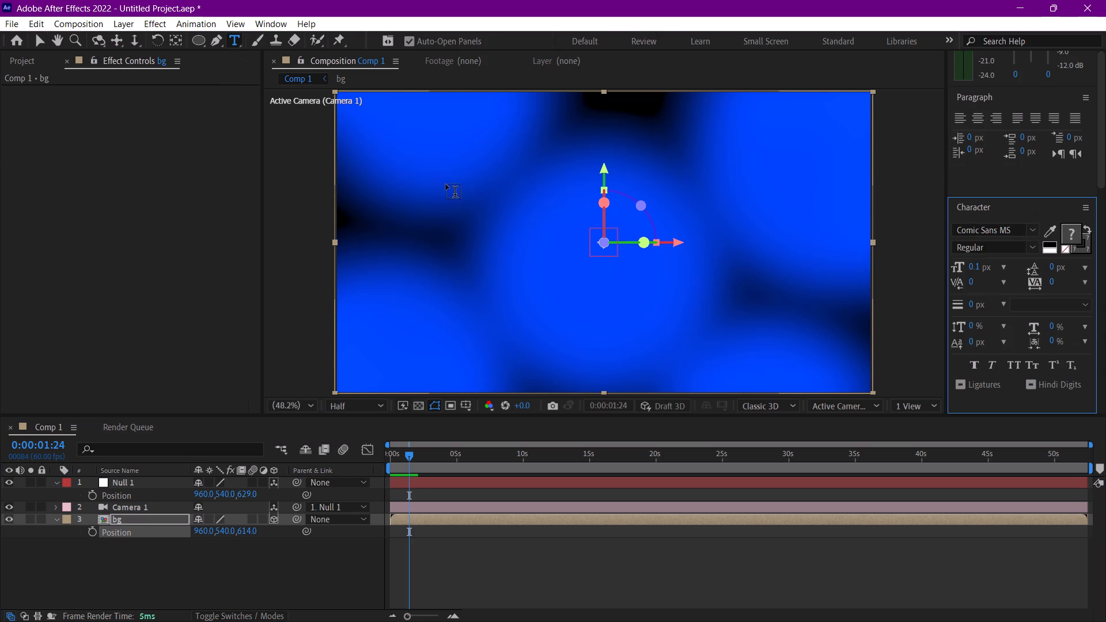
{"action": "left_click", "coordinate": [1001, 230]}
{"action": "type", "text": "he"}
{"action": "key", "text": "l"}
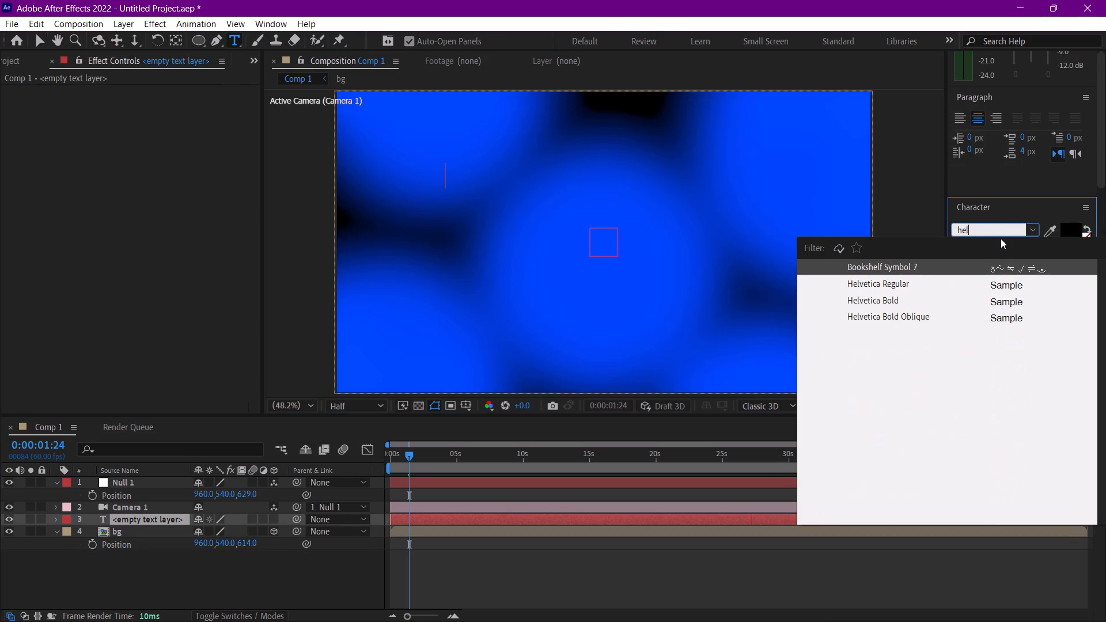
{"action": "key", "text": "v"}
{"action": "key", "text": "e"}
{"action": "key", "text": "t"}
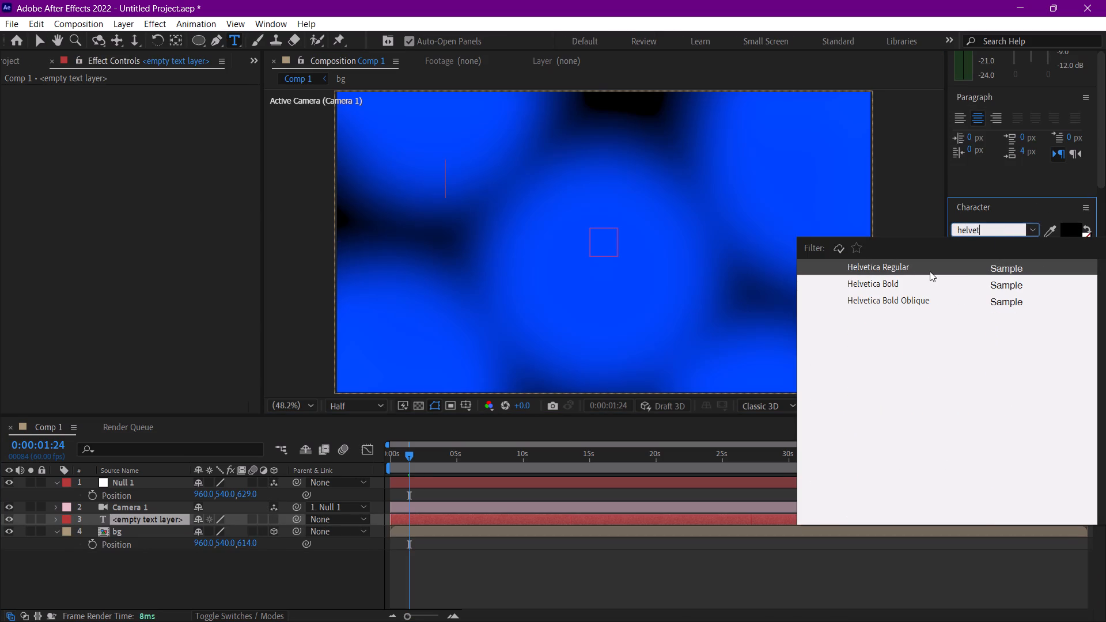
{"action": "left_click_drag", "start_coordinate": [930, 271], "coordinate": [923, 271]}
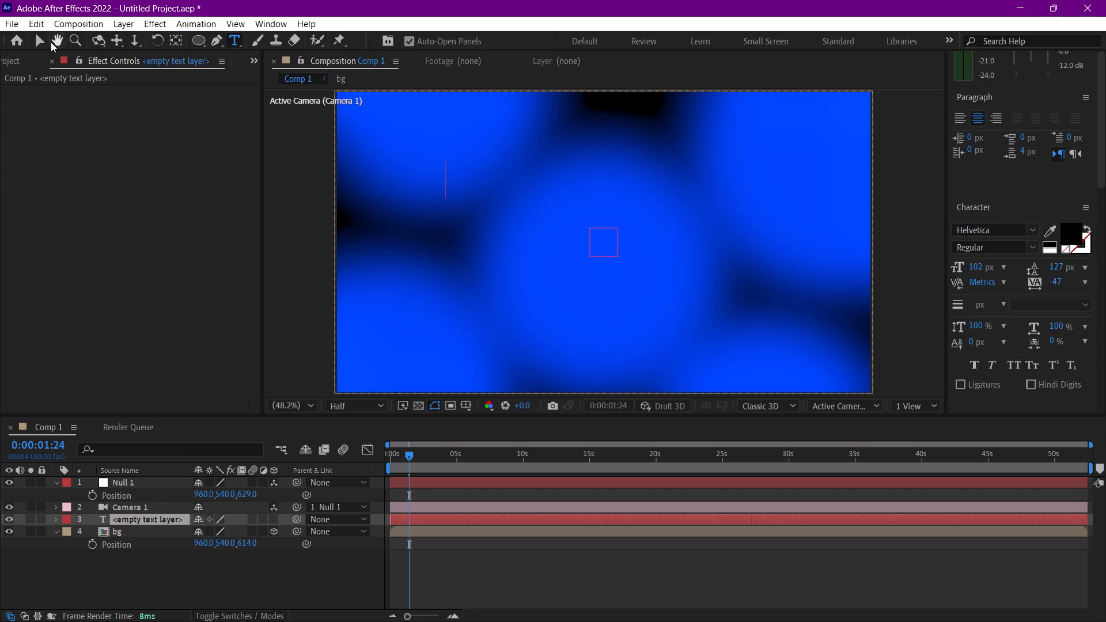
Enter THEY HAVE ALL as the content of the new text layer.
{"action": "key", "text": "r"}
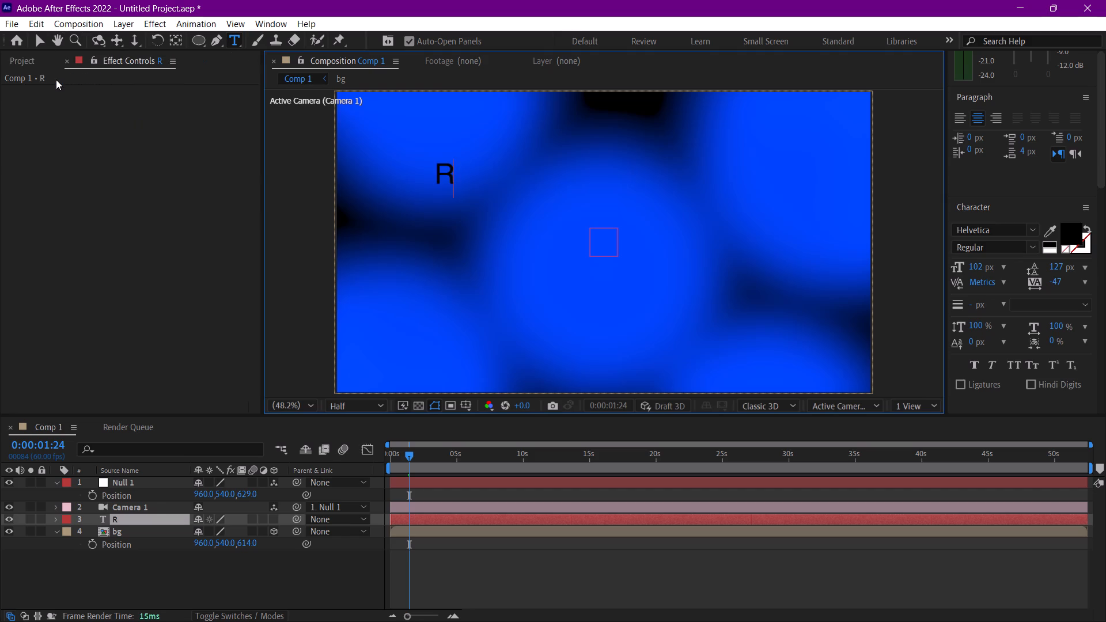
{"action": "key", "text": "BackSpace"}
{"action": "type", "text": "THEY"}
{"action": "key", "text": "space"}
{"action": "type", "text": "HAVE"}
{"action": "key", "text": "space"}
{"action": "type", "text": "ALL"}
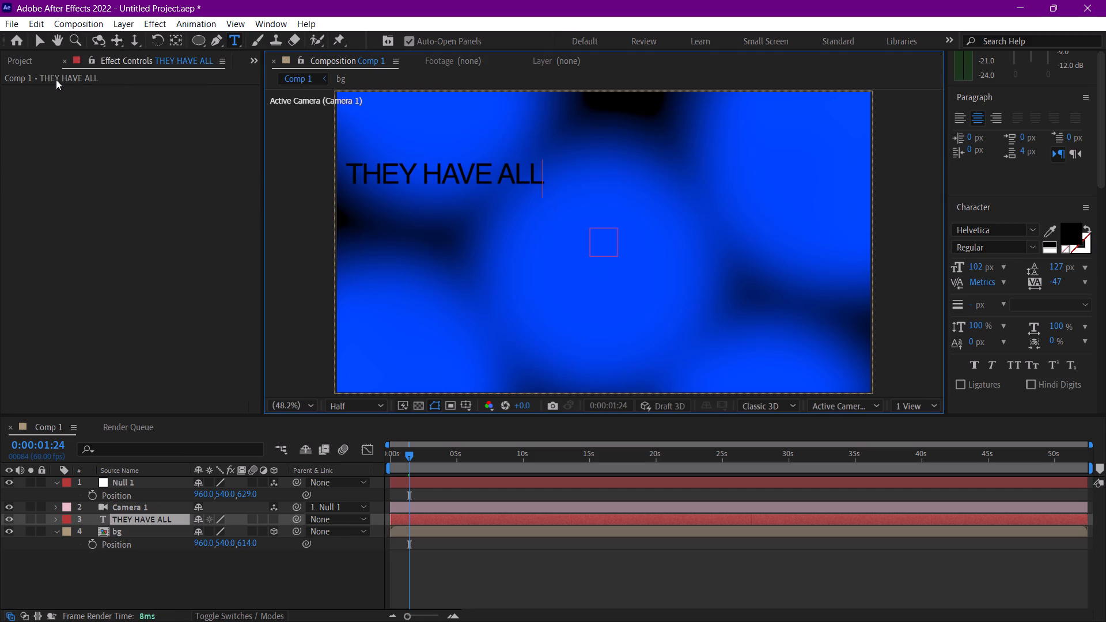
{"action": "left_click", "coordinate": [36, 47]}
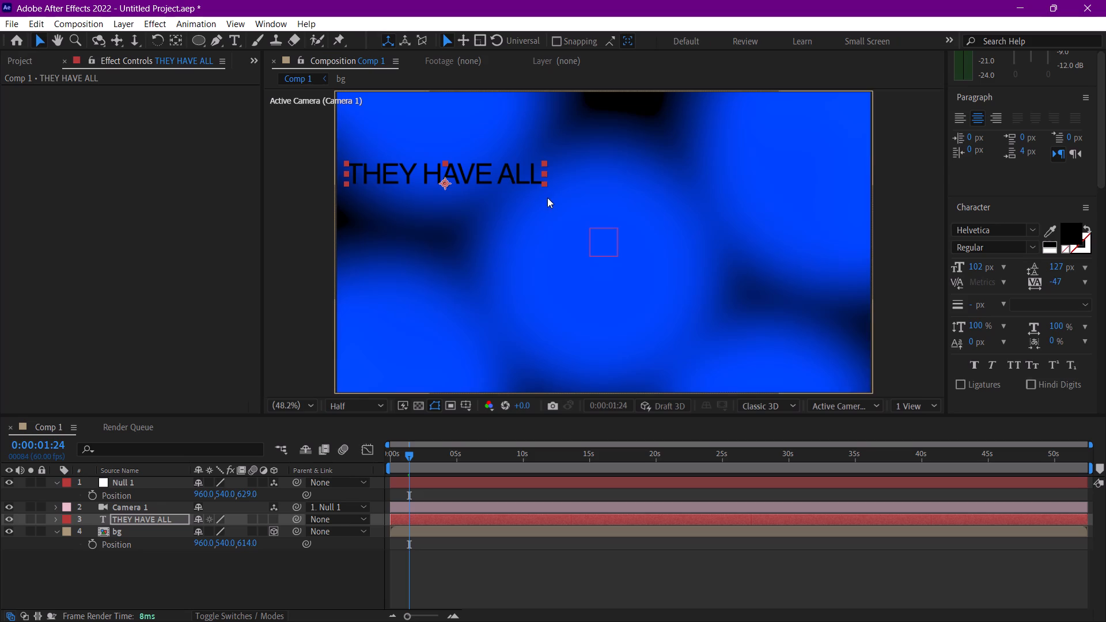
Move the THEY HAVE ALL text to the centre of the composition.
{"action": "left_click_drag", "start_coordinate": [505, 176], "coordinate": [643, 239]}
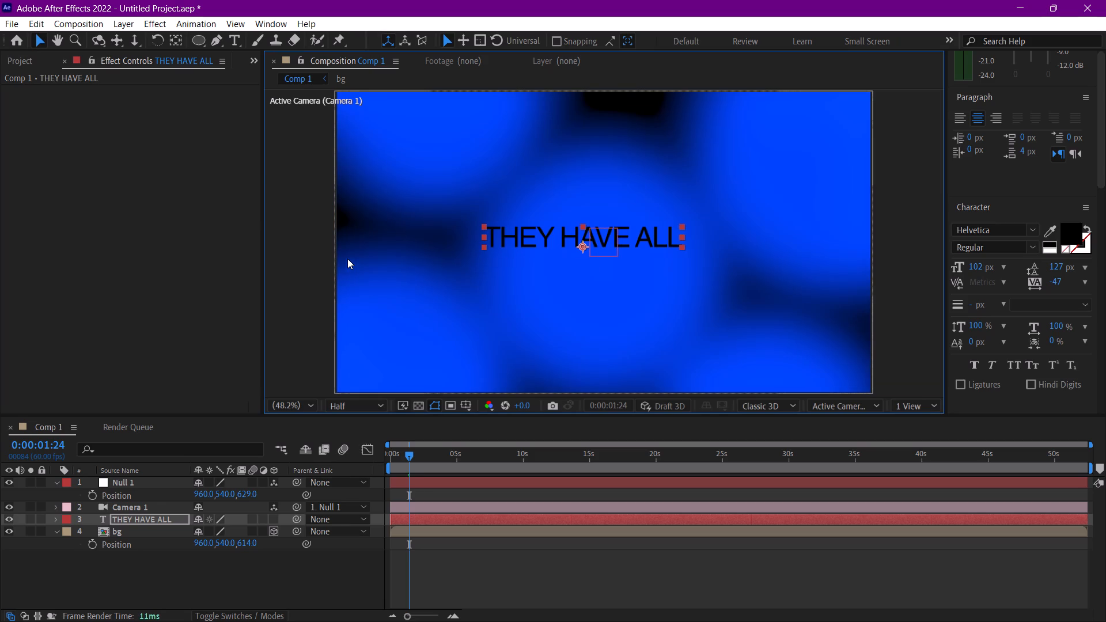
{"action": "type", "text": "78"}
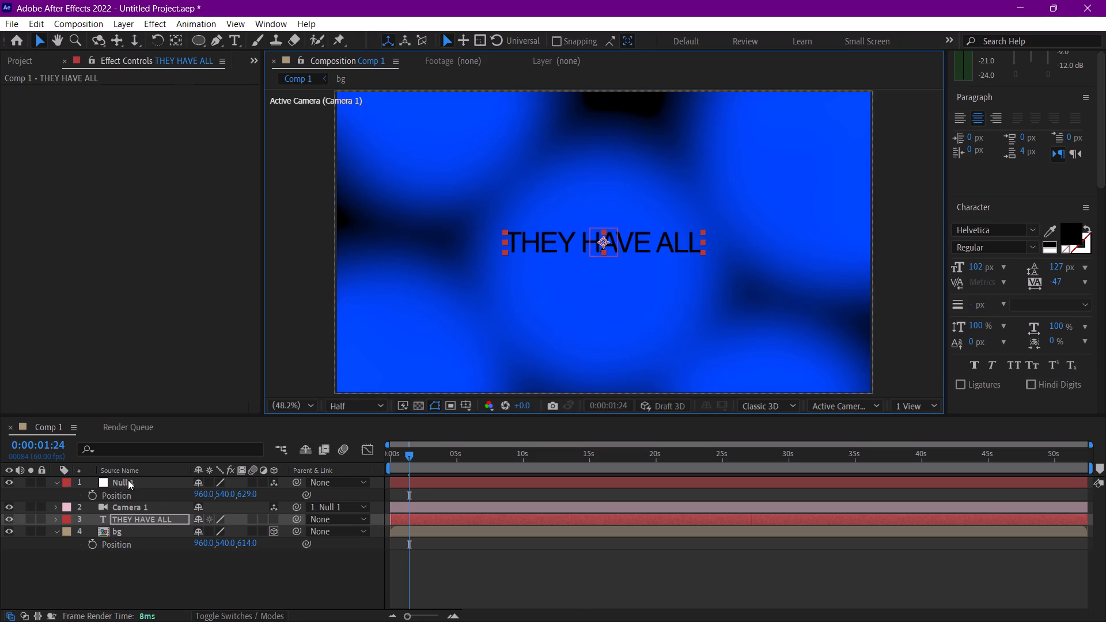
Add an Opacity text animator to the THEY HAVE ALL layer and set the animator's opacity to 0%.
{"action": "left_click", "coordinate": [134, 582]}
{"action": "left_click", "coordinate": [156, 513]}
{"action": "left_click", "coordinate": [156, 524]}
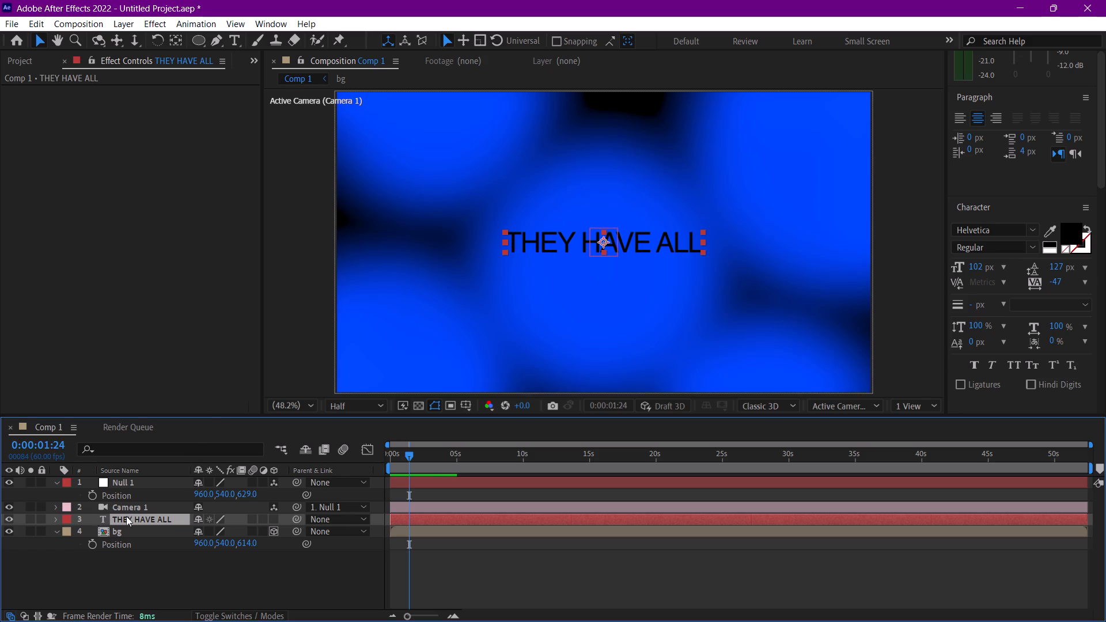
{"action": "left_click", "coordinate": [51, 523]}
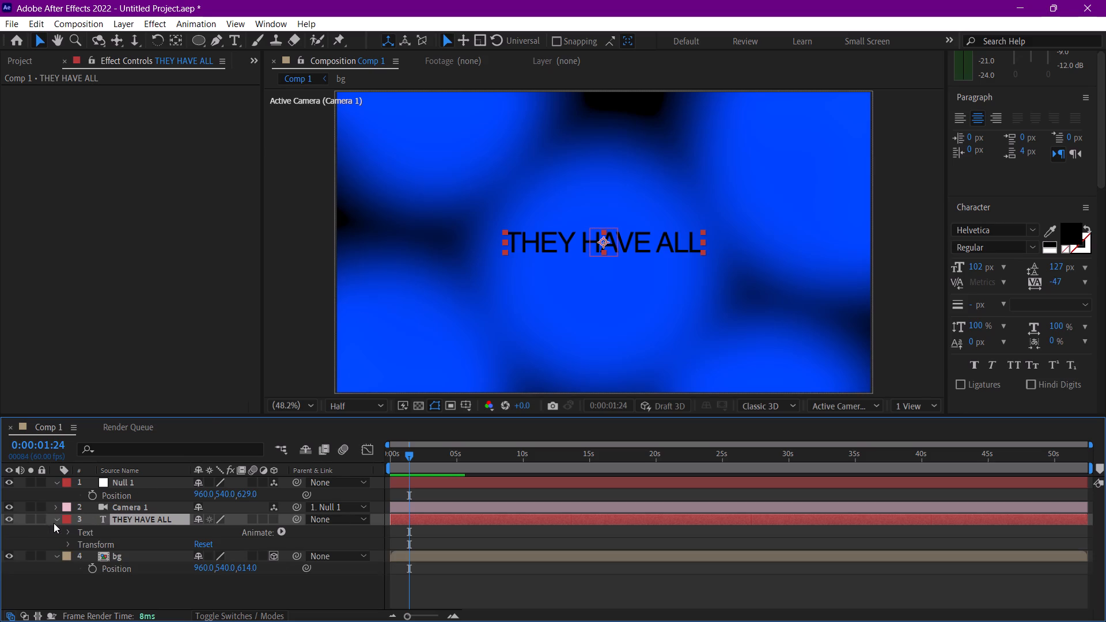
{"action": "left_click", "coordinate": [279, 533]}
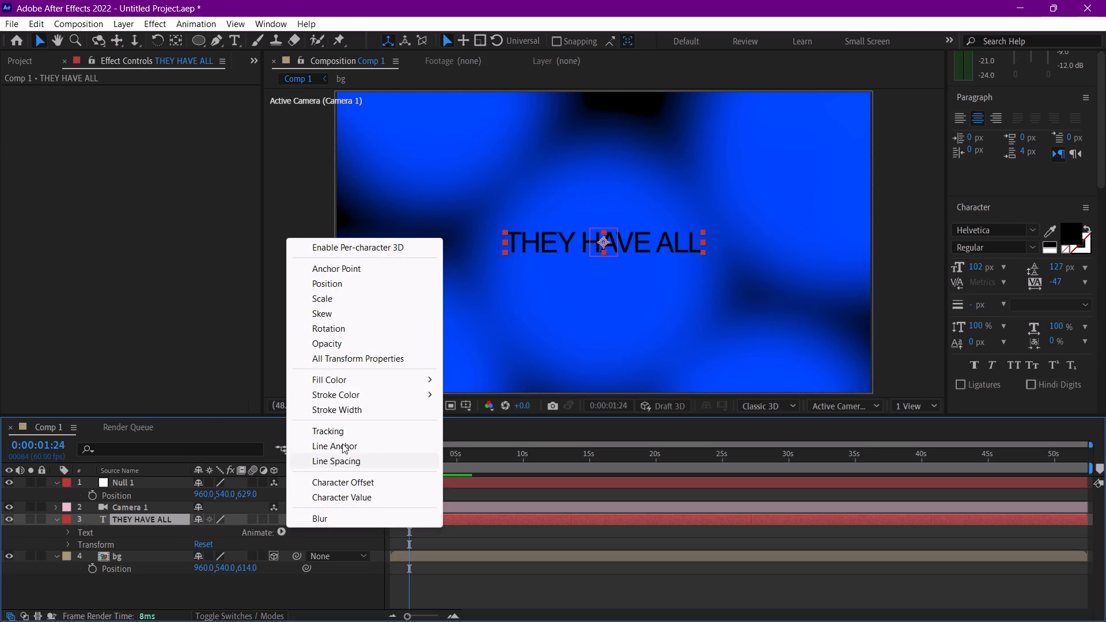
{"action": "left_click", "coordinate": [339, 342]}
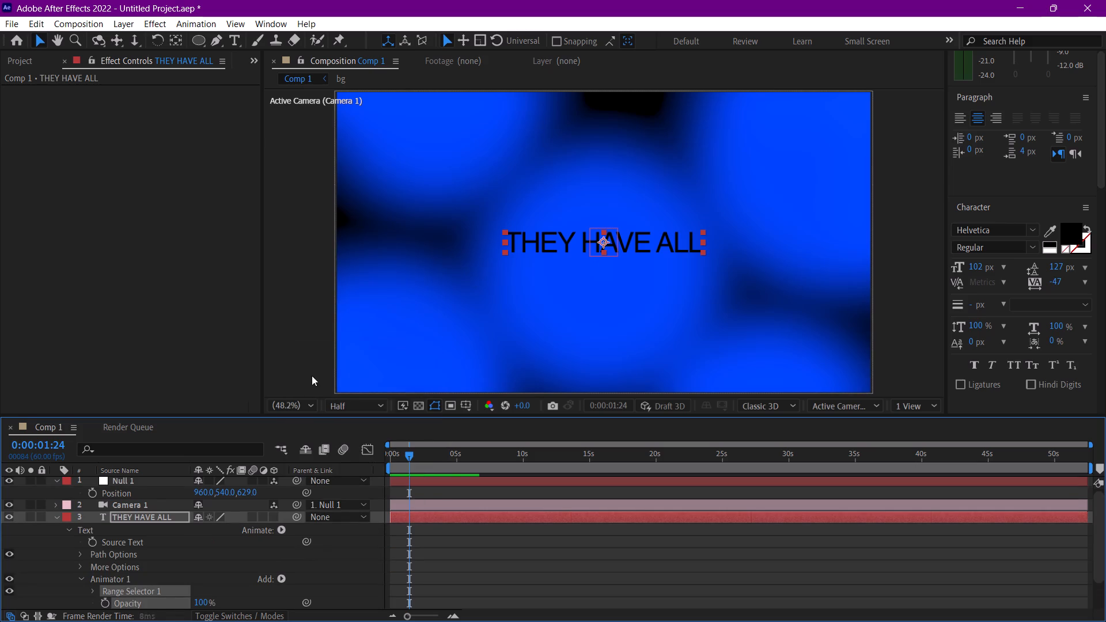
{"action": "scroll", "coordinate": [187, 559], "scroll_direction": "down", "scroll_amount": 3}
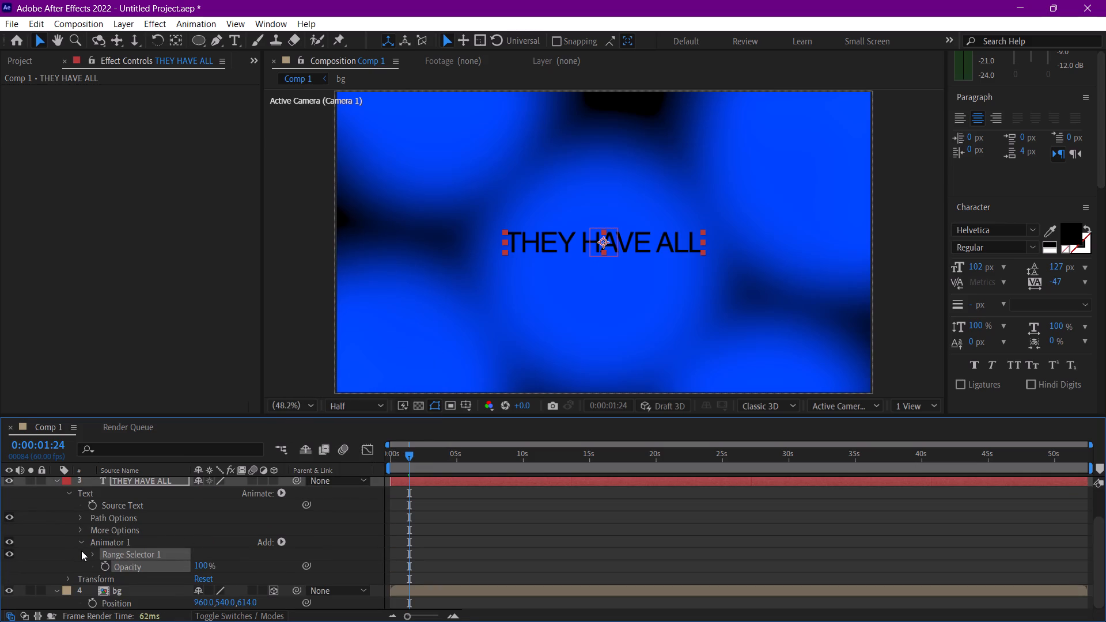
{"action": "scroll", "coordinate": [91, 554], "scroll_direction": "down", "scroll_amount": 1}
{"action": "left_click", "coordinate": [96, 556]}
{"action": "scroll", "coordinate": [377, 544], "scroll_direction": "down", "scroll_amount": 2}
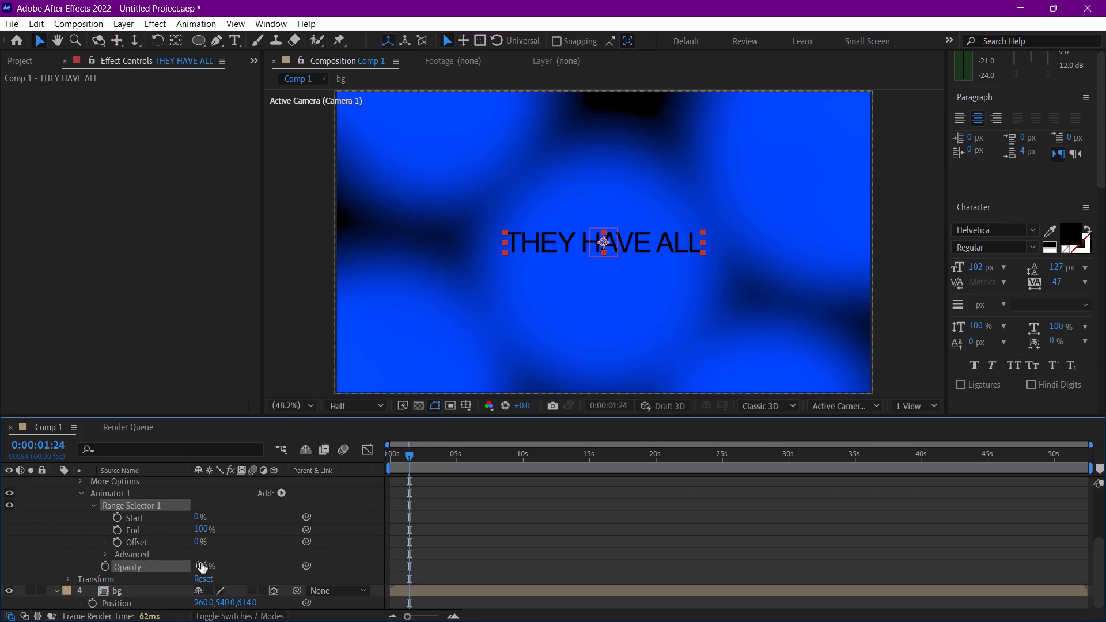
{"action": "left_click_drag", "start_coordinate": [201, 563], "coordinate": [0, 566]}
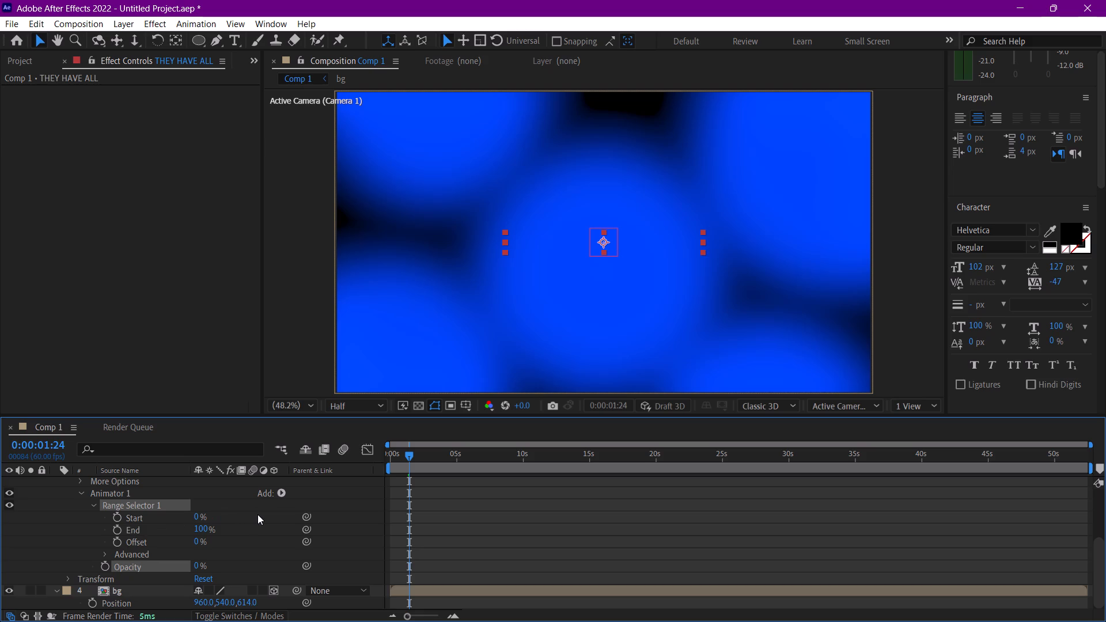
Keyframe the Range Selector 1 Start value at 0% at 0:00:00:00 and 100% at 0:00:00:40.
{"action": "left_click_drag", "start_coordinate": [402, 449], "coordinate": [376, 460]}
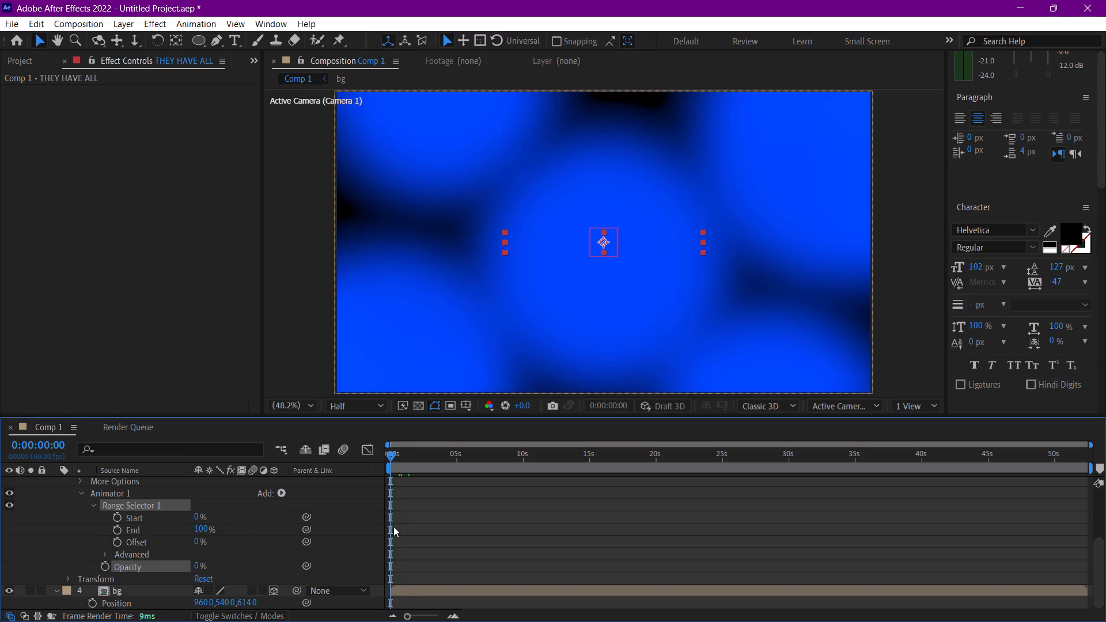
{"action": "left_click_drag", "start_coordinate": [416, 615], "coordinate": [435, 615]}
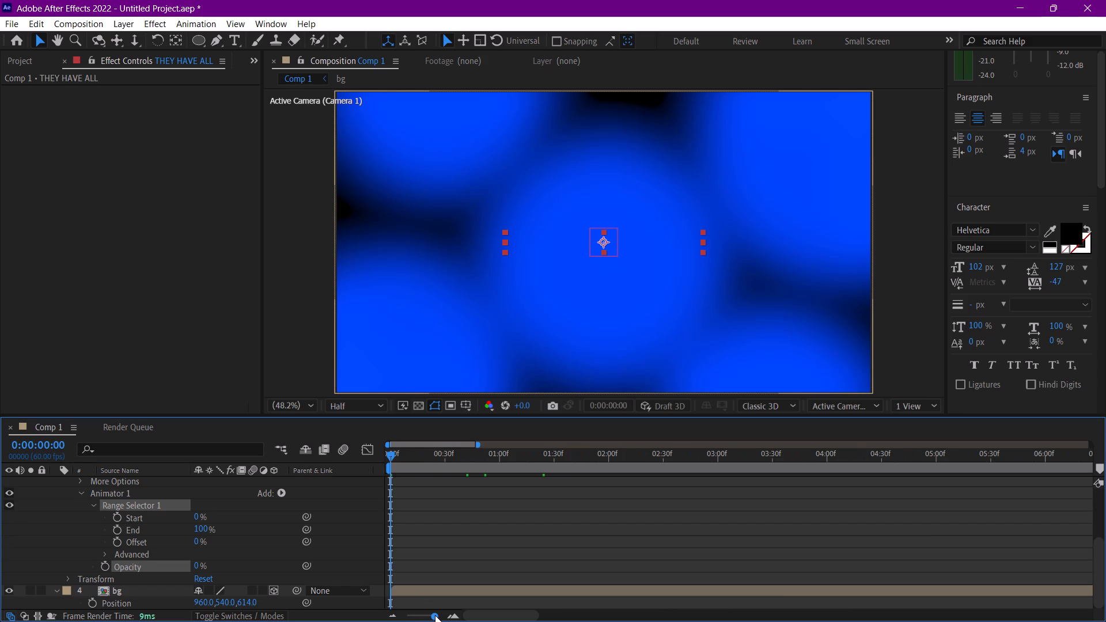
{"action": "left_click_drag", "start_coordinate": [435, 615], "coordinate": [438, 614]}
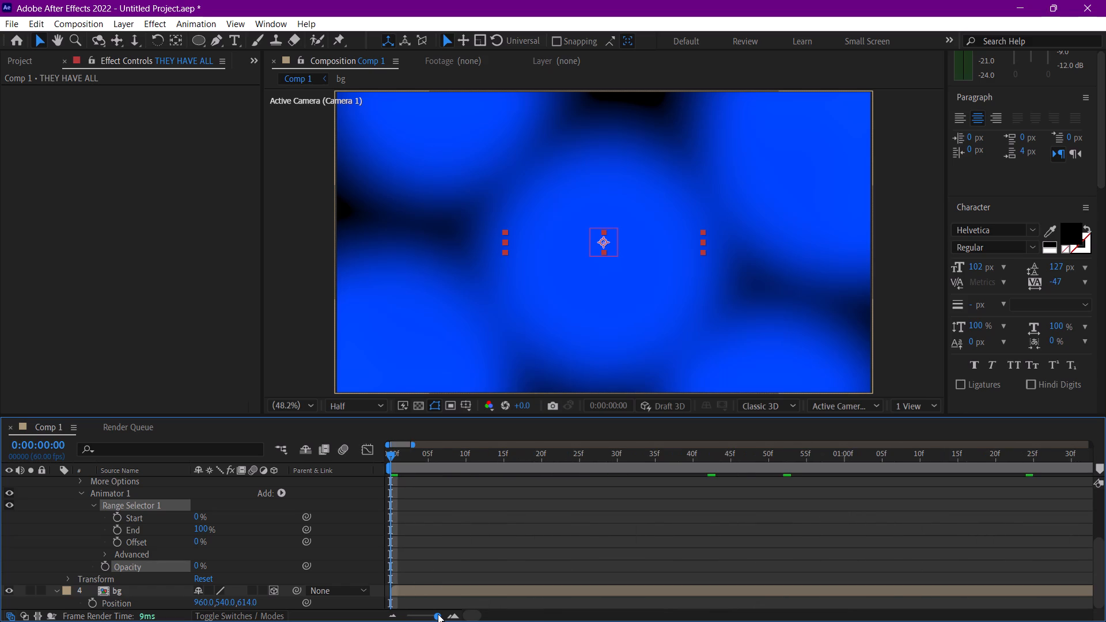
{"action": "left_click_drag", "start_coordinate": [438, 614], "coordinate": [435, 614]}
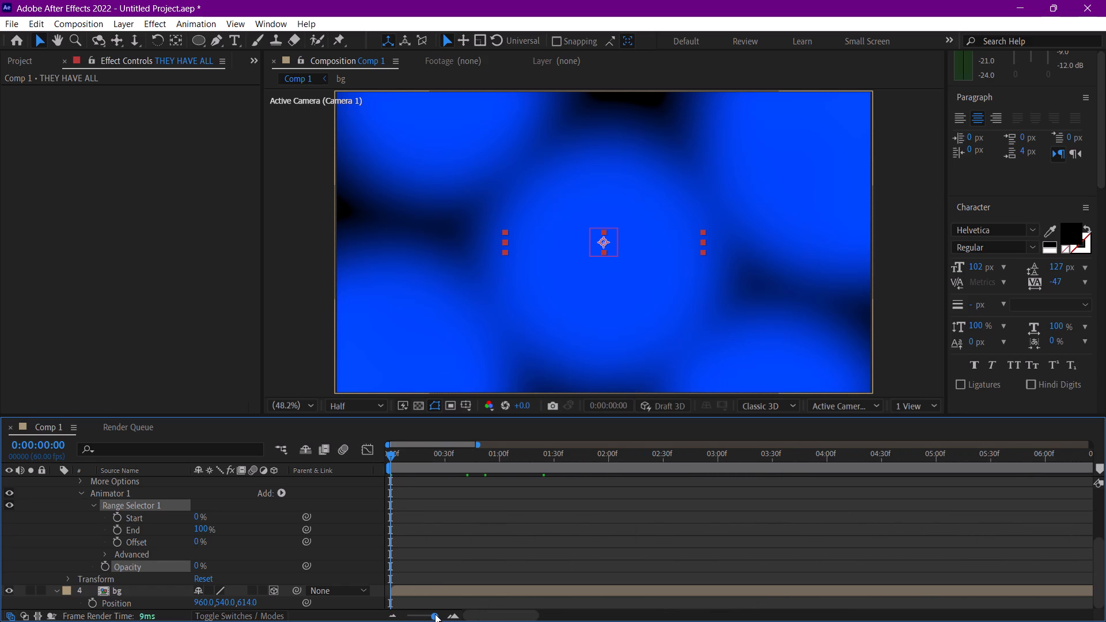
{"action": "left_click_drag", "start_coordinate": [435, 614], "coordinate": [437, 614]}
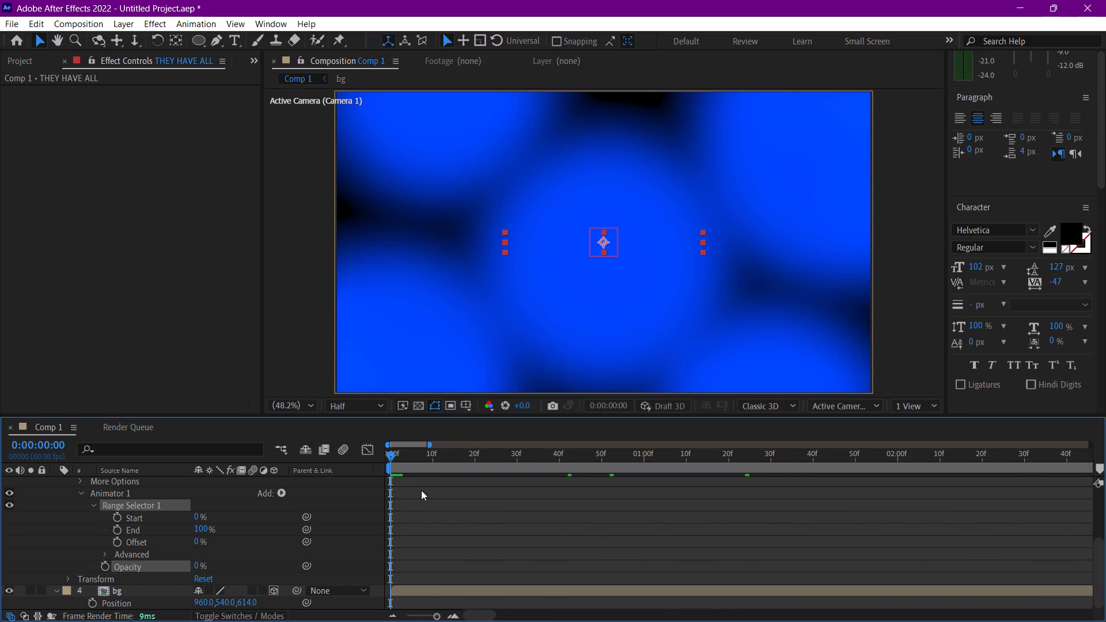
{"action": "left_click", "coordinate": [116, 515]}
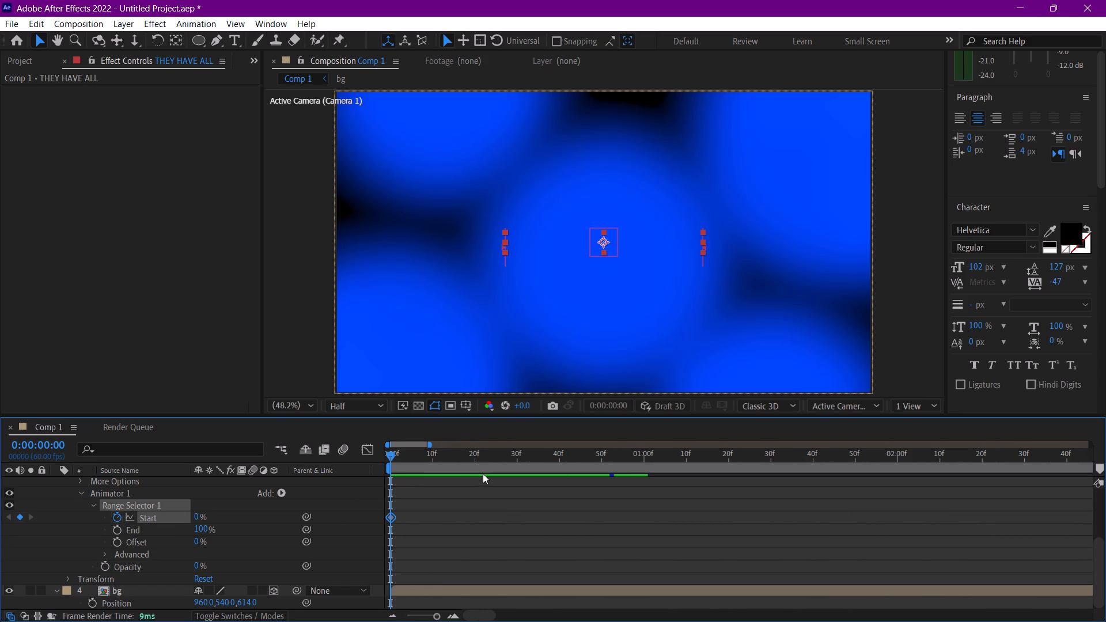
{"action": "left_click", "coordinate": [562, 461]}
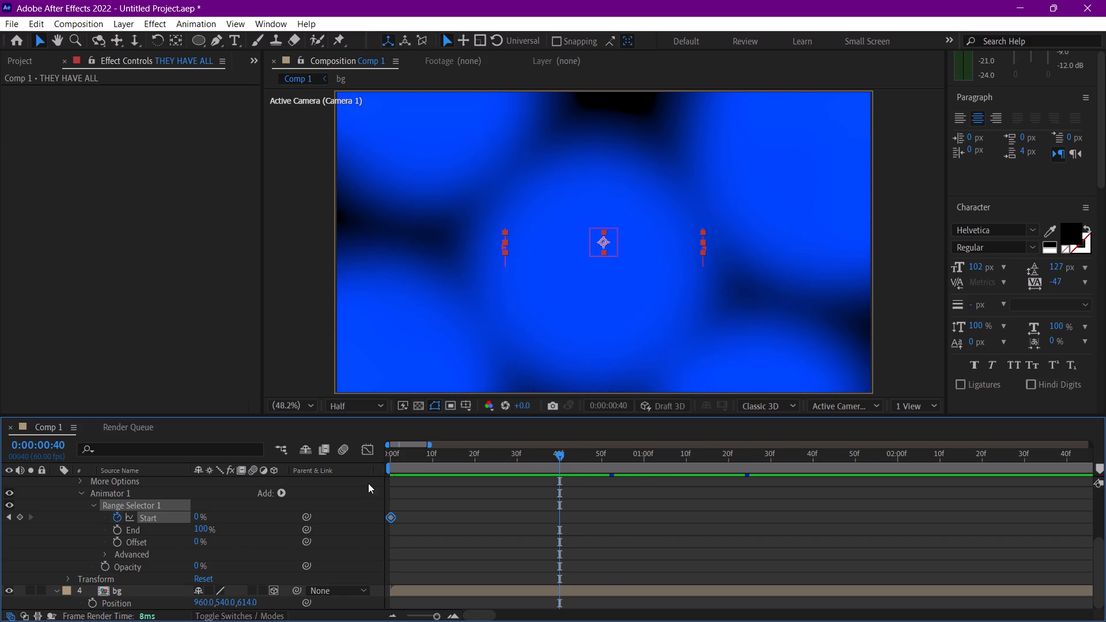
{"action": "left_click_drag", "start_coordinate": [195, 521], "coordinate": [404, 517]}
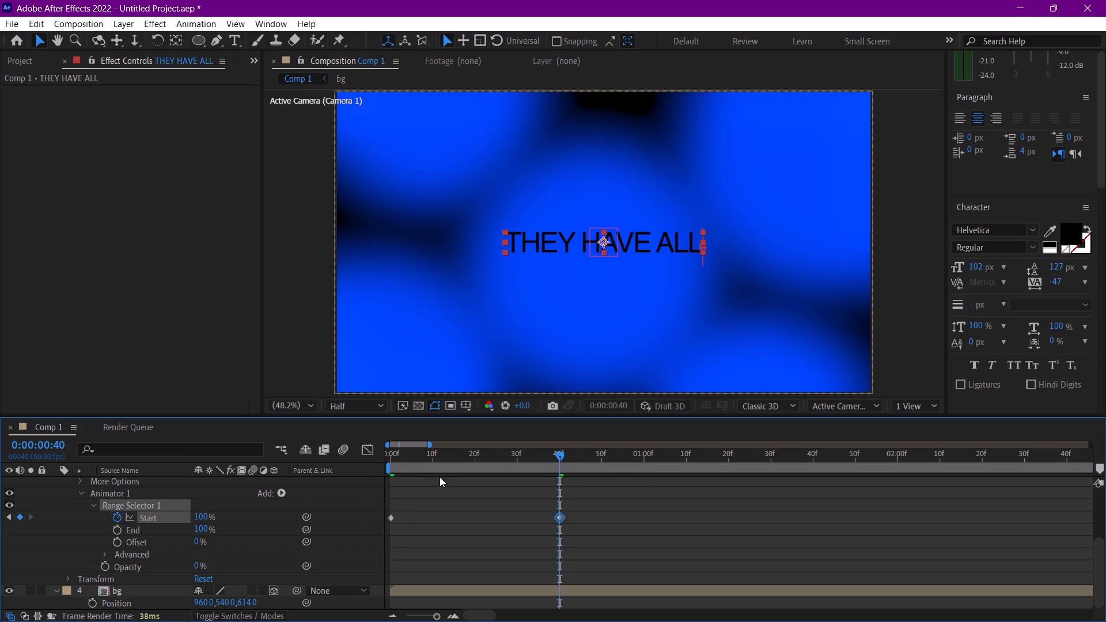
Shift the 100% Start keyframe to 0:00:00:04 and place the playhead on that frame.
{"action": "left_click", "coordinate": [561, 515]}
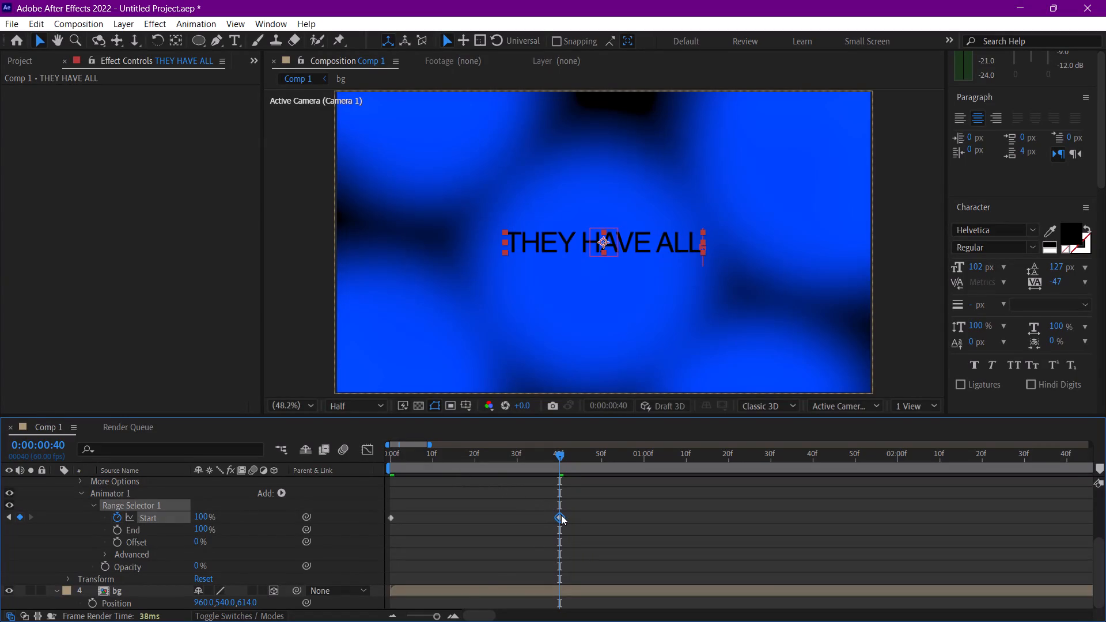
{"action": "left_click", "coordinate": [437, 616]}
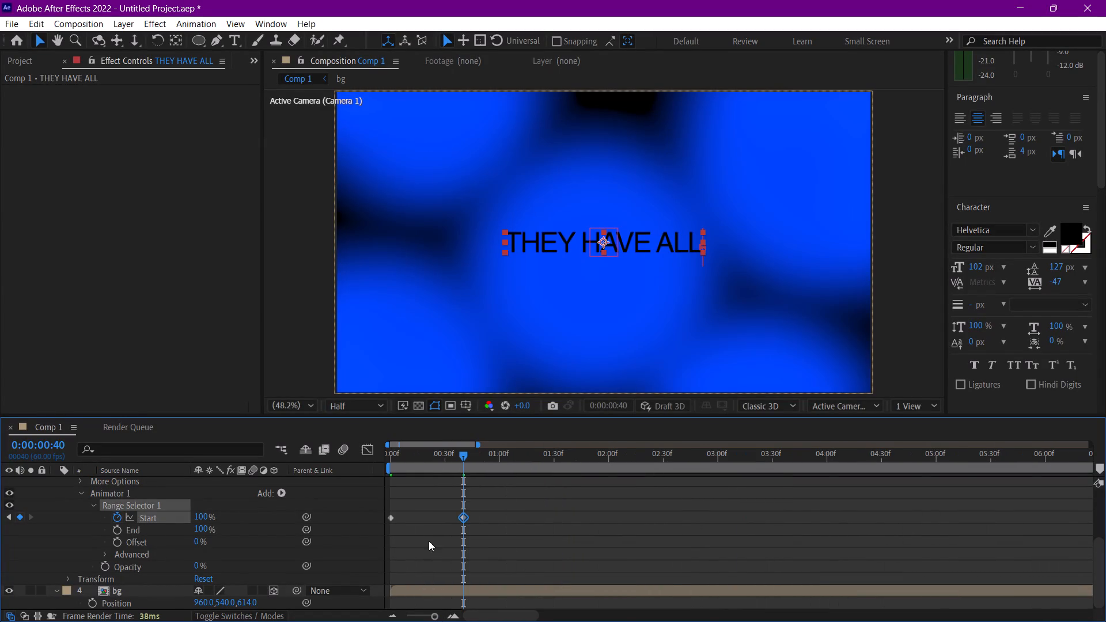
{"action": "left_click_drag", "start_coordinate": [463, 517], "coordinate": [397, 517]}
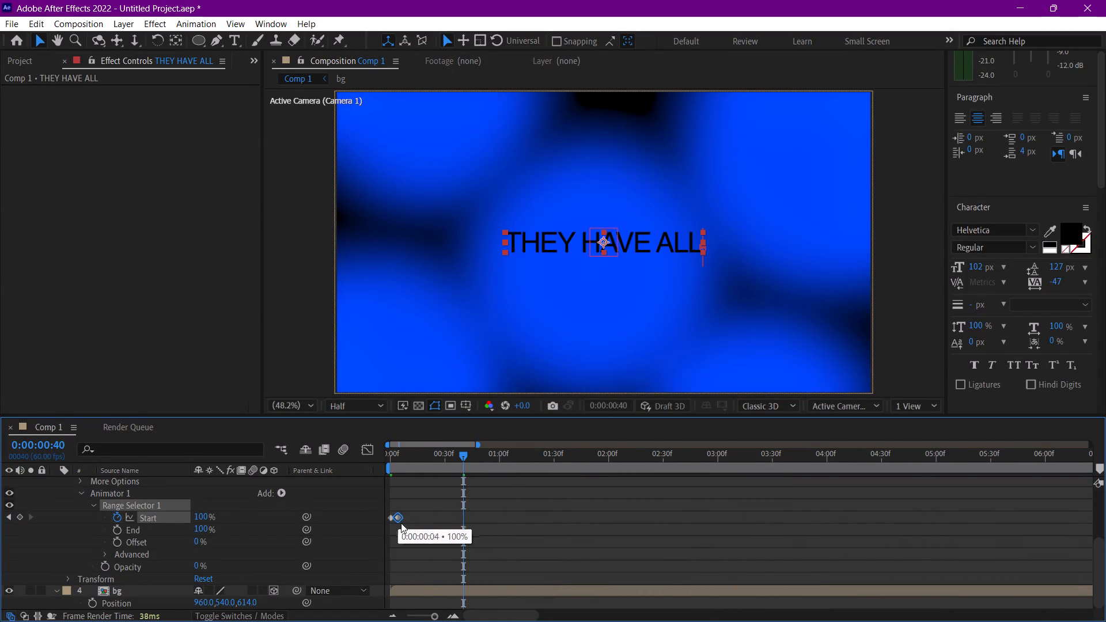
{"action": "left_click", "coordinate": [434, 615]}
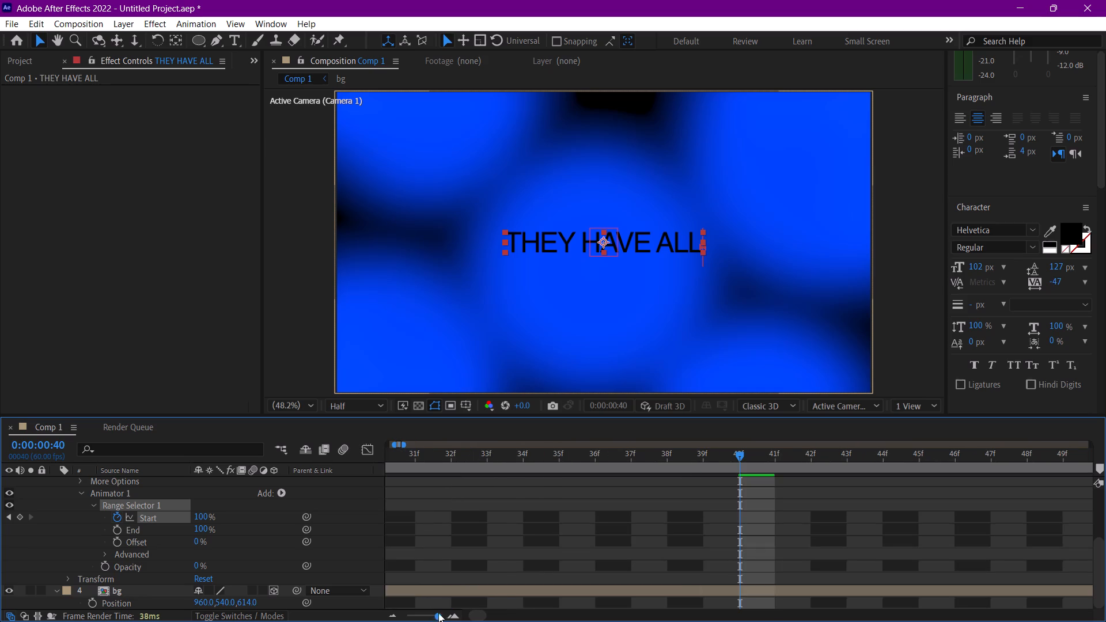
{"action": "left_click_drag", "start_coordinate": [396, 443], "coordinate": [379, 445]}
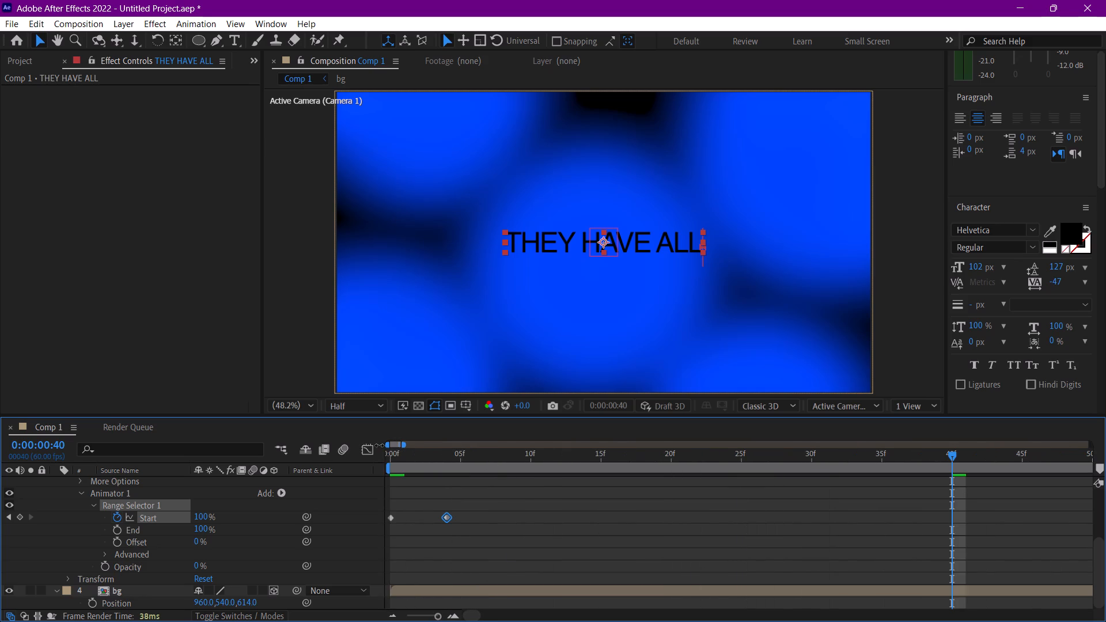
{"action": "left_click_drag", "start_coordinate": [379, 445], "coordinate": [377, 445]}
{"action": "left_click_drag", "start_coordinate": [445, 454], "coordinate": [442, 456]}
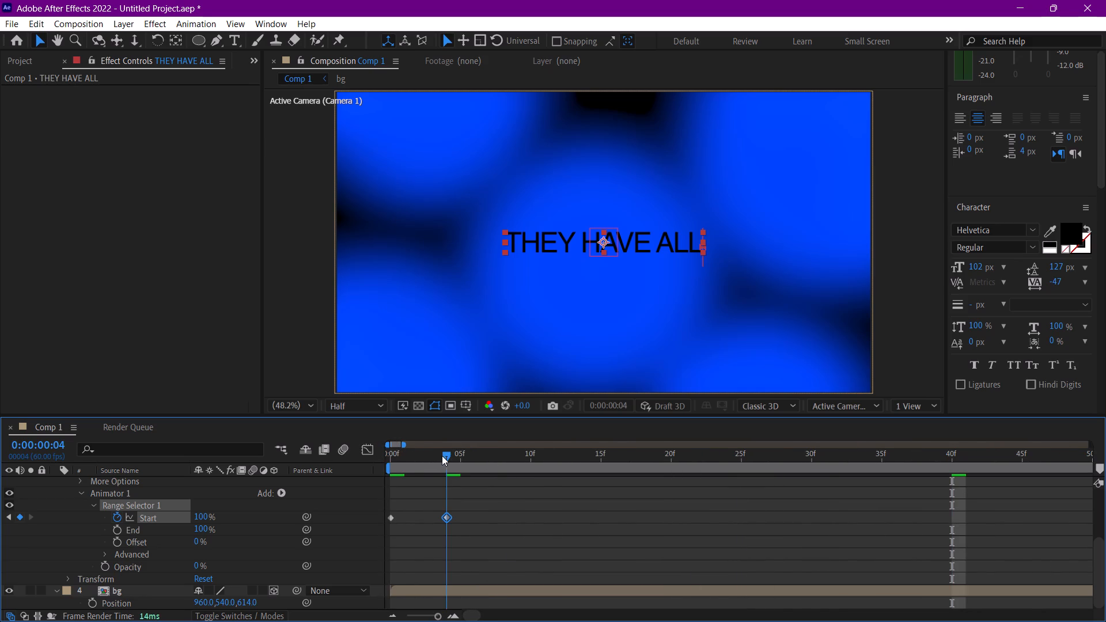
Duplicate the THEY HAVE ALL text layer and shift the duplicate to start at 0:00:00:01.
{"action": "left_click_drag", "start_coordinate": [442, 456], "coordinate": [402, 456]}
{"action": "scroll", "coordinate": [221, 506], "scroll_direction": "up", "scroll_amount": 4}
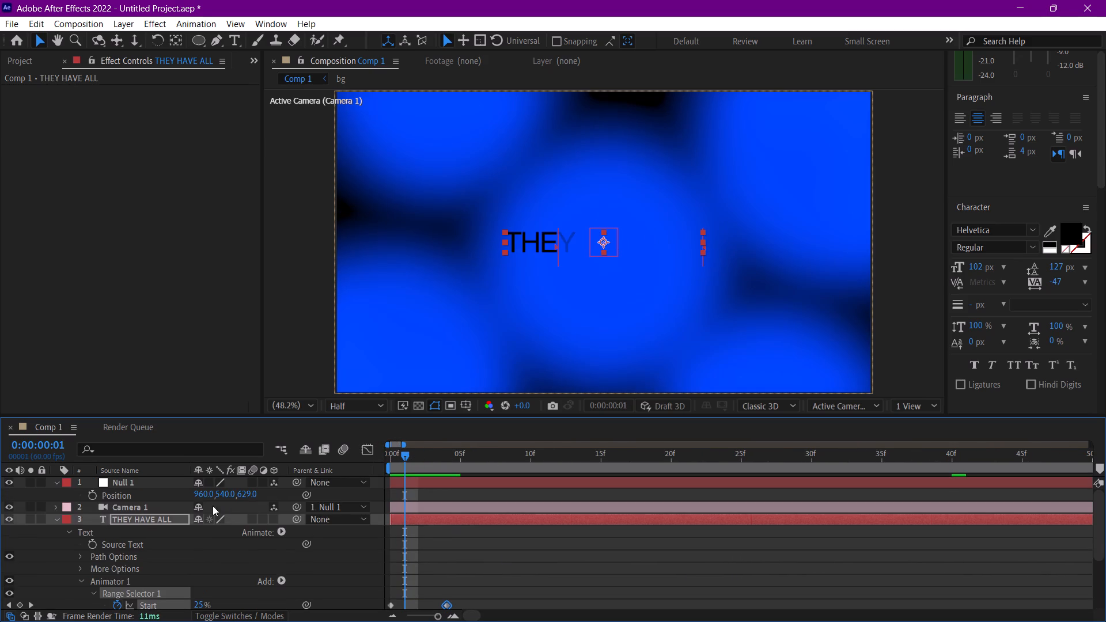
{"action": "left_click", "coordinate": [142, 522]}
{"action": "key", "text": "ctrl+d"}
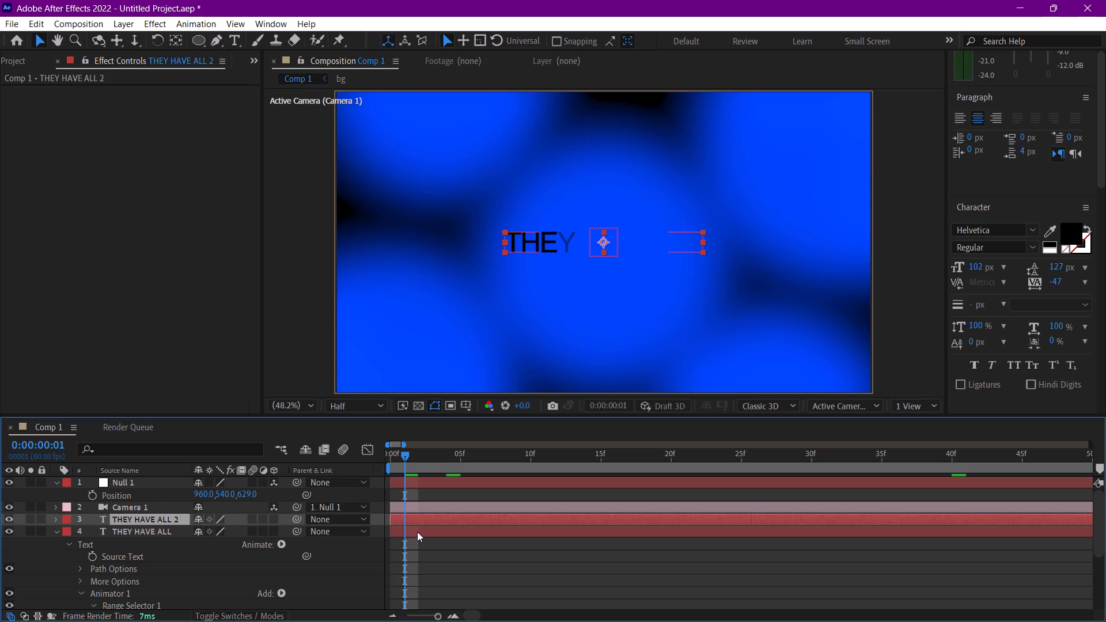
{"action": "left_click_drag", "start_coordinate": [414, 521], "coordinate": [424, 521]}
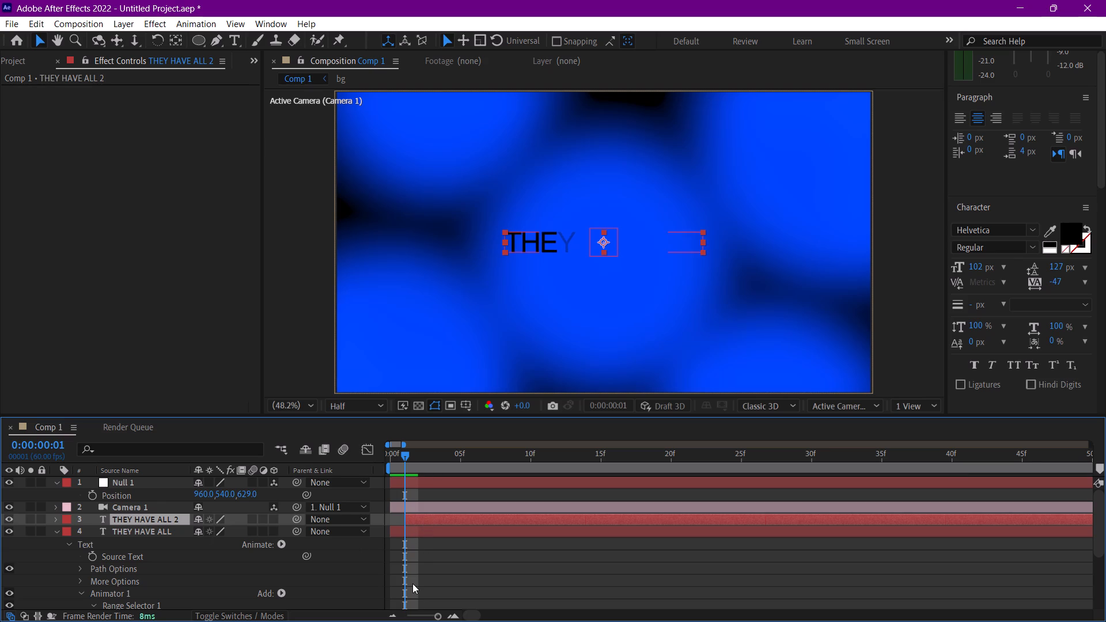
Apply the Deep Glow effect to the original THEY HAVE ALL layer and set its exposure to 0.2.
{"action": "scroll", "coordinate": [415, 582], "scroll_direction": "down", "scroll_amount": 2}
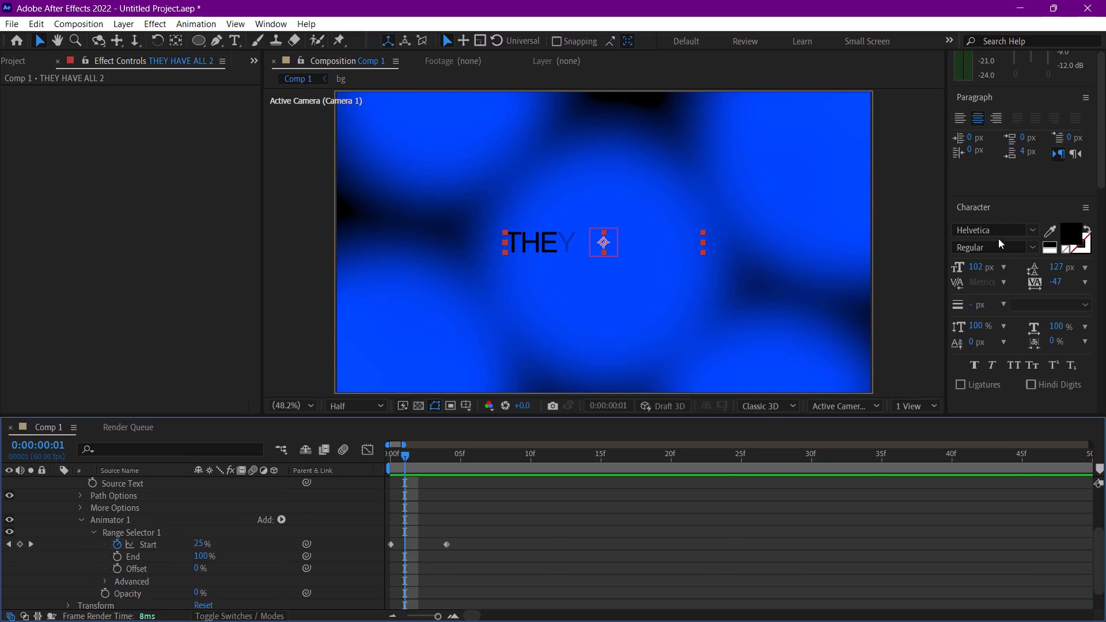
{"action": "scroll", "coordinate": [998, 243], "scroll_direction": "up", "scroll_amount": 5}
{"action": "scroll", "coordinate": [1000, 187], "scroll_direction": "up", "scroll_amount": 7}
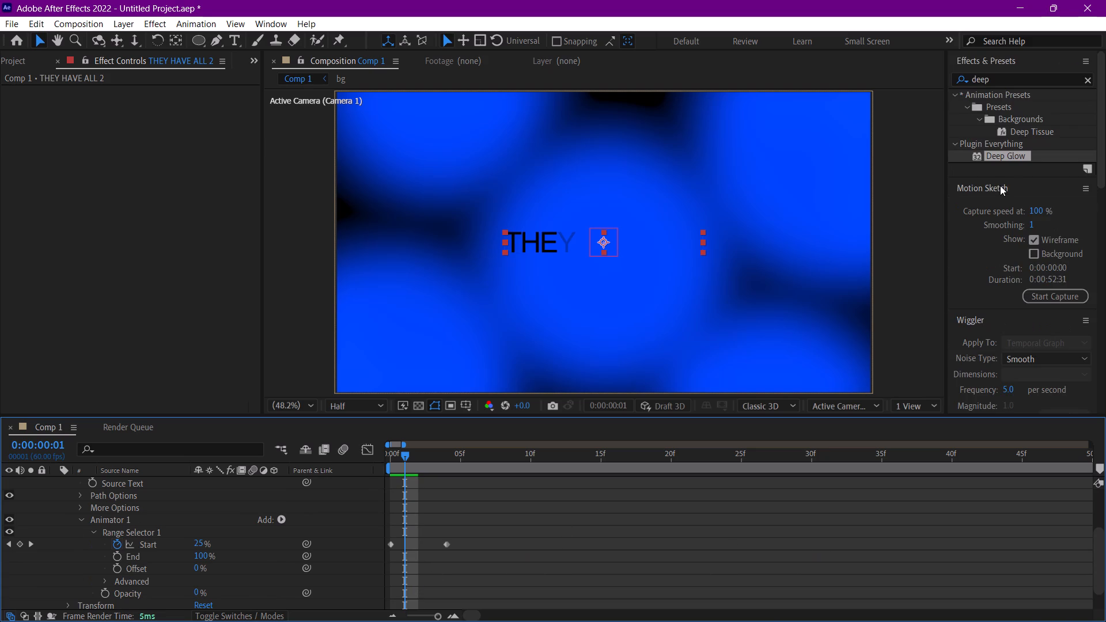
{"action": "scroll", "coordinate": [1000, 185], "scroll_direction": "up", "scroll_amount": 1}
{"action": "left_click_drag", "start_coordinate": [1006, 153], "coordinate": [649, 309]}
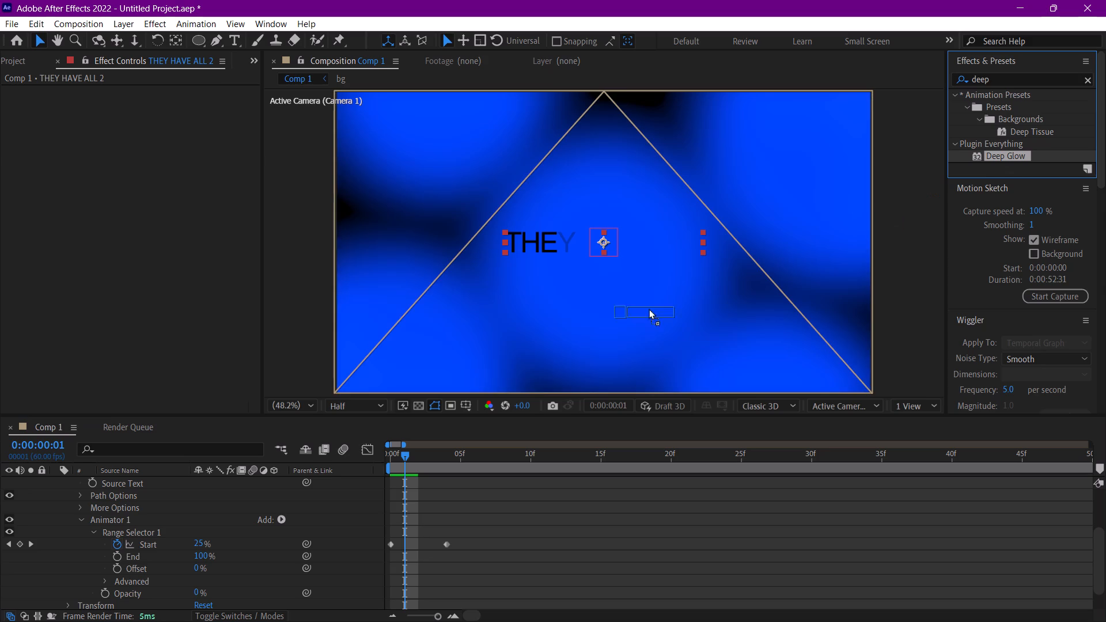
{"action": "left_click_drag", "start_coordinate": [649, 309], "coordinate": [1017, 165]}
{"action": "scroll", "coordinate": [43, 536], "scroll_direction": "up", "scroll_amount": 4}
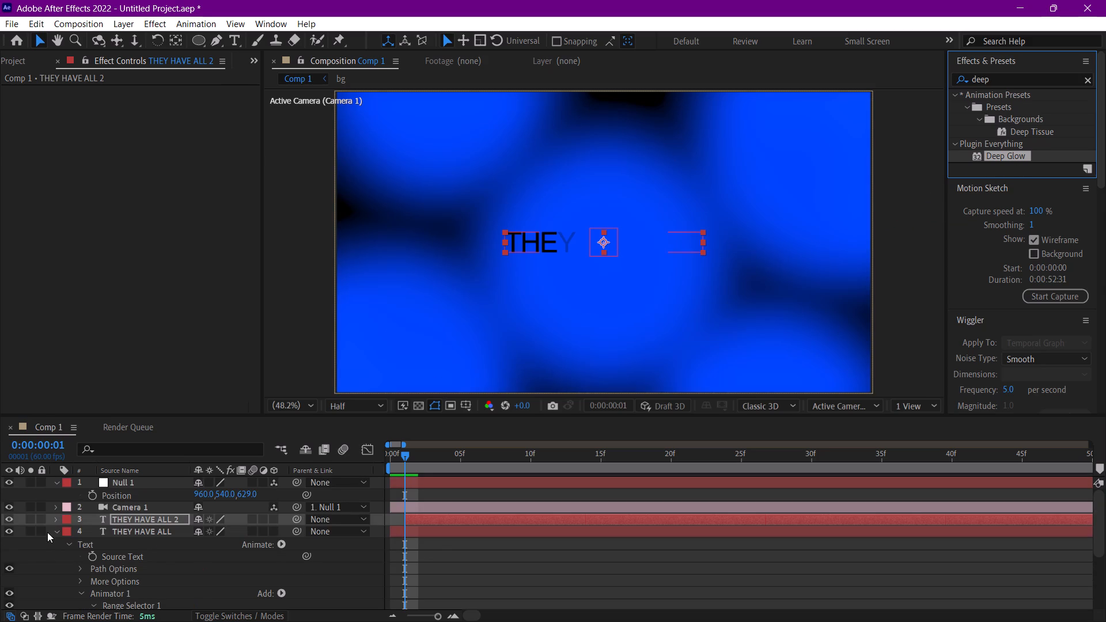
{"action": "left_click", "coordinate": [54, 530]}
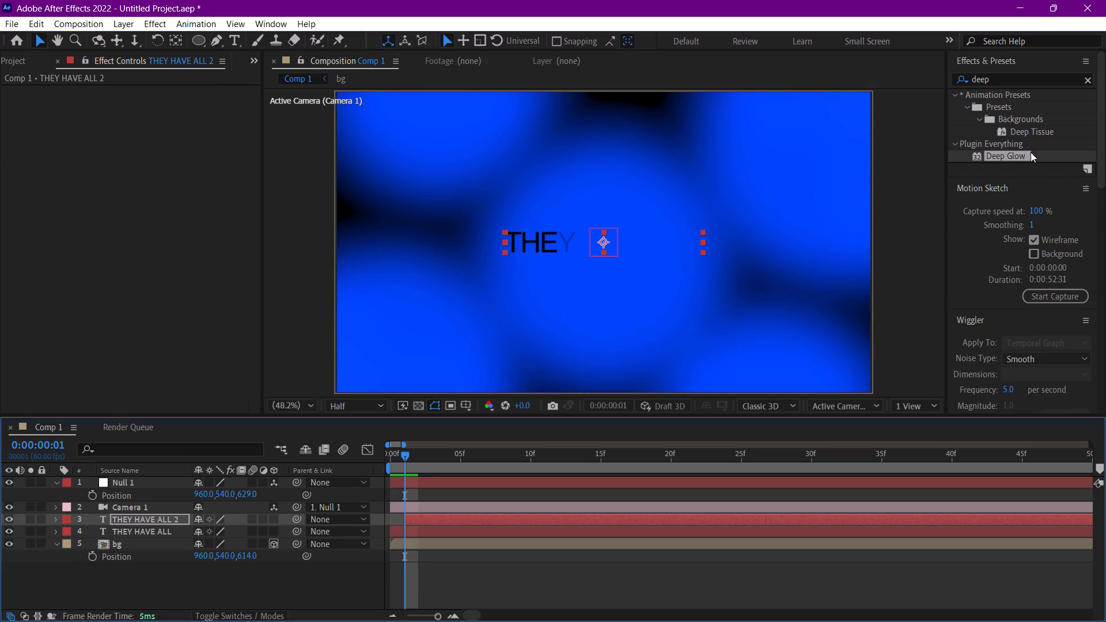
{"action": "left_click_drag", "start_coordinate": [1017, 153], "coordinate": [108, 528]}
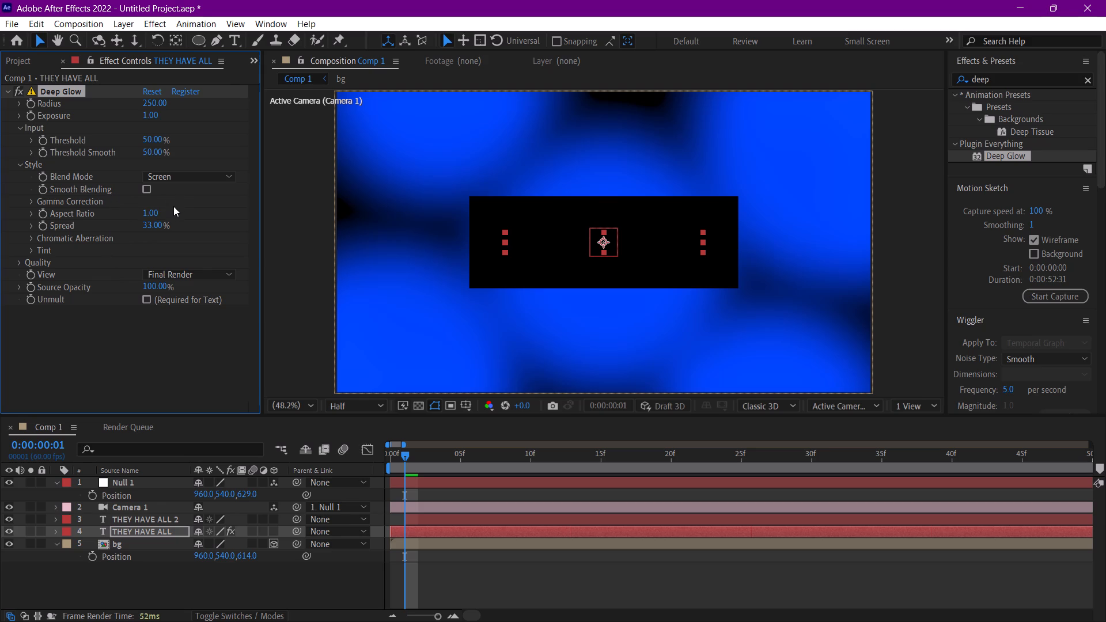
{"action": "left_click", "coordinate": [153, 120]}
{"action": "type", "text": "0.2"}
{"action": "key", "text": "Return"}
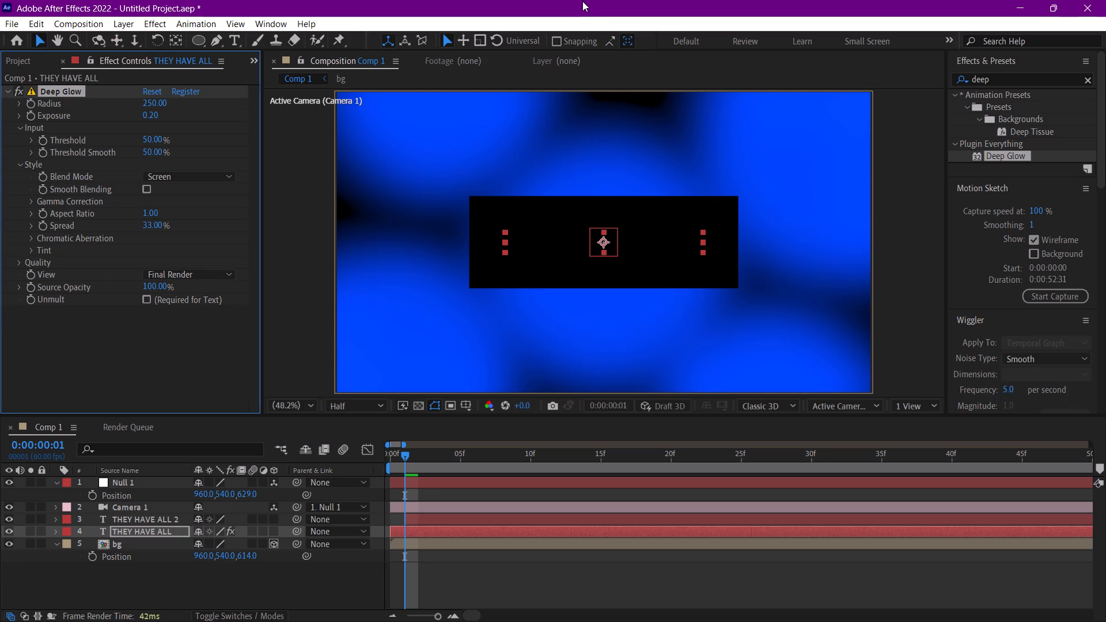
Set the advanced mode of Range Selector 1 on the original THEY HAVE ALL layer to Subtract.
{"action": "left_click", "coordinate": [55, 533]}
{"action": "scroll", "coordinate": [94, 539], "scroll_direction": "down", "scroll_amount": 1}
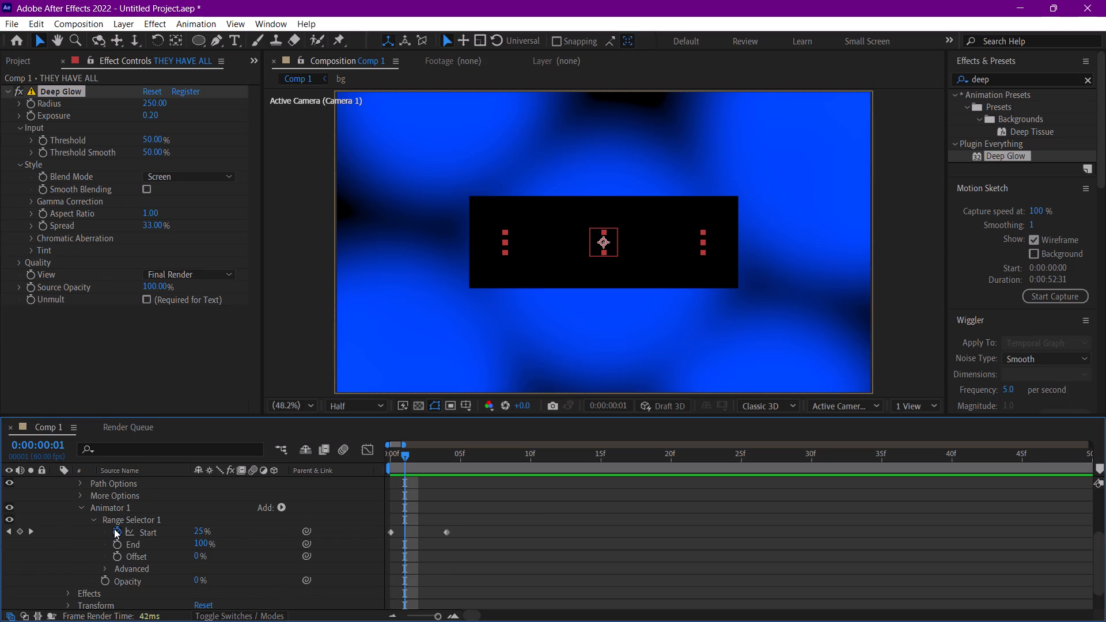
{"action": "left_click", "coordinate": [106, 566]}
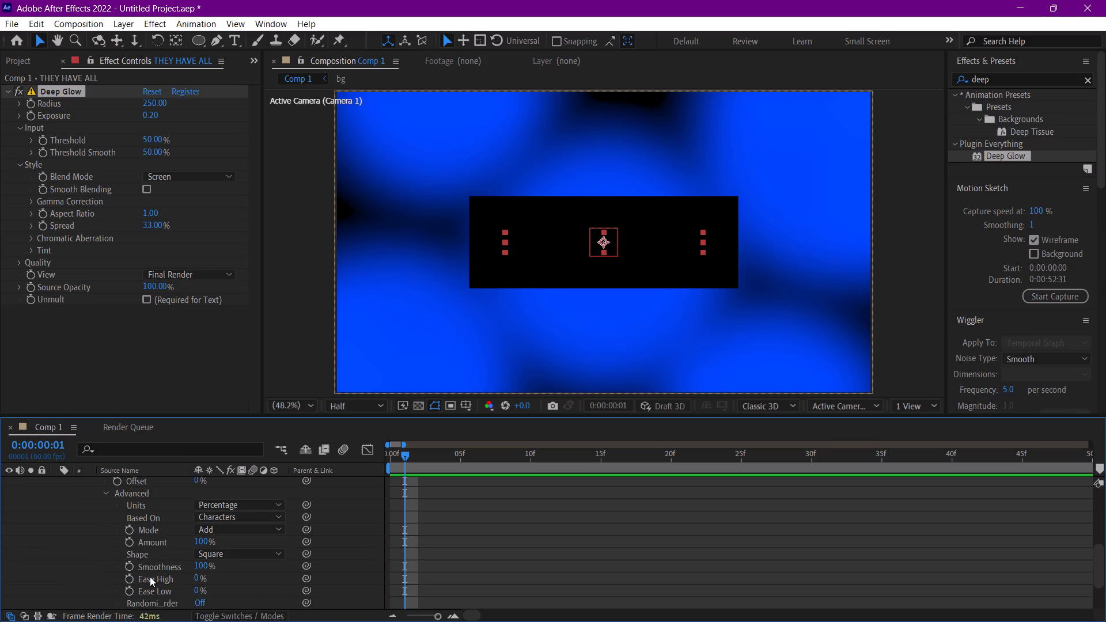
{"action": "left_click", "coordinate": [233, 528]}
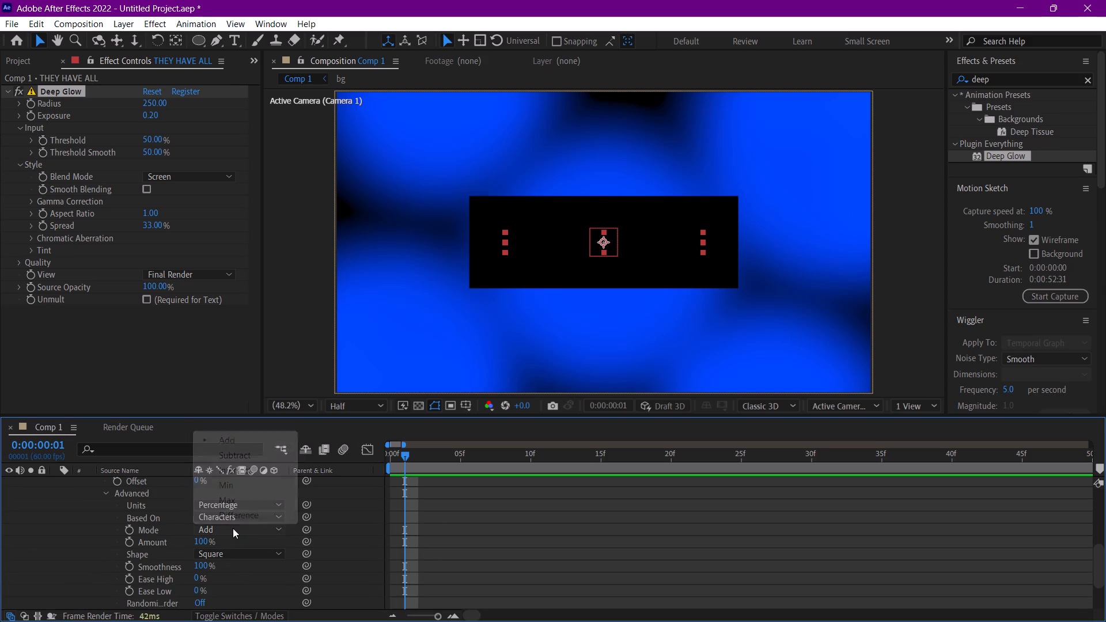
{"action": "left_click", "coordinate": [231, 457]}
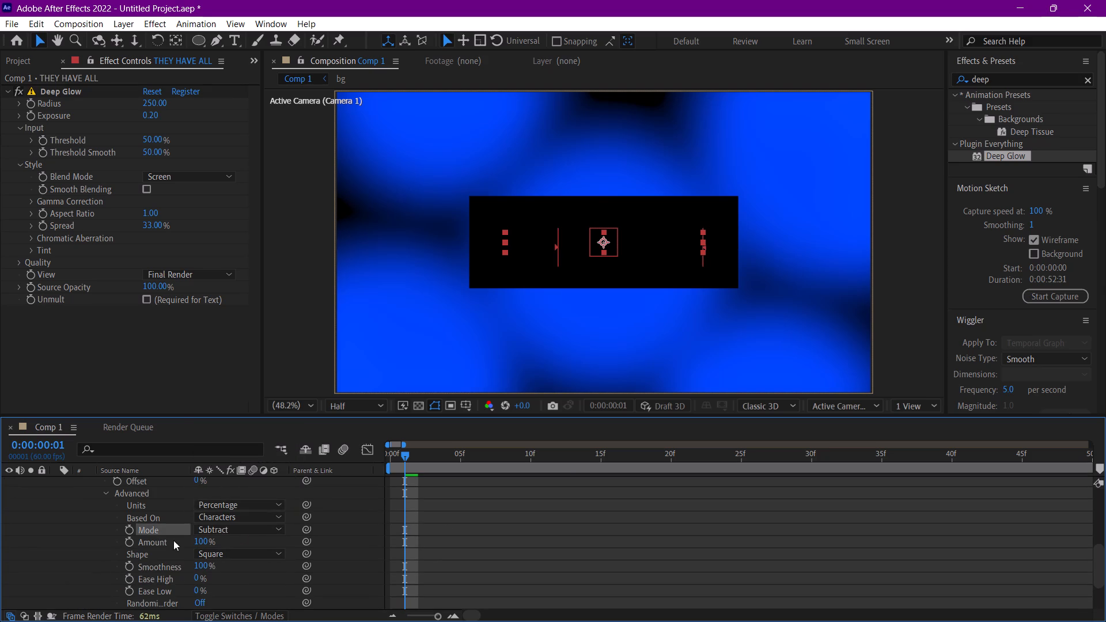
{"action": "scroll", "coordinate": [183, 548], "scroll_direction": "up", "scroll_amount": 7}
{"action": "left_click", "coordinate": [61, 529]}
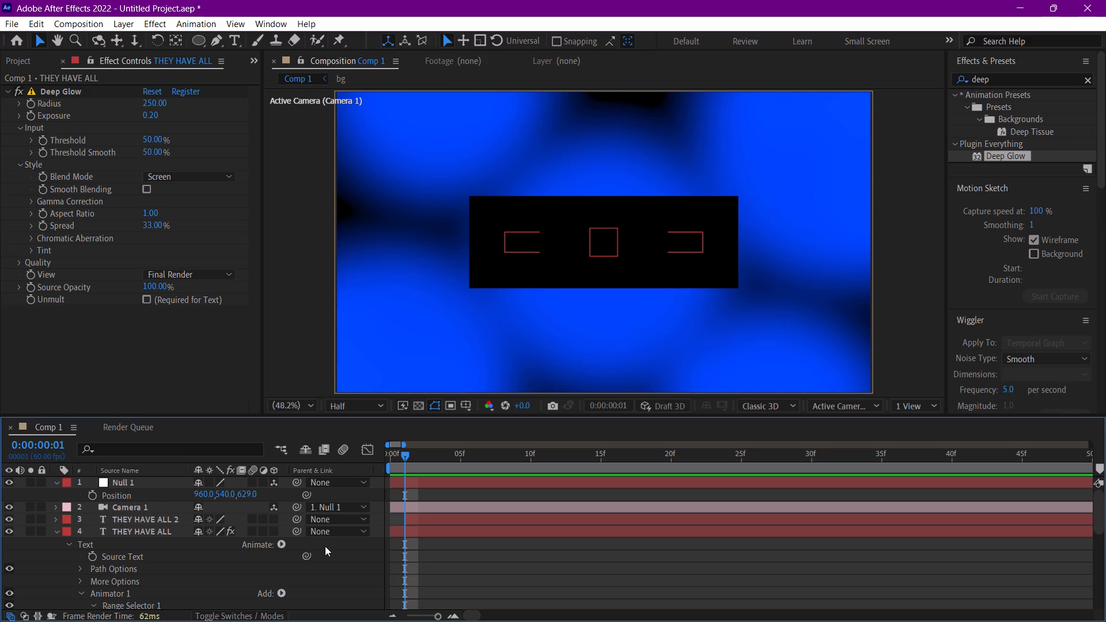
Reveal the keyframed properties of the original THEY HAVE ALL layer and expand Range Selector 1.
{"action": "left_click", "coordinate": [418, 530]}
{"action": "key", "text": "u"}
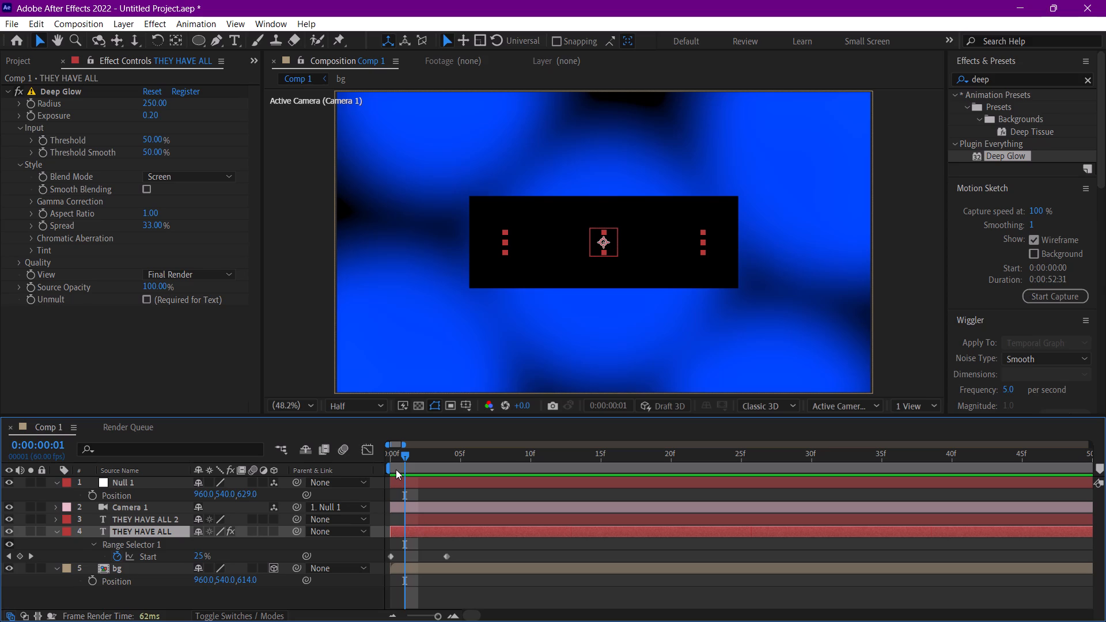
{"action": "left_click_drag", "start_coordinate": [396, 452], "coordinate": [367, 452]}
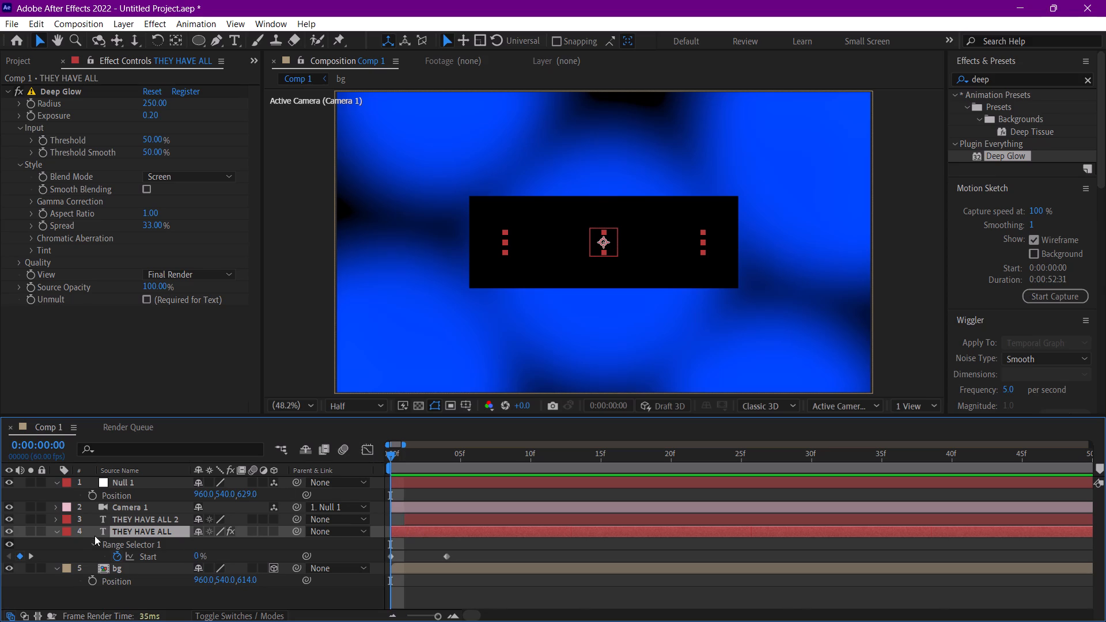
{"action": "left_click", "coordinate": [93, 544]}
{"action": "left_click", "coordinate": [94, 544]}
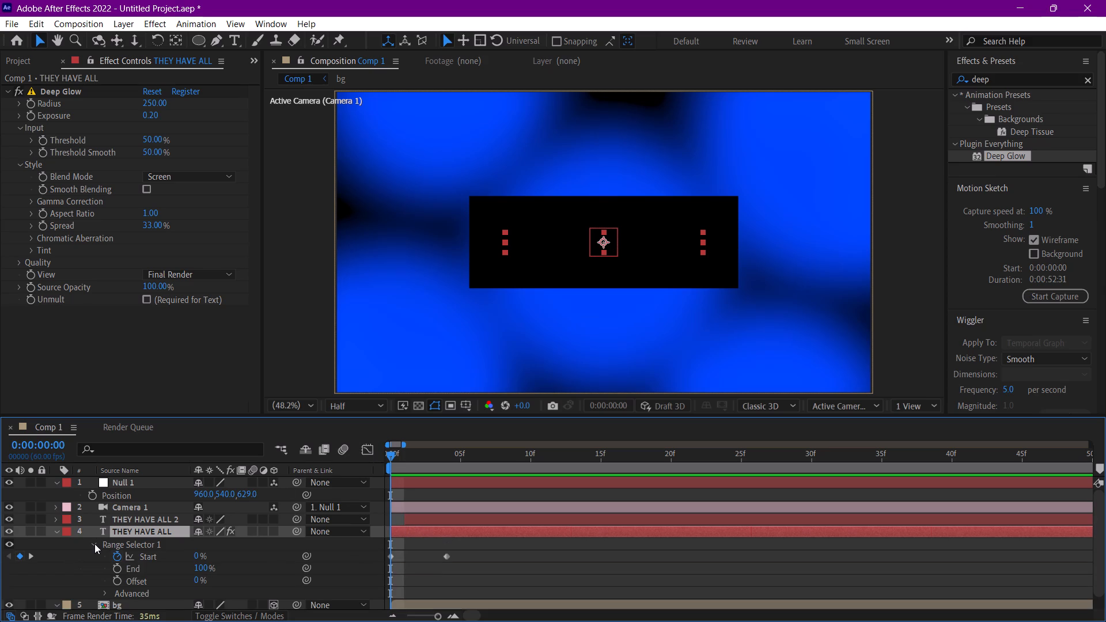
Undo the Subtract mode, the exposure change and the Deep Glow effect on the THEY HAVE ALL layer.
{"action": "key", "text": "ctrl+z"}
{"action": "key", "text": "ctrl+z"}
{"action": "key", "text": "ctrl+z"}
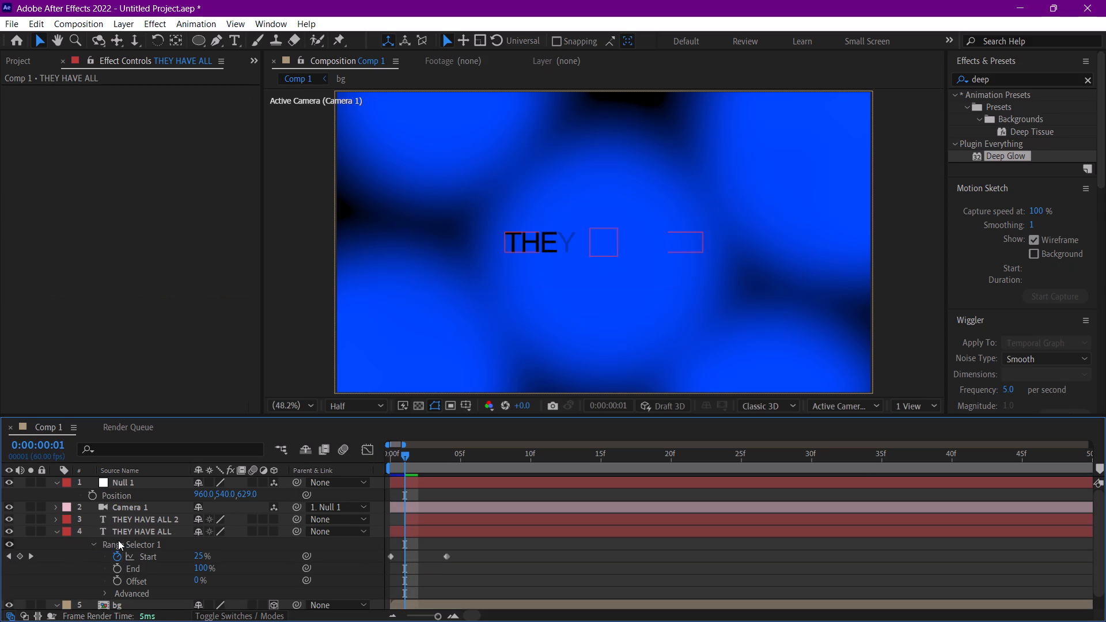
Apply Deep Glow to the original THEY HAVE ALL layer, enable Unmult, and set its exposure to 0.2.
{"action": "left_click", "coordinate": [138, 526]}
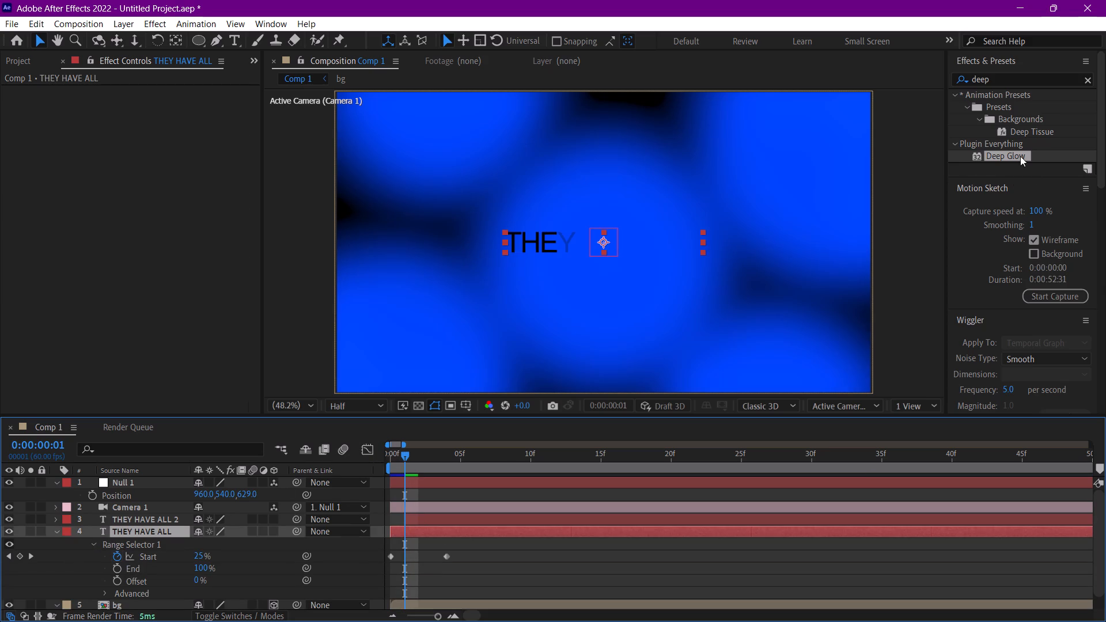
{"action": "left_click_drag", "start_coordinate": [1016, 153], "coordinate": [185, 533]}
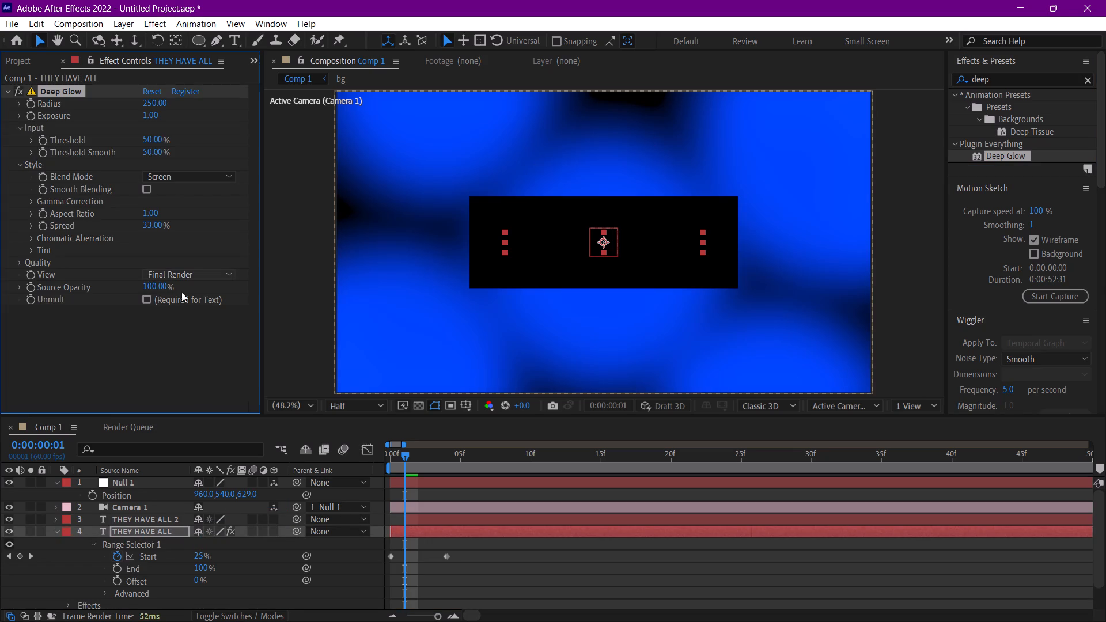
{"action": "left_click", "coordinate": [147, 303]}
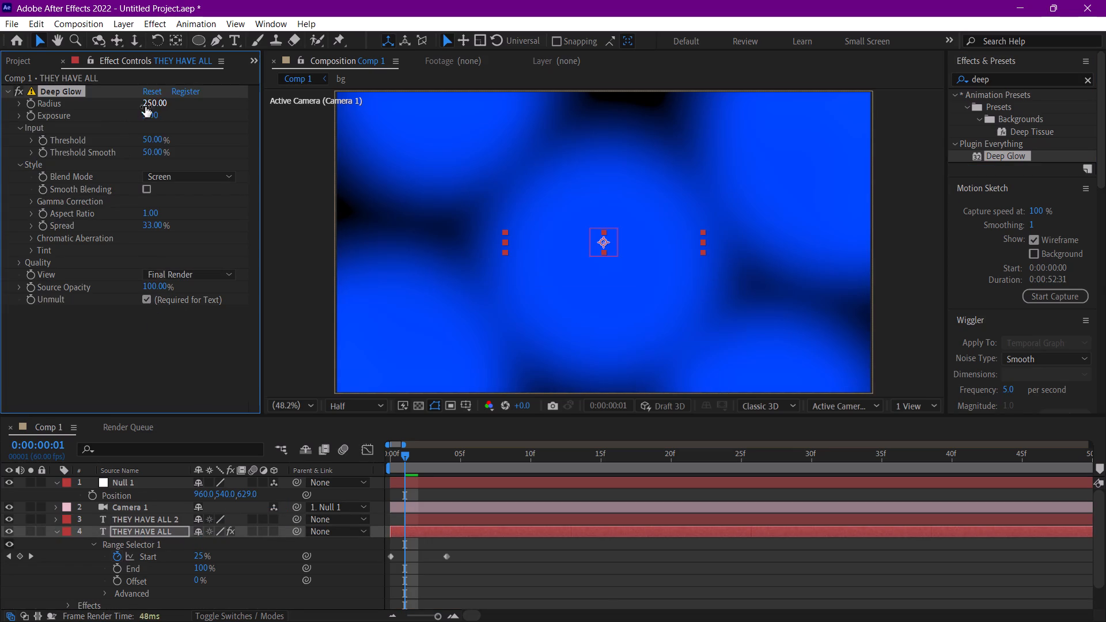
{"action": "left_click", "coordinate": [151, 114]}
{"action": "type", "text": "0.2"}
{"action": "key", "text": "Return"}
Keyframe the Range Selector 1 End value on the glowing THEY HAVE ALL layer at 0% at 0:00:00:00 and 100% at 0:00:00:04.
{"action": "scroll", "coordinate": [396, 556], "scroll_direction": "down", "scroll_amount": 2}
{"action": "left_click_drag", "start_coordinate": [395, 455], "coordinate": [357, 458]}
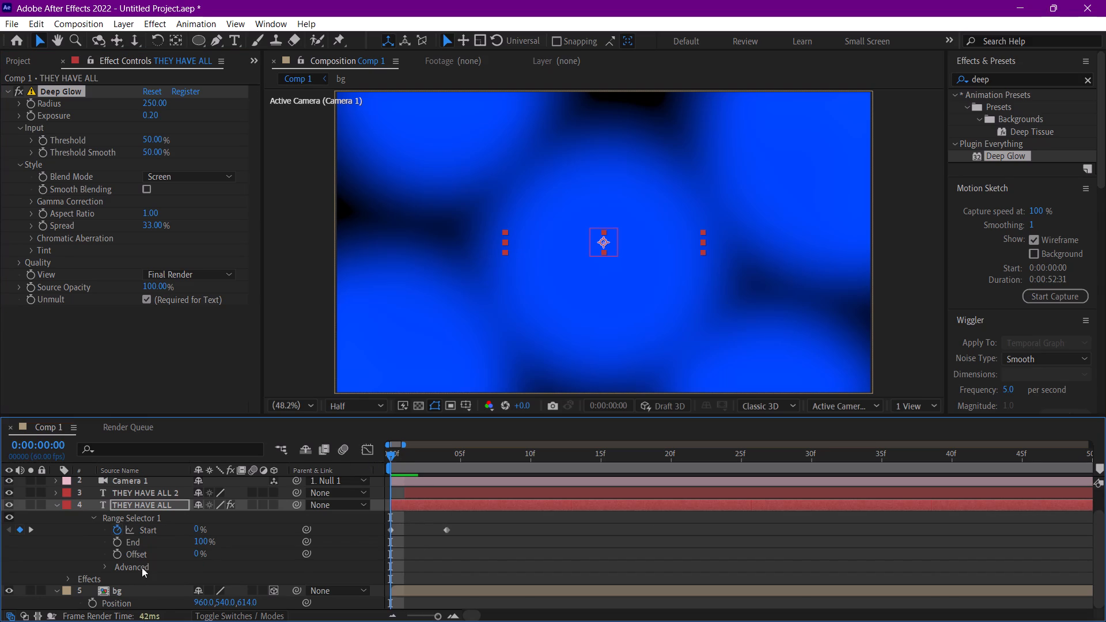
{"action": "left_click", "coordinate": [120, 539]}
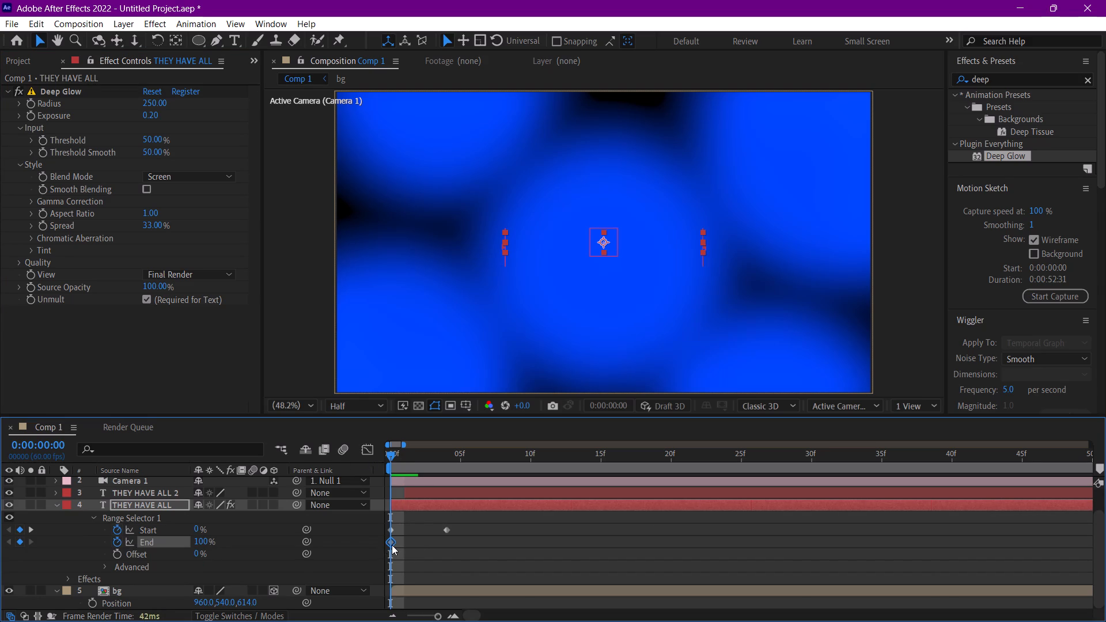
{"action": "left_click_drag", "start_coordinate": [392, 545], "coordinate": [442, 541]}
{"action": "left_click_drag", "start_coordinate": [202, 540], "coordinate": [0, 543]}
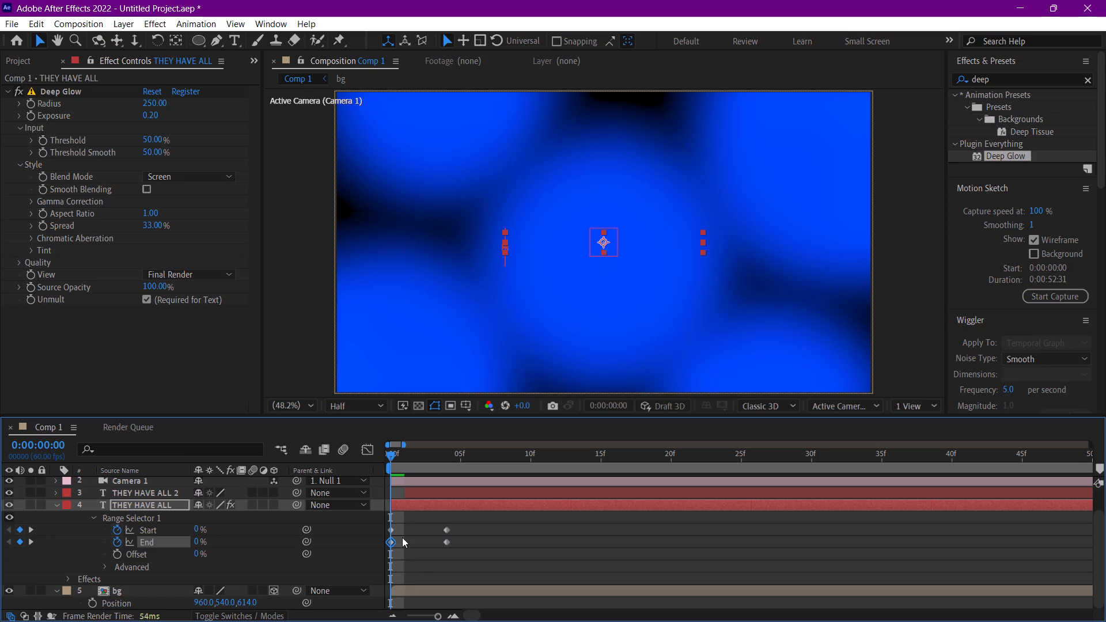
Shift the End keyframes one frame later, to 0:00:00:01 and 0:00:00:05, and preview the text reveal from the first frame.
{"action": "left_click_drag", "start_coordinate": [392, 544], "coordinate": [399, 545]}
{"action": "left_click_drag", "start_coordinate": [444, 546], "coordinate": [453, 551]}
{"action": "key", "text": "space"}
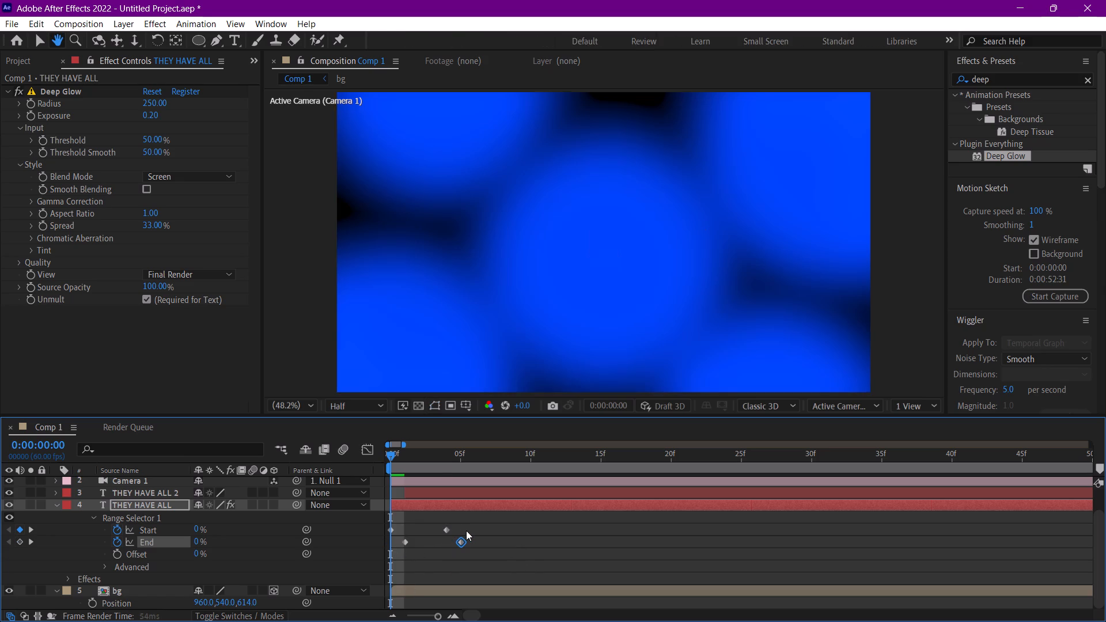
{"action": "key", "text": "space"}
{"action": "left_click_drag", "start_coordinate": [439, 457], "coordinate": [381, 457]}
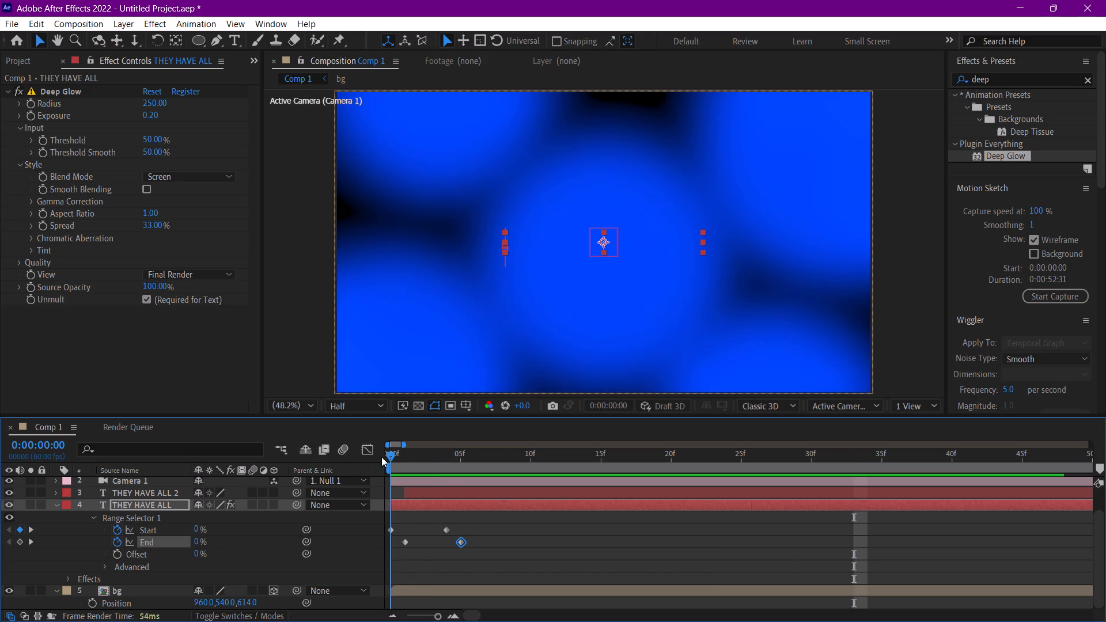
{"action": "left_click_drag", "start_coordinate": [381, 457], "coordinate": [359, 457]}
{"action": "key", "text": "space"}
{"action": "key", "text": "space"}
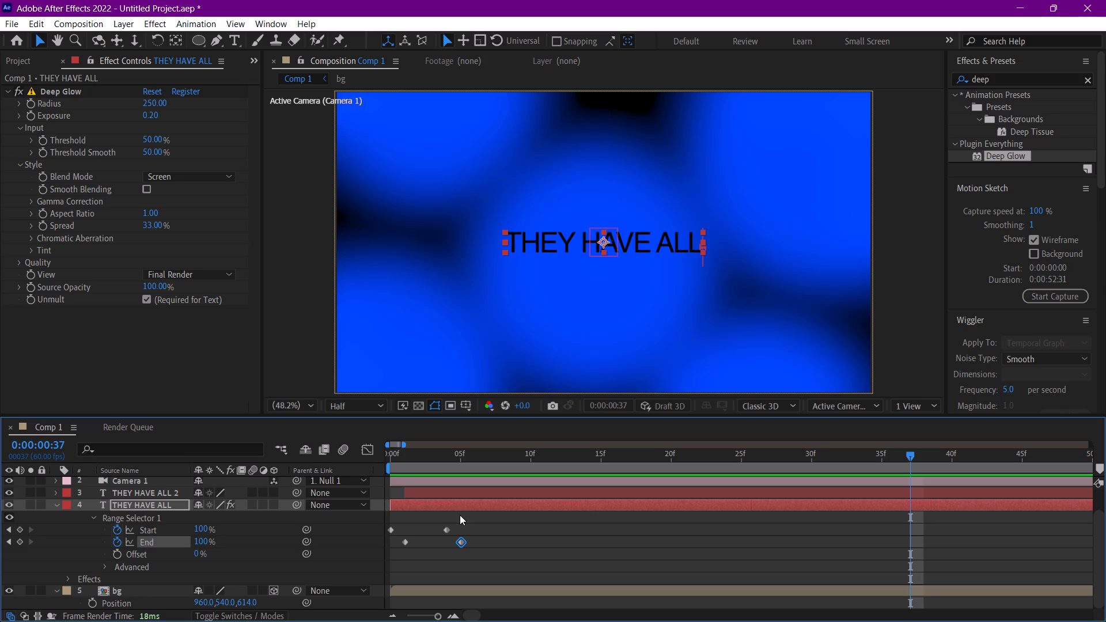
Move the final Start and End keyframes to 0:00:00:40 and 0:00:00:41 together and return the playhead to 0:00:00:00.
{"action": "left_click_drag", "start_coordinate": [429, 525], "coordinate": [483, 541]}
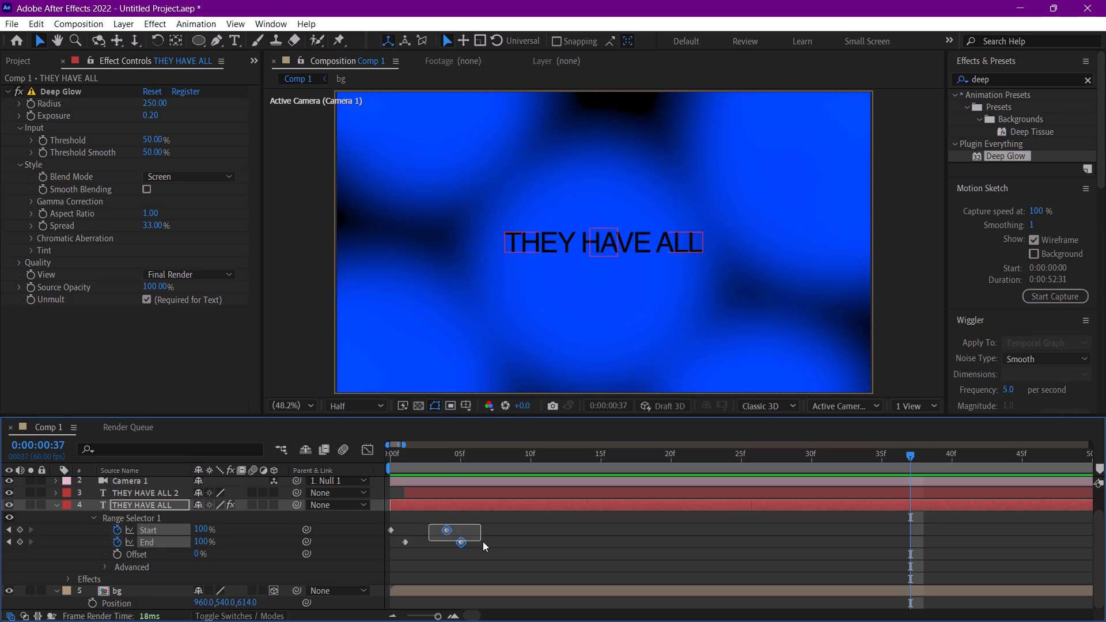
{"action": "left_click_drag", "start_coordinate": [483, 541], "coordinate": [483, 544]}
{"action": "left_click_drag", "start_coordinate": [448, 529], "coordinate": [957, 510]}
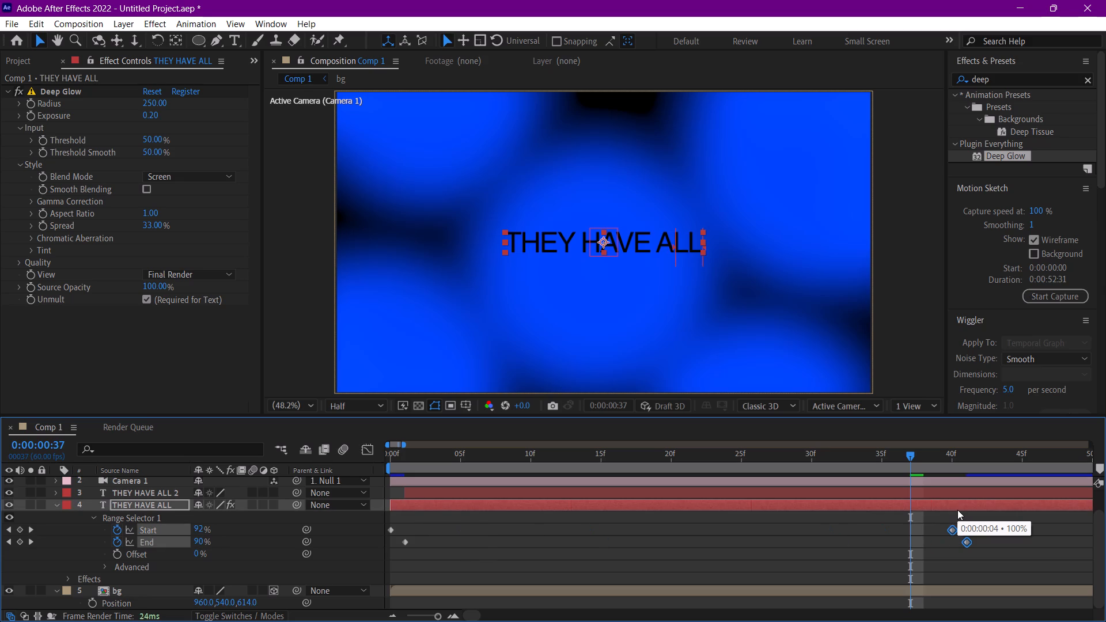
{"action": "left_click_drag", "start_coordinate": [957, 510], "coordinate": [959, 510]}
{"action": "left_click_drag", "start_coordinate": [835, 454], "coordinate": [200, 438]}
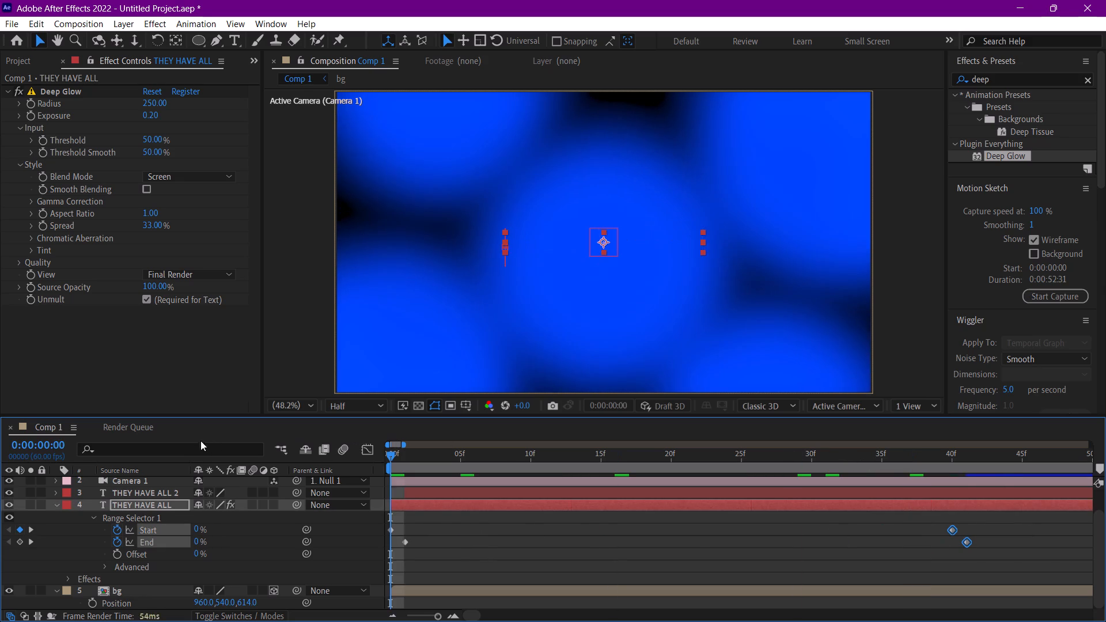
Preview the THEY HAVE ALL text reveal from the first frame and return the playhead to 0:00:00:00.
{"action": "key", "text": "space"}
{"action": "key", "text": "space"}
{"action": "left_click_drag", "start_coordinate": [415, 457], "coordinate": [387, 469]}
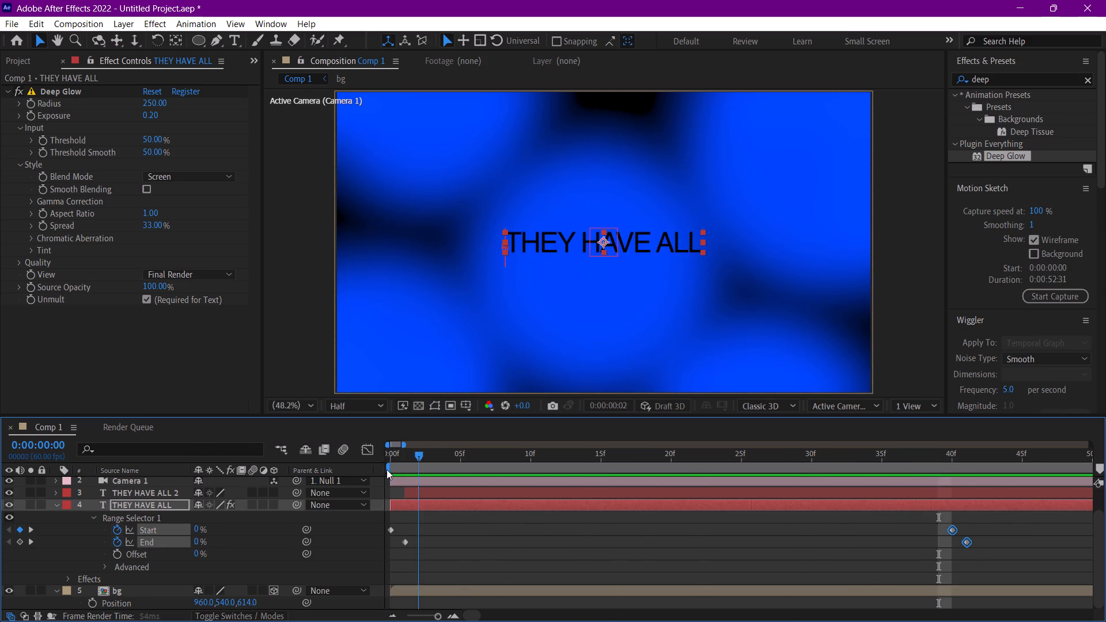
{"action": "left_click_drag", "start_coordinate": [387, 469], "coordinate": [385, 469]}
{"action": "key", "text": "space"}
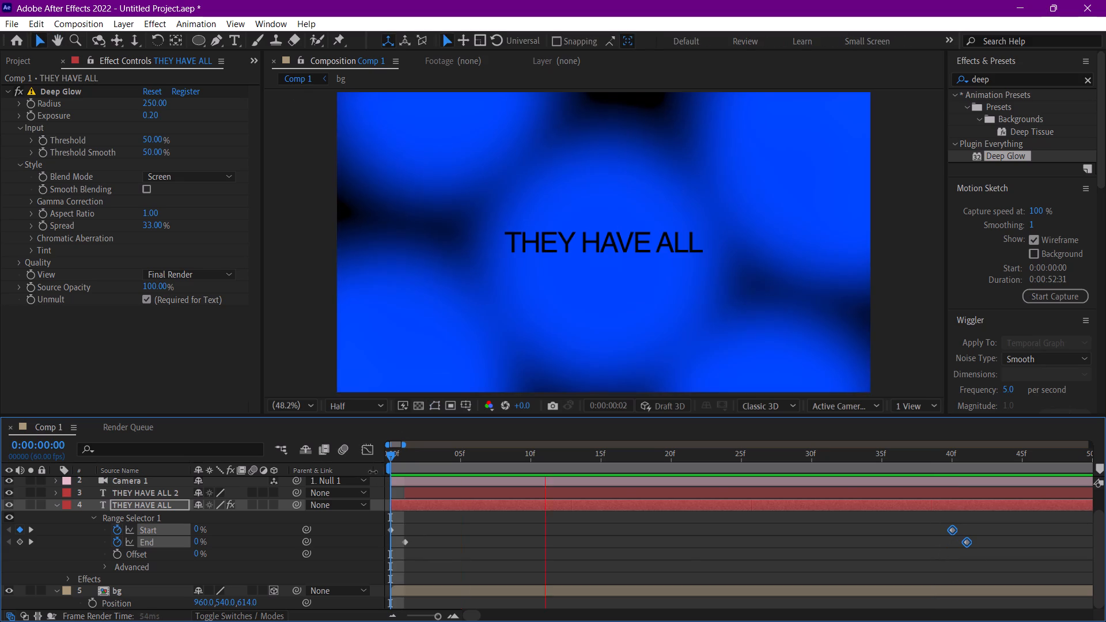
{"action": "key", "text": "space"}
{"action": "left_click_drag", "start_coordinate": [426, 467], "coordinate": [387, 467]}
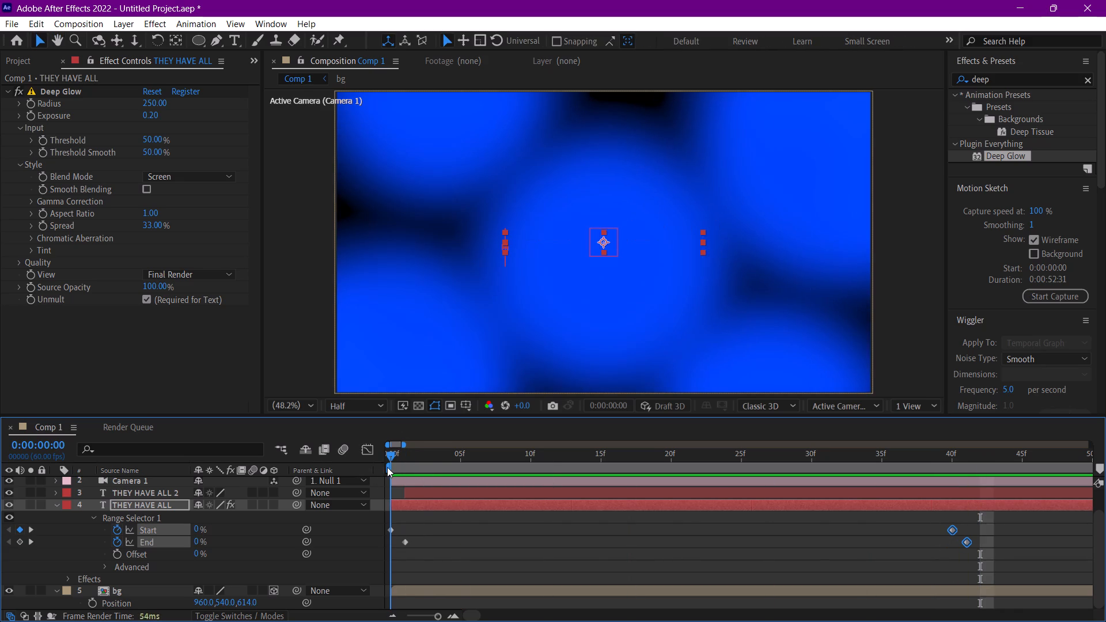
{"action": "left_click_drag", "start_coordinate": [387, 467], "coordinate": [385, 467]}
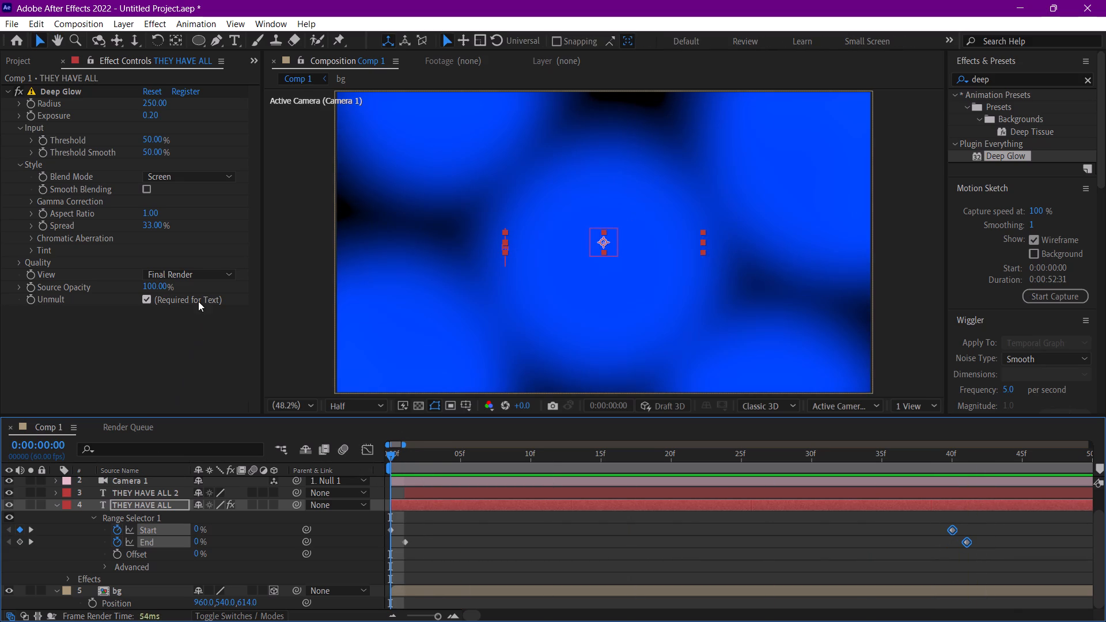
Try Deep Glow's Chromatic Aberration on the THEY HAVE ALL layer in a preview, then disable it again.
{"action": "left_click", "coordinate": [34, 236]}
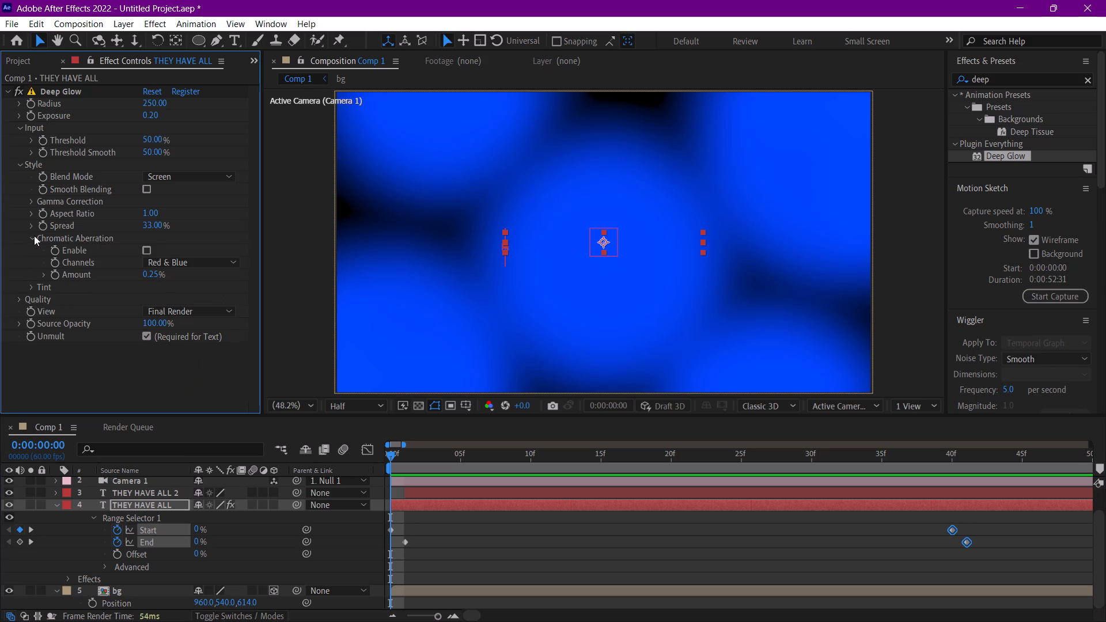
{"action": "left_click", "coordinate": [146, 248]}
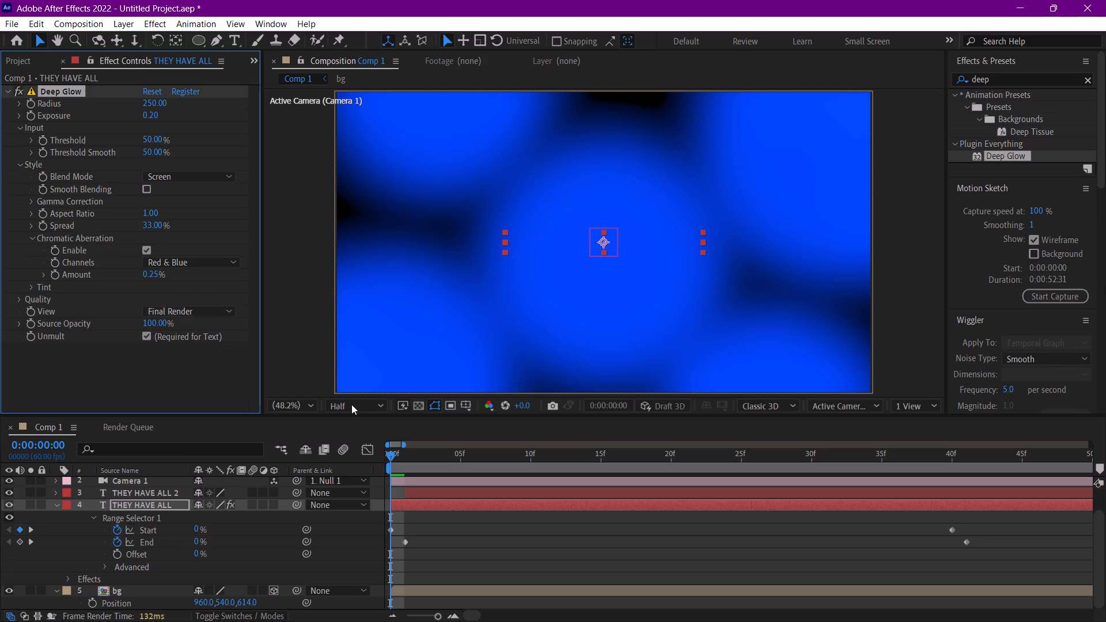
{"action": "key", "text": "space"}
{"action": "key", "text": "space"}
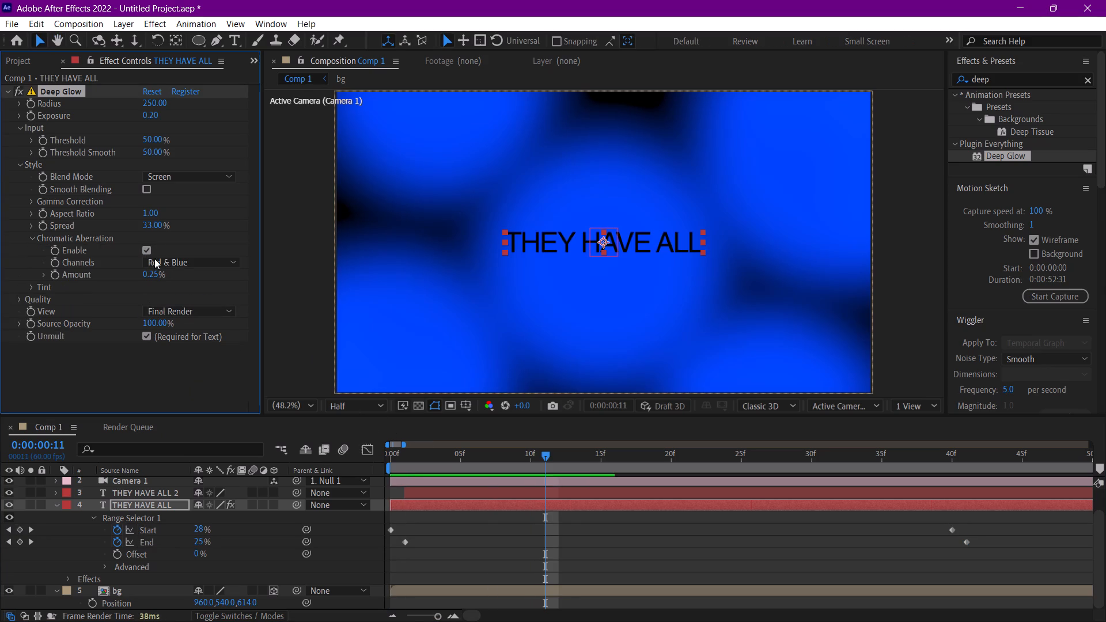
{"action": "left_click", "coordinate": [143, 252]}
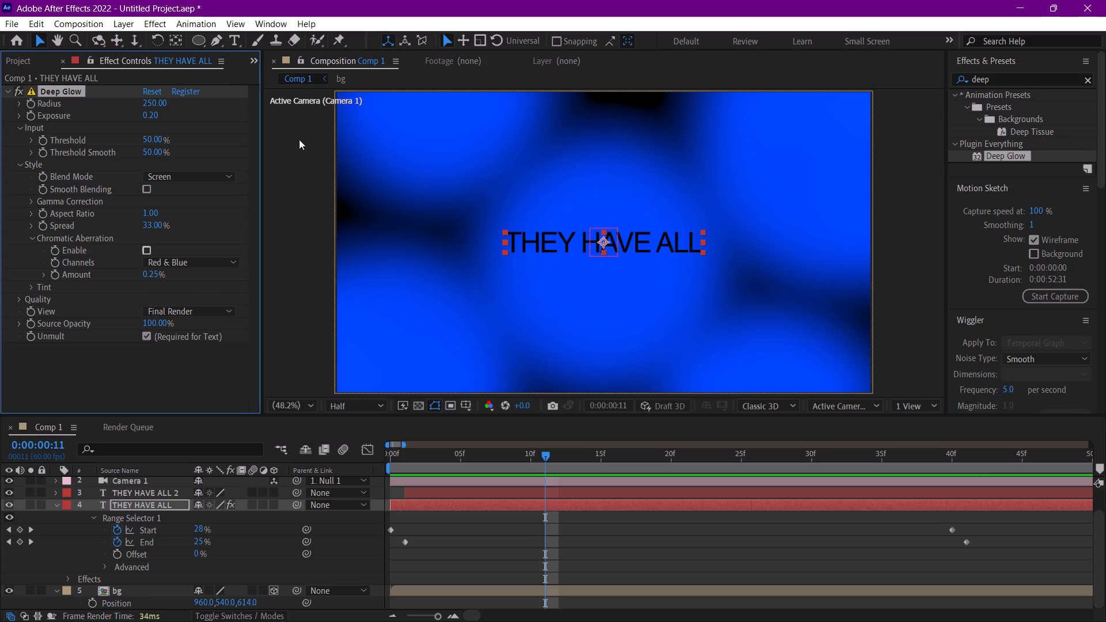
Delete the THEY HAVE ALL 2 and THEY HAVE ALL text layers and preview the composition from the first frame.
{"action": "left_click", "coordinate": [182, 495]}
{"action": "key", "text": "Delete"}
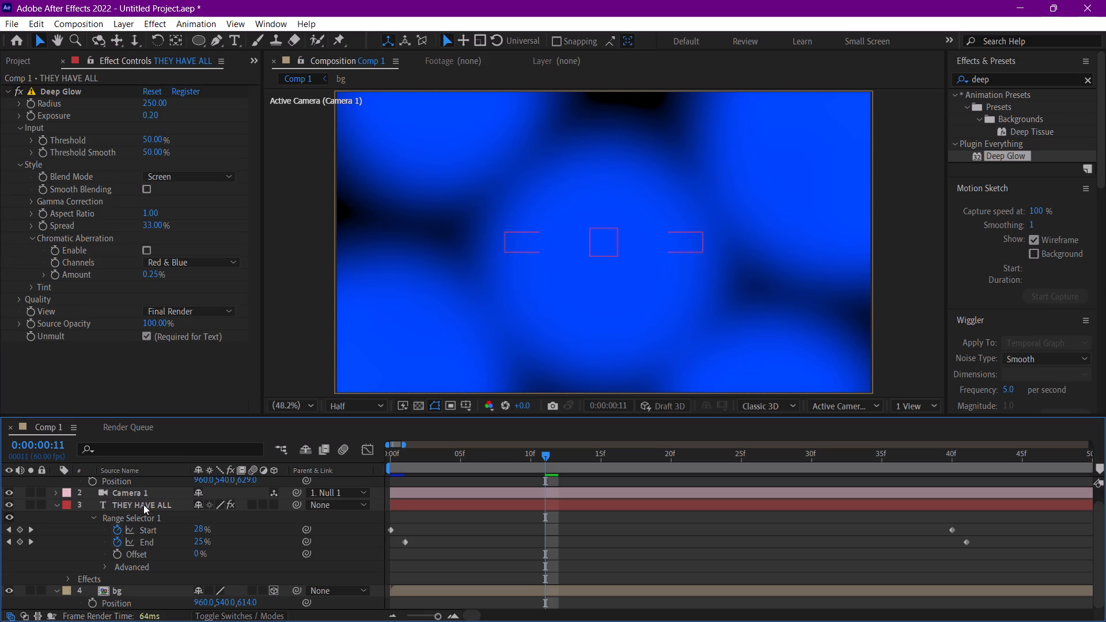
{"action": "left_click", "coordinate": [143, 505]}
{"action": "key", "text": "Delete"}
{"action": "left_click", "coordinate": [128, 563]}
{"action": "left_click_drag", "start_coordinate": [528, 453], "coordinate": [238, 458]}
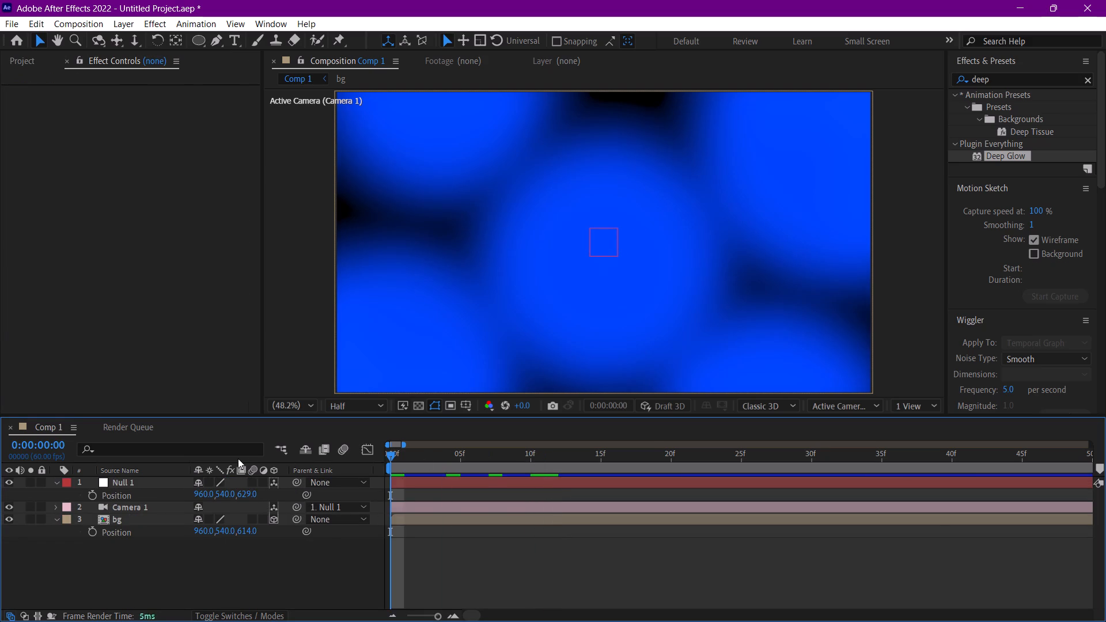
{"action": "key", "text": "space"}
{"action": "key", "text": "space"}
Save the project as "mpographs crazy" in the 1.curr folder on the Desktop.
{"action": "key", "text": "ctrl+s"}
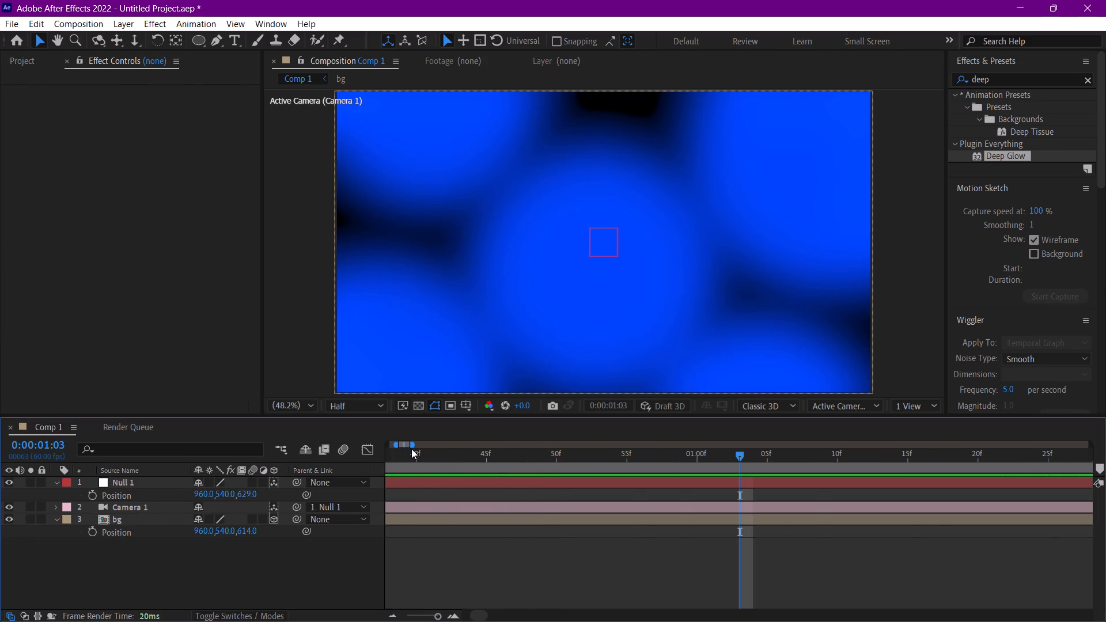
{"action": "type", "text": "mpogra[phs"}
{"action": "key", "text": "BackSpace"}
{"action": "key", "text": "BackSpace"}
{"action": "key", "text": "BackSpace"}
{"action": "key", "text": "BackSpace"}
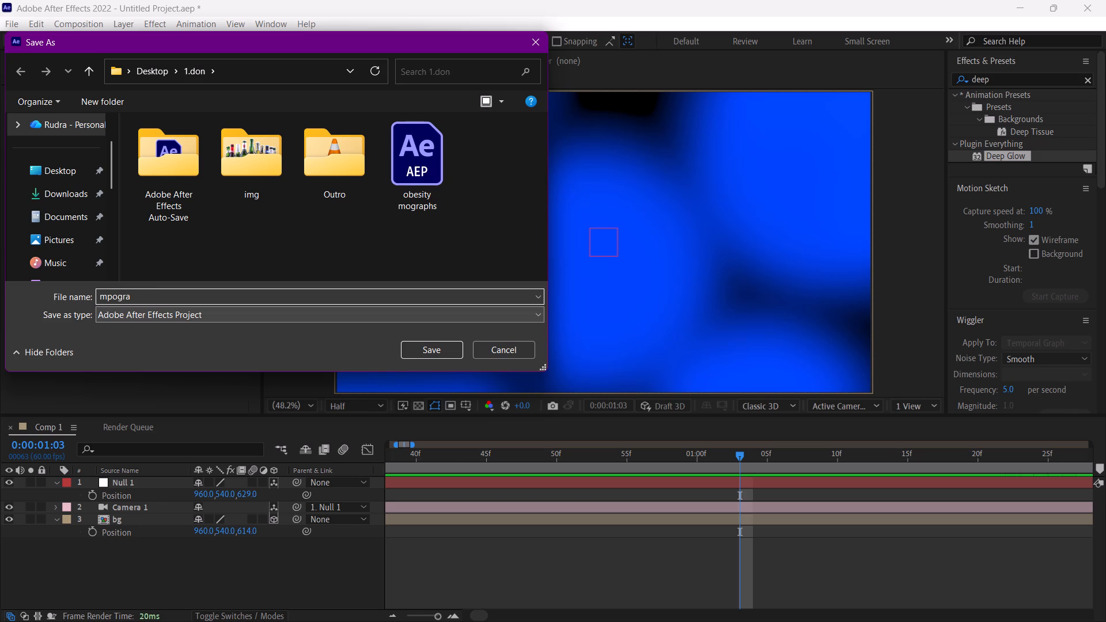
{"action": "type", "text": "phs"}
{"action": "key", "text": "space"}
{"action": "type", "text": "crazy"}
{"action": "left_click", "coordinate": [140, 80]}
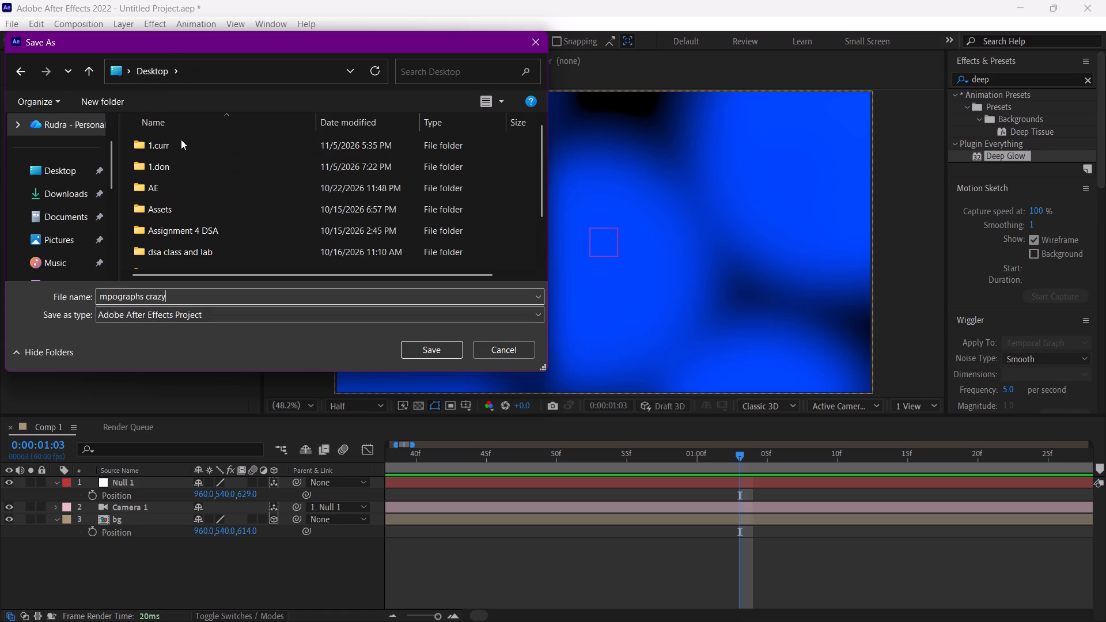
{"action": "double_click", "coordinate": [181, 141]}
{"action": "left_click", "coordinate": [442, 350]}
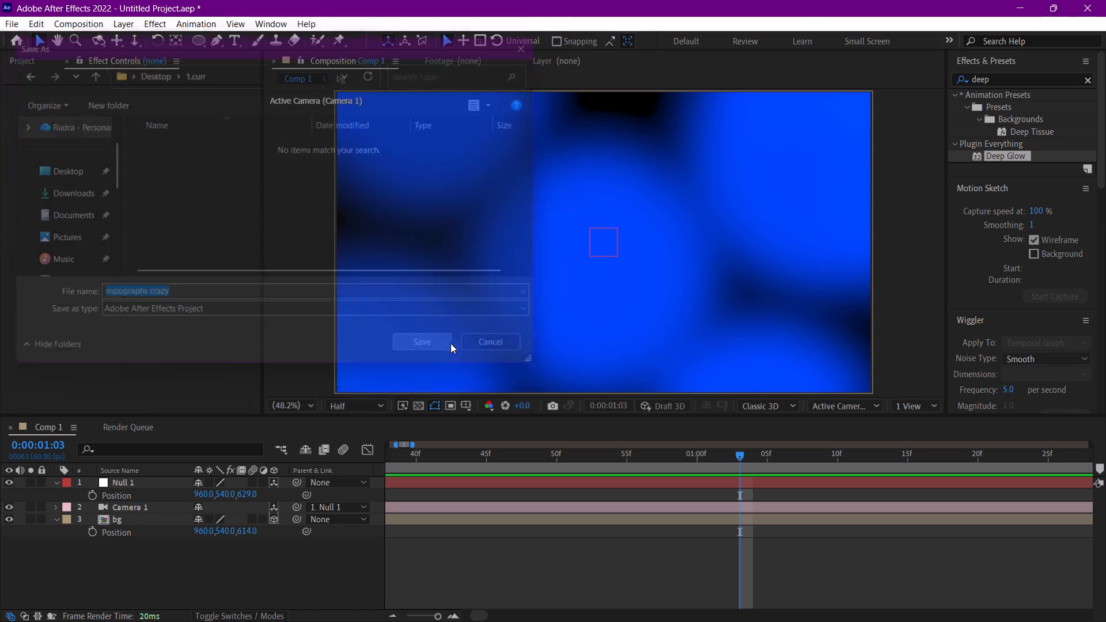
{"action": "key", "text": "ctrl+s"}
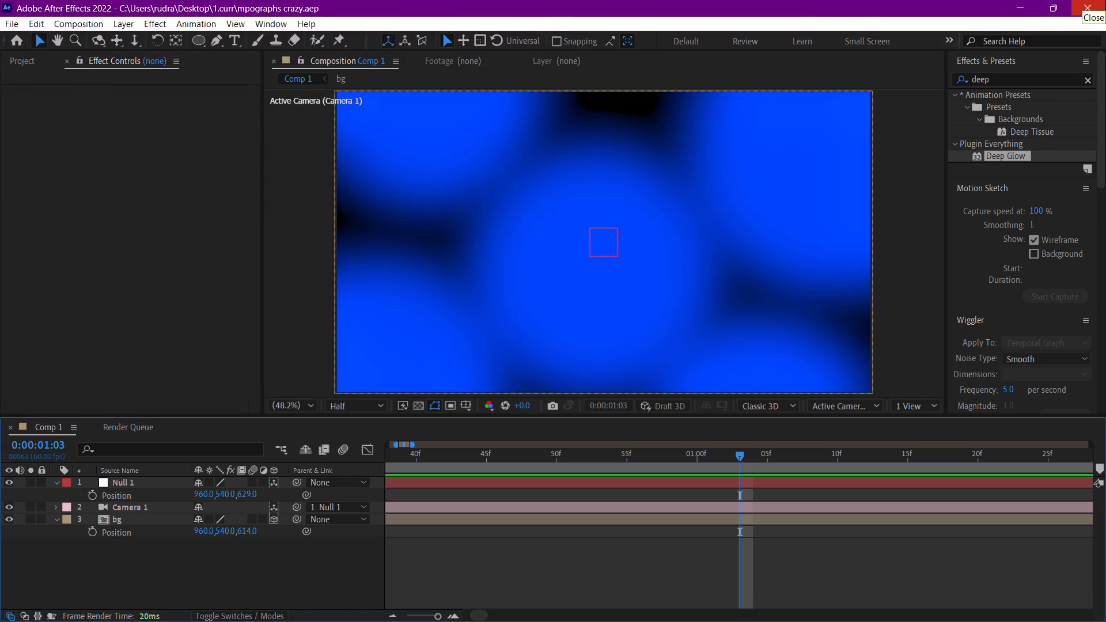
Return the playhead to 0:00:00:00 and preview the blurred blue background.
{"action": "left_click_drag", "start_coordinate": [451, 469], "coordinate": [389, 458]}
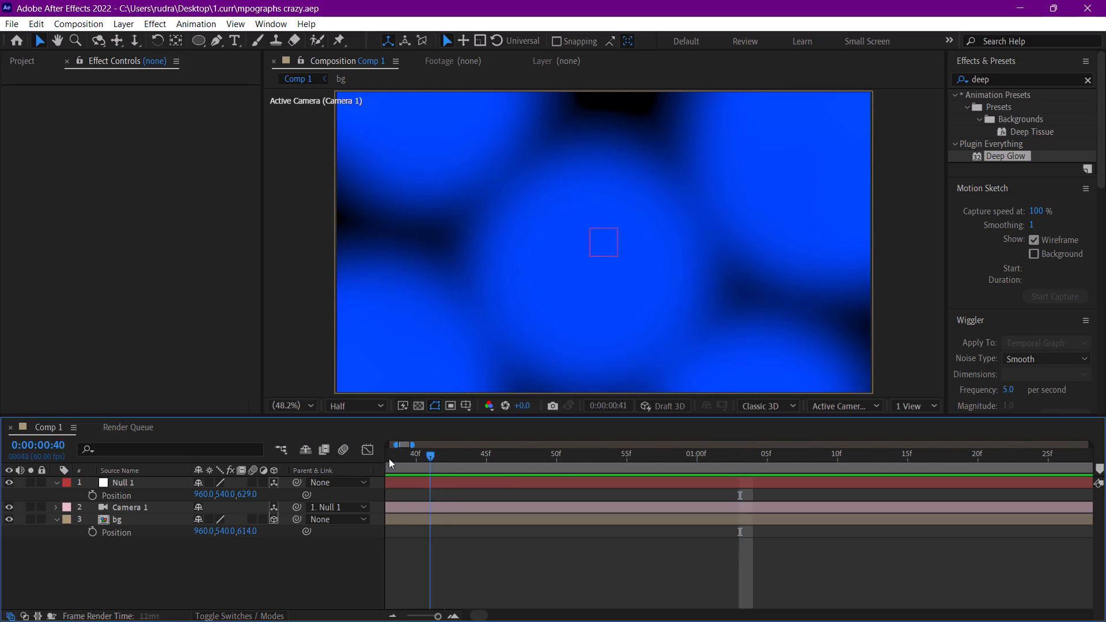
{"action": "left_click_drag", "start_coordinate": [389, 458], "coordinate": [316, 447]}
{"action": "left_click_drag", "start_coordinate": [395, 443], "coordinate": [363, 438]}
{"action": "left_click_drag", "start_coordinate": [403, 454], "coordinate": [388, 453]}
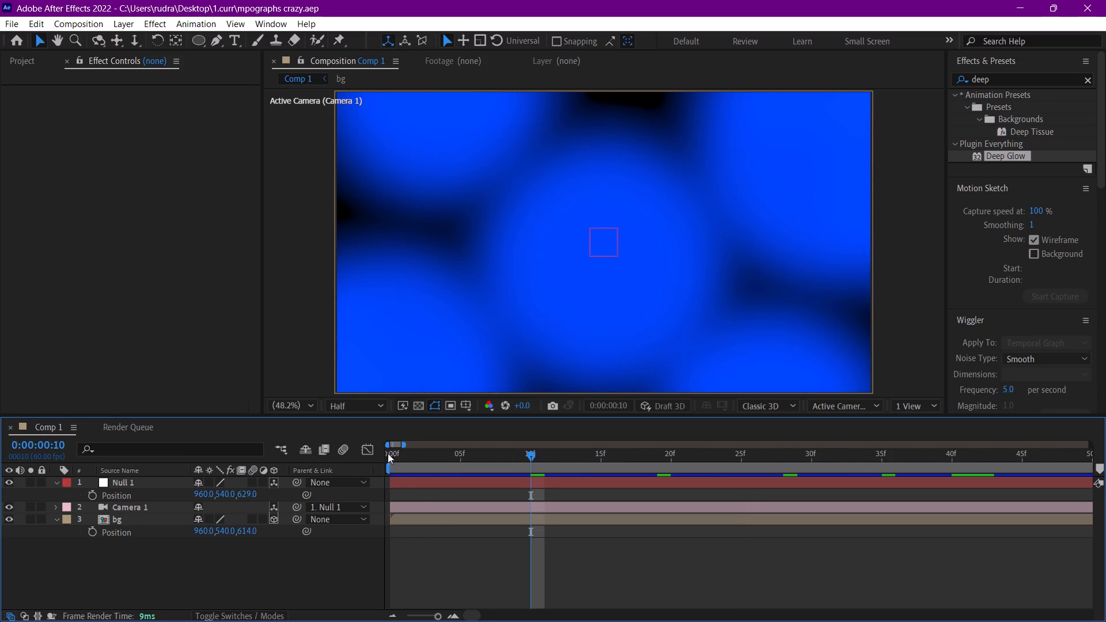
{"action": "left_click_drag", "start_coordinate": [388, 453], "coordinate": [354, 451]}
{"action": "key", "text": "space"}
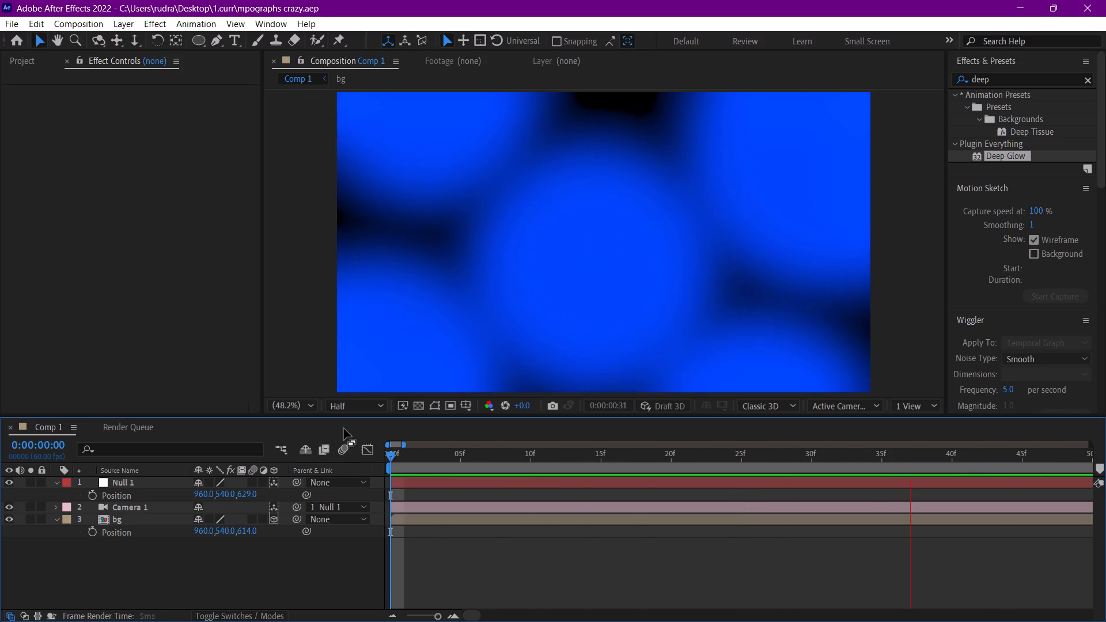
{"action": "key", "text": "space"}
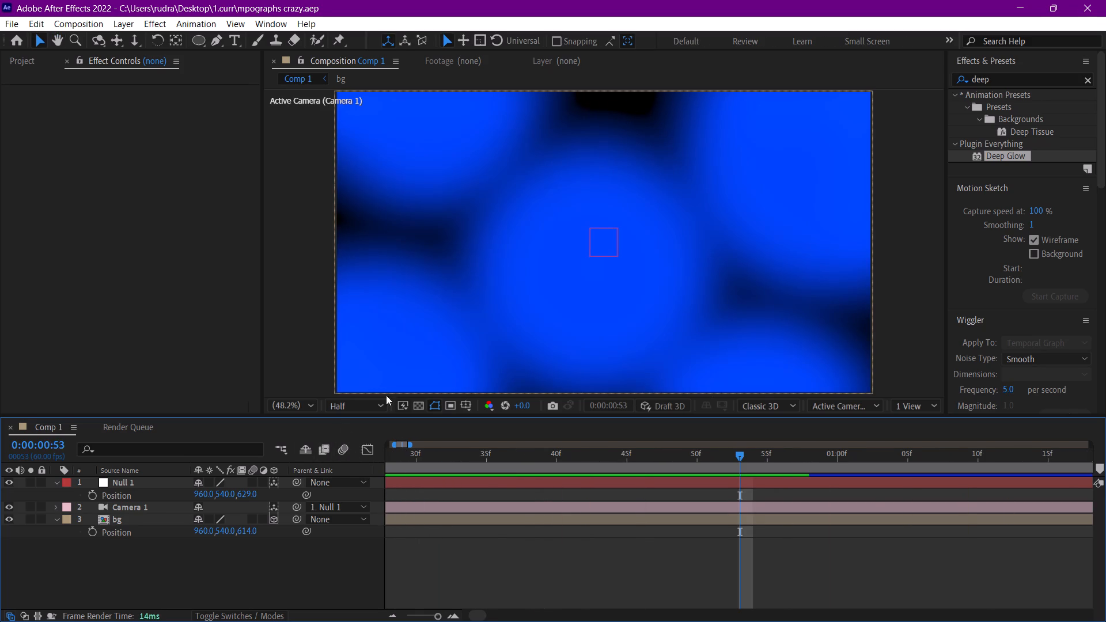
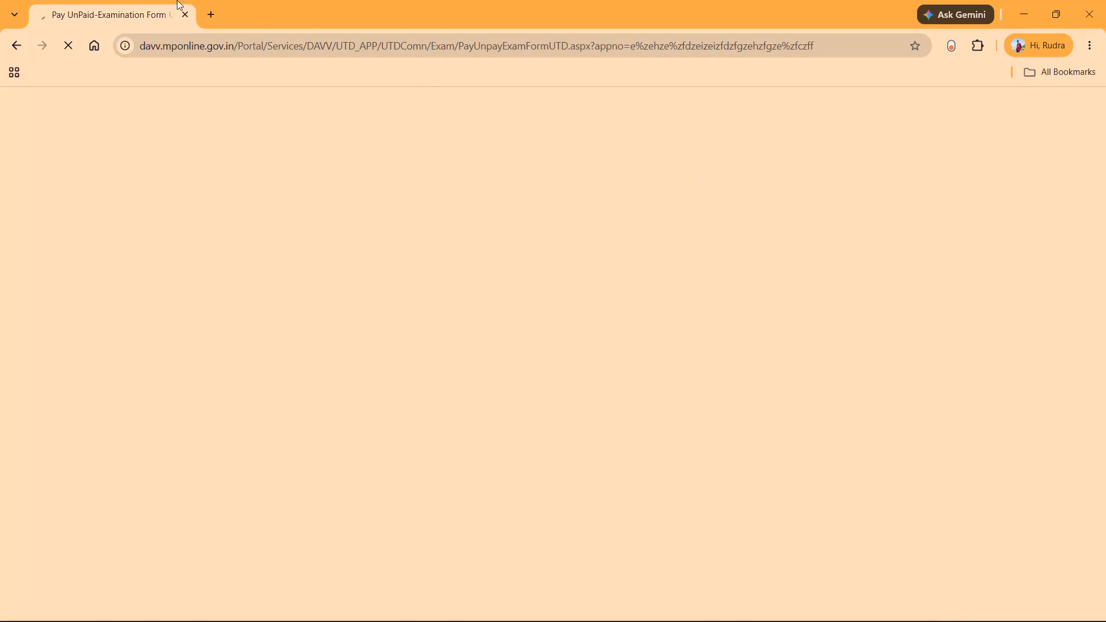
Search Google in Chrome for "saas animation backgrounds".
{"action": "left_click", "coordinate": [198, 52]}
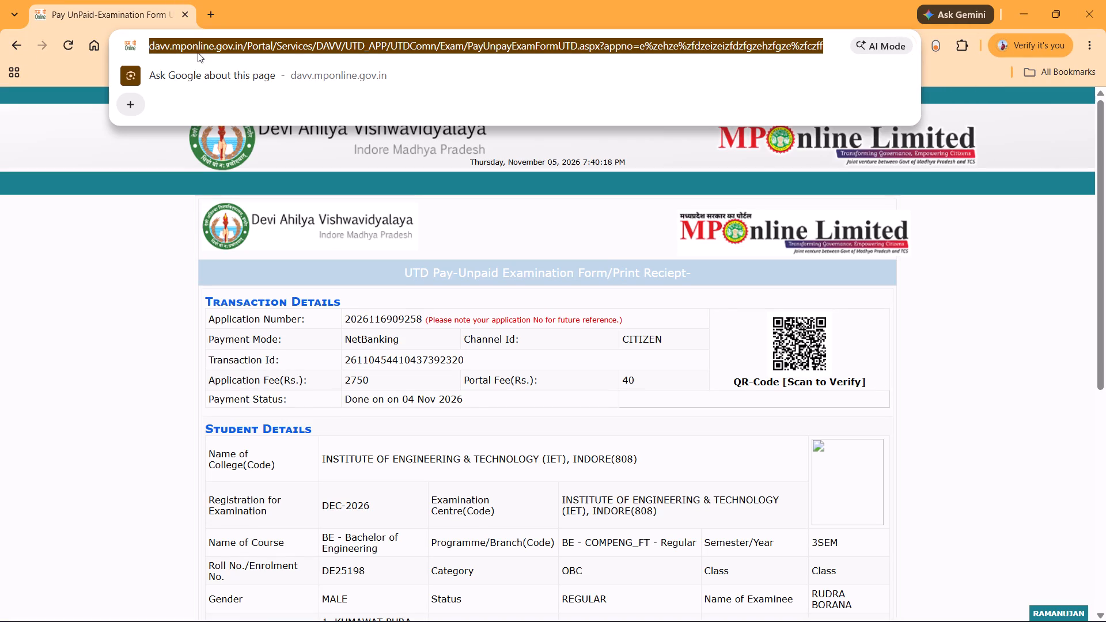
{"action": "key", "text": "p"}
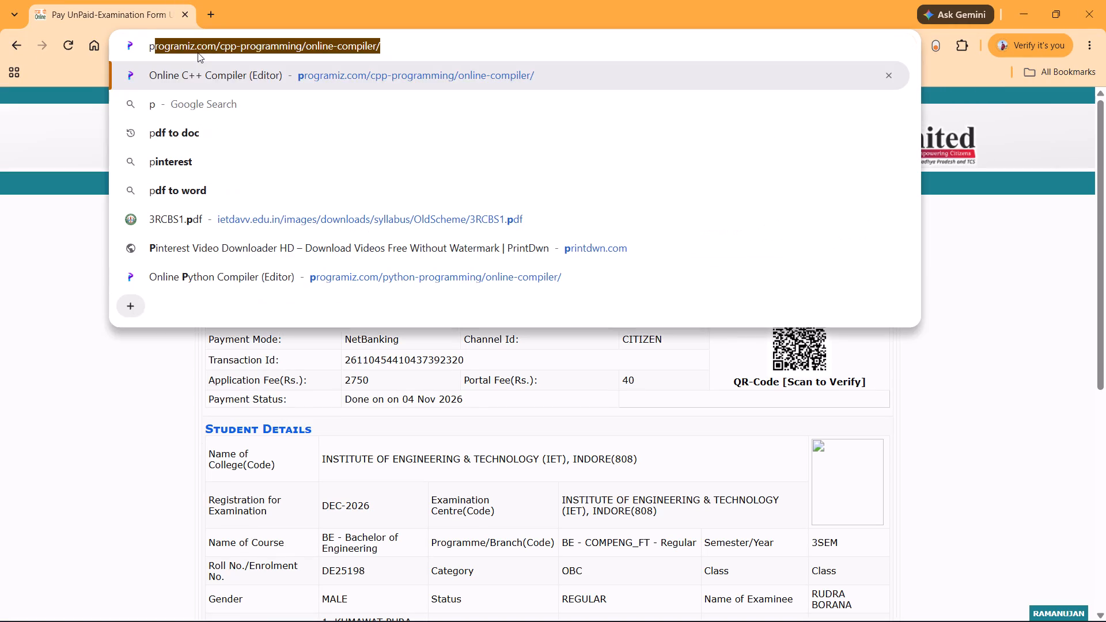
{"action": "key", "text": "BackSpace"}
{"action": "key", "text": "BackSpace"}
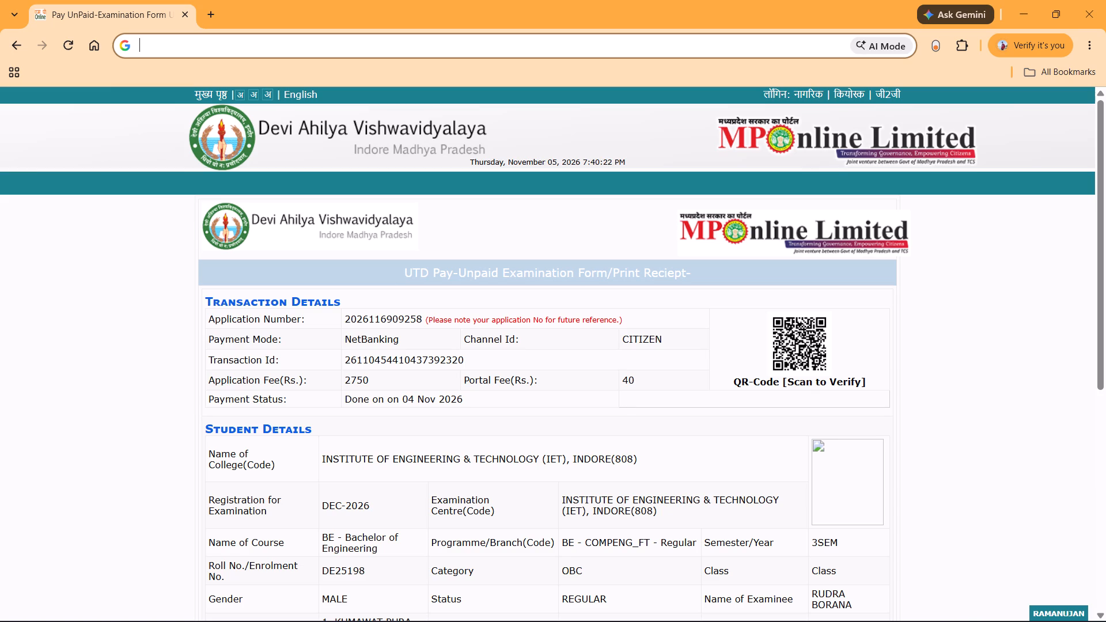
{"action": "type", "text": "saas animation backgrounds"}
{"action": "key", "text": "Return"}
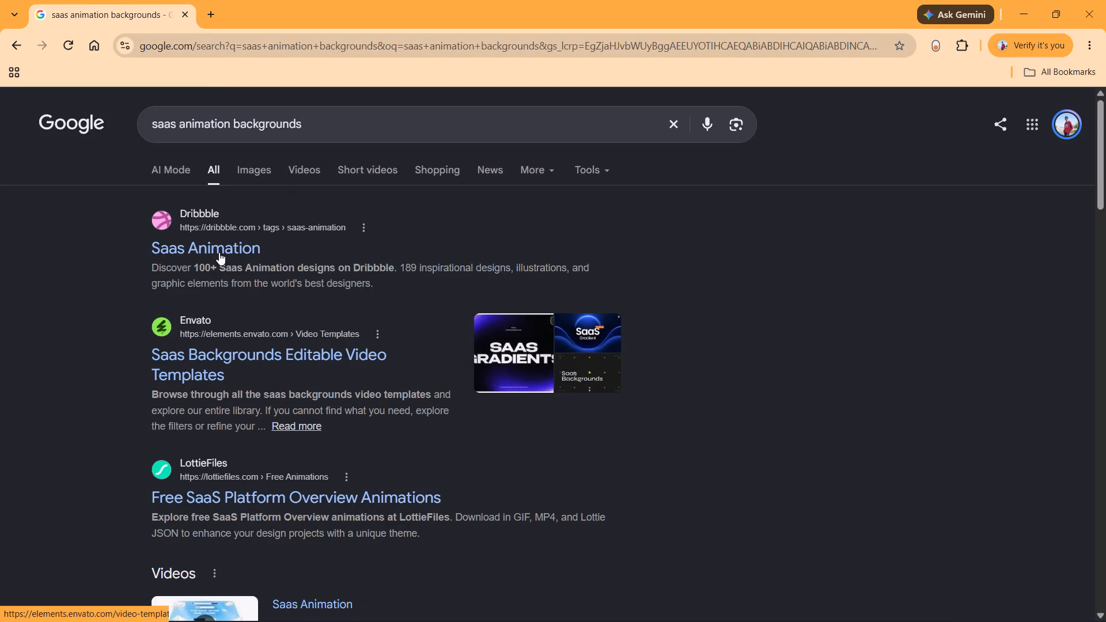
Refine the Google search to "saas animation backgrounds free".
{"action": "left_click", "coordinate": [353, 115]}
{"action": "key", "text": "space"}
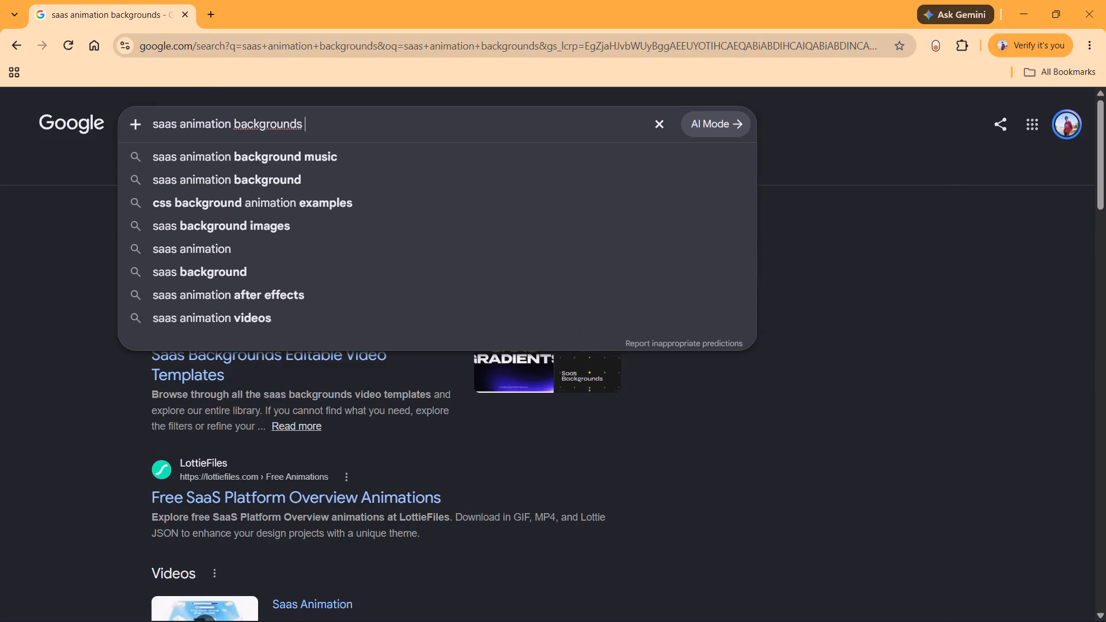
{"action": "type", "text": "free"}
{"action": "key", "text": "Return"}
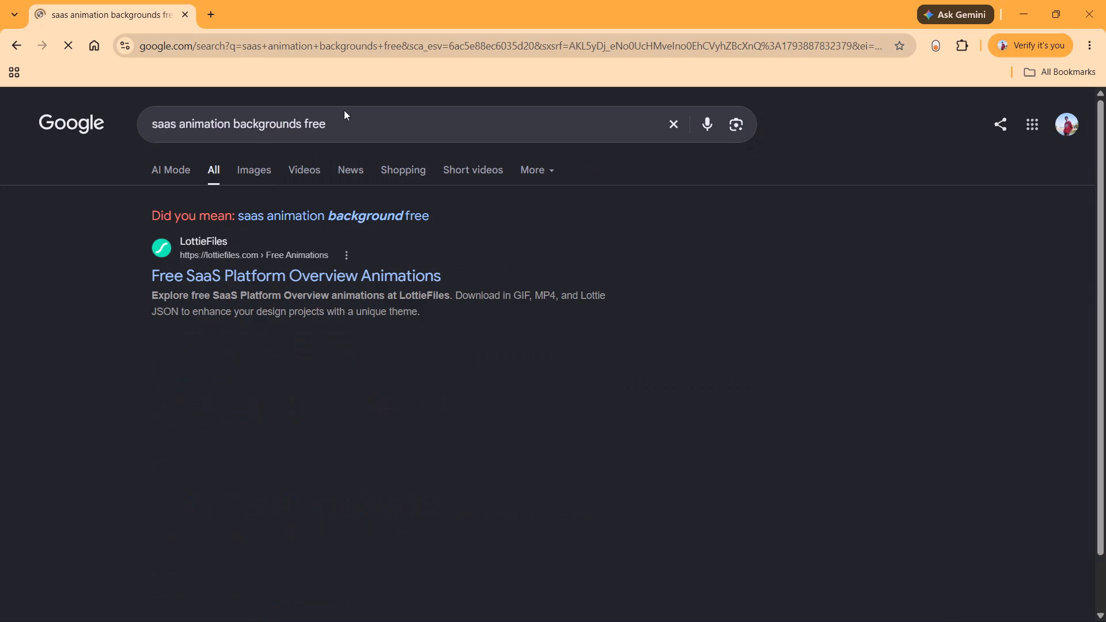
Browse LottieFiles' Free SaaS Platform Overview Animations, inspect the Free SaaS Dashboard Animation, and return to the Google results.
{"action": "left_click", "coordinate": [287, 275]}
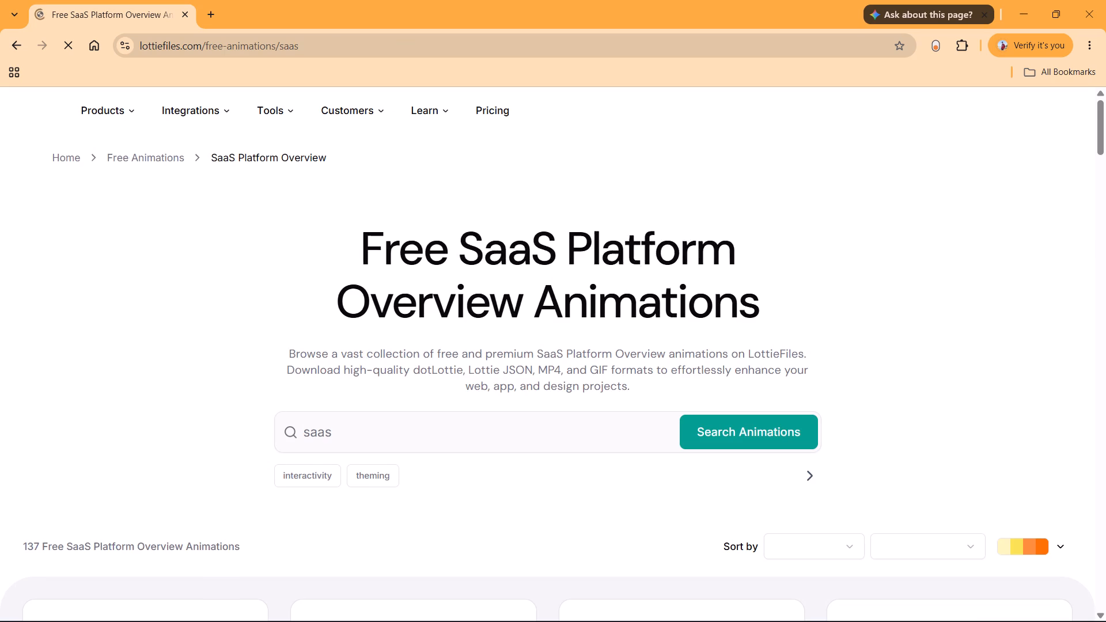
{"action": "scroll", "coordinate": [759, 365], "scroll_direction": "down", "scroll_amount": 6}
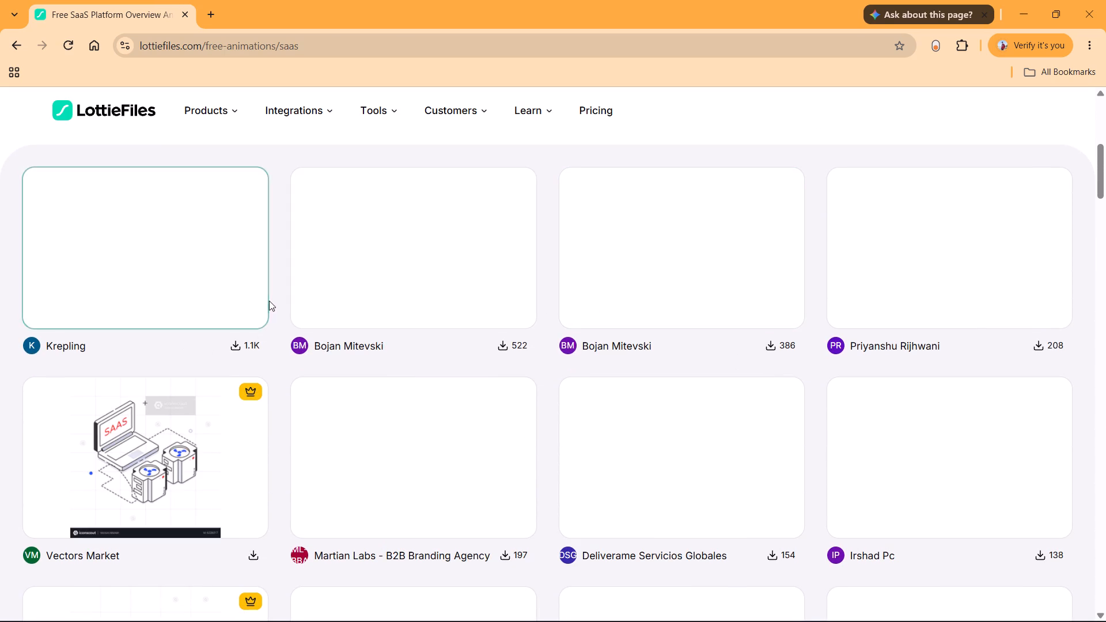
{"action": "scroll", "coordinate": [379, 260], "scroll_direction": "down", "scroll_amount": 4}
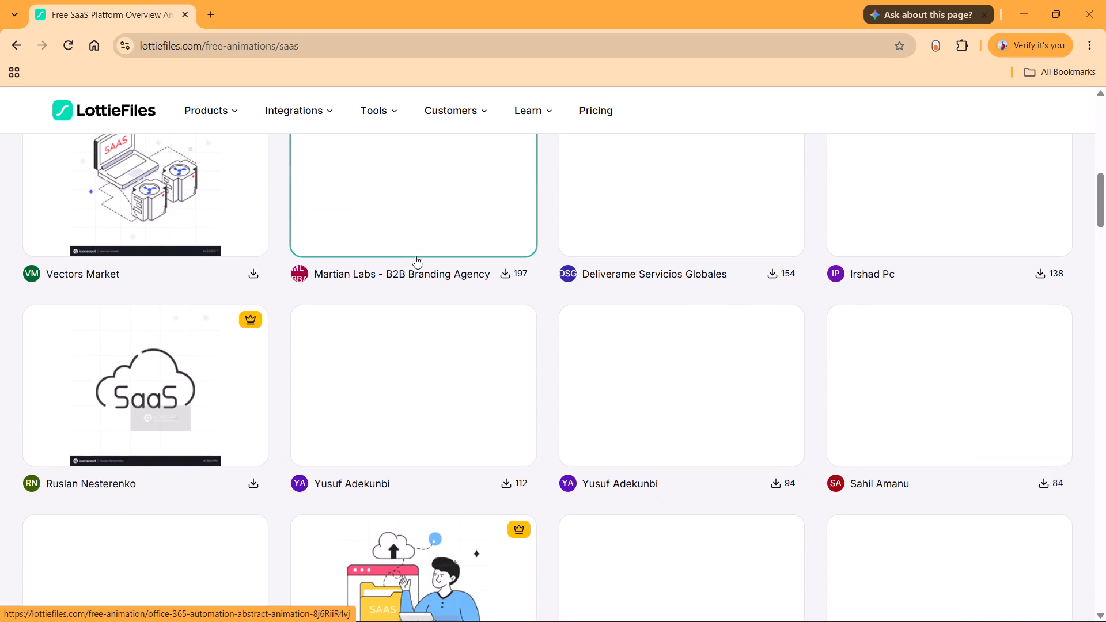
{"action": "scroll", "coordinate": [415, 256], "scroll_direction": "down", "scroll_amount": 2}
{"action": "scroll", "coordinate": [415, 262], "scroll_direction": "up", "scroll_amount": 7}
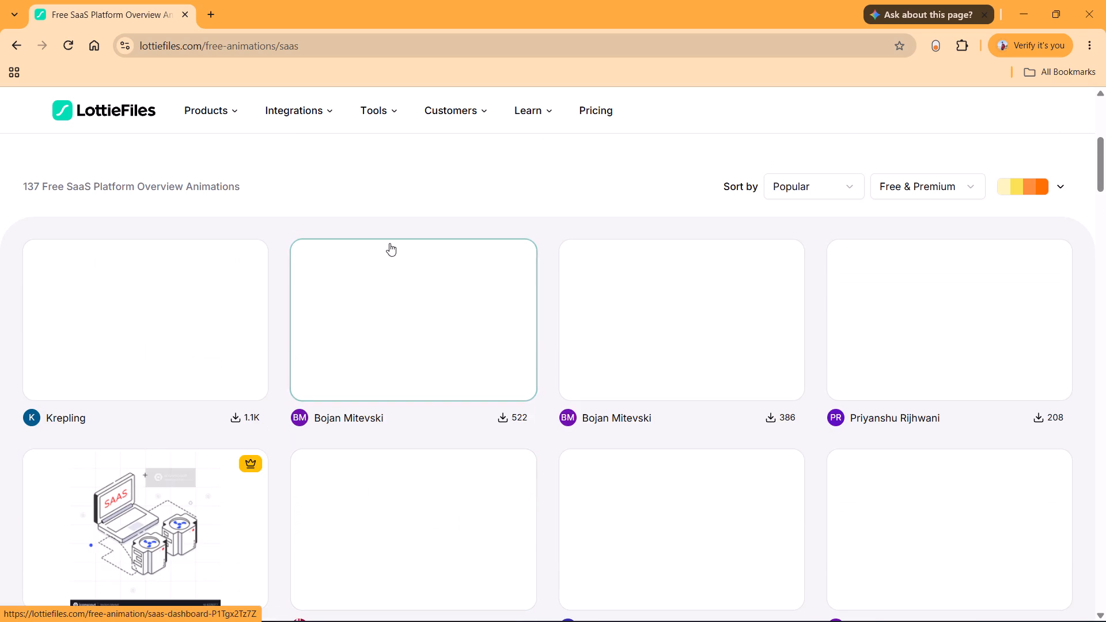
{"action": "left_click", "coordinate": [385, 282]}
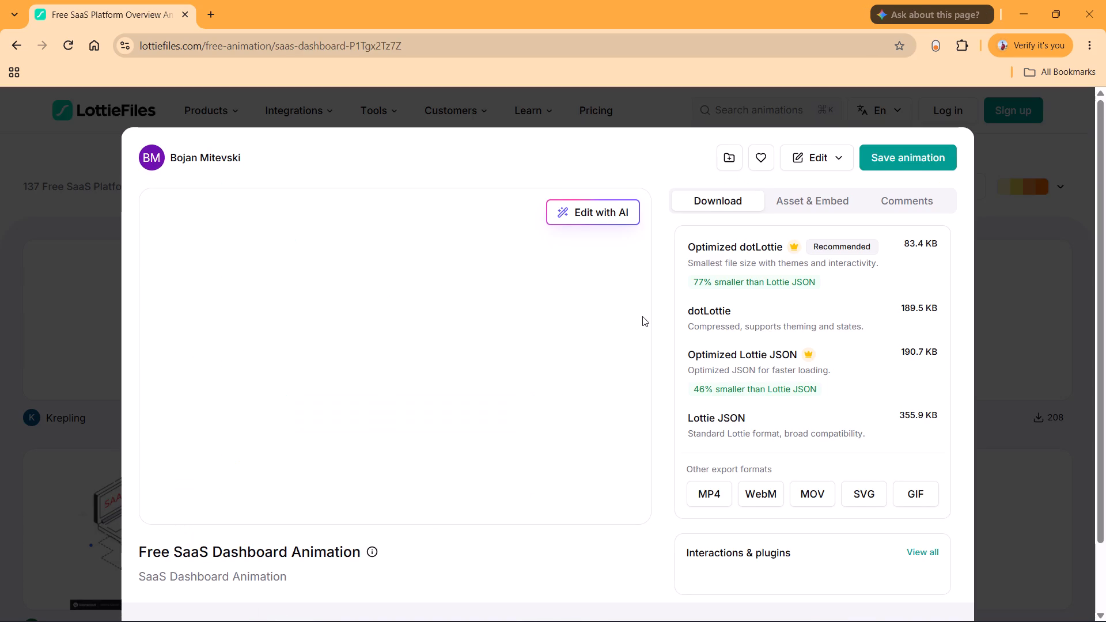
{"action": "scroll", "coordinate": [643, 316], "scroll_direction": "down", "scroll_amount": 1}
{"action": "scroll", "coordinate": [384, 337], "scroll_direction": "up", "scroll_amount": 3}
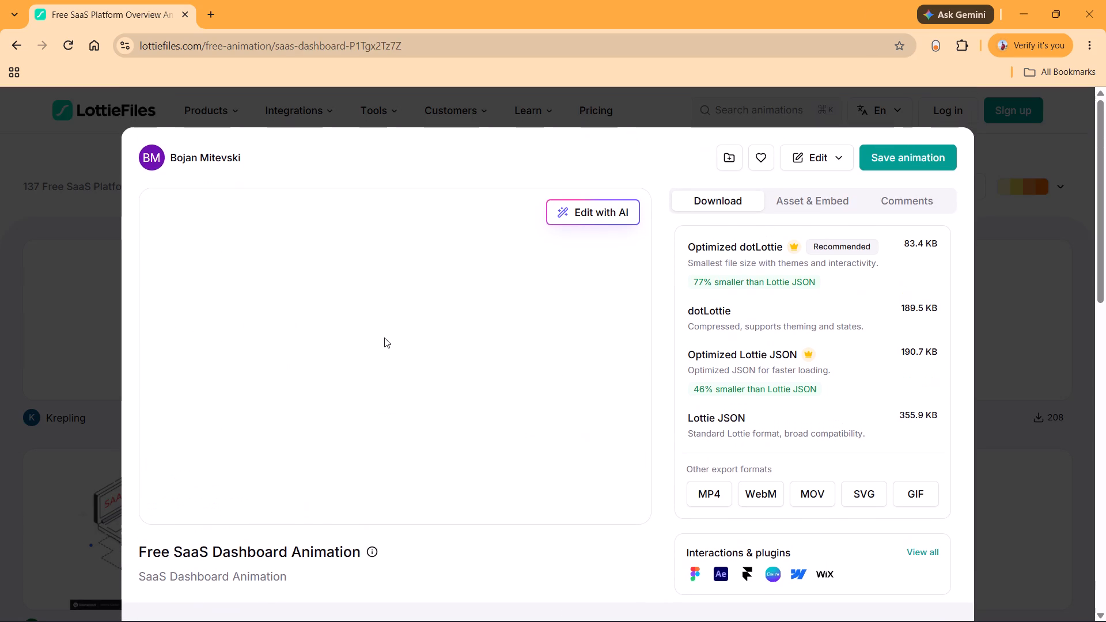
{"action": "left_click", "coordinate": [20, 44]}
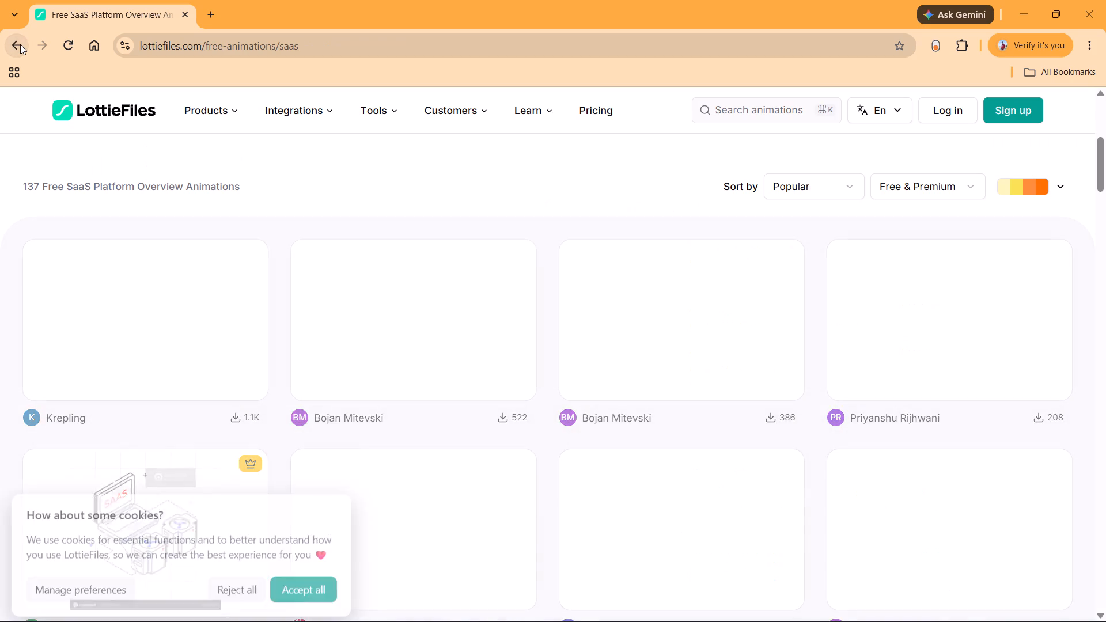
{"action": "left_click", "coordinate": [20, 44]}
Open Pixabay's Free Saas Application Development stock videos result and look through the clips for a usable background.
{"action": "left_click", "coordinate": [185, 384]}
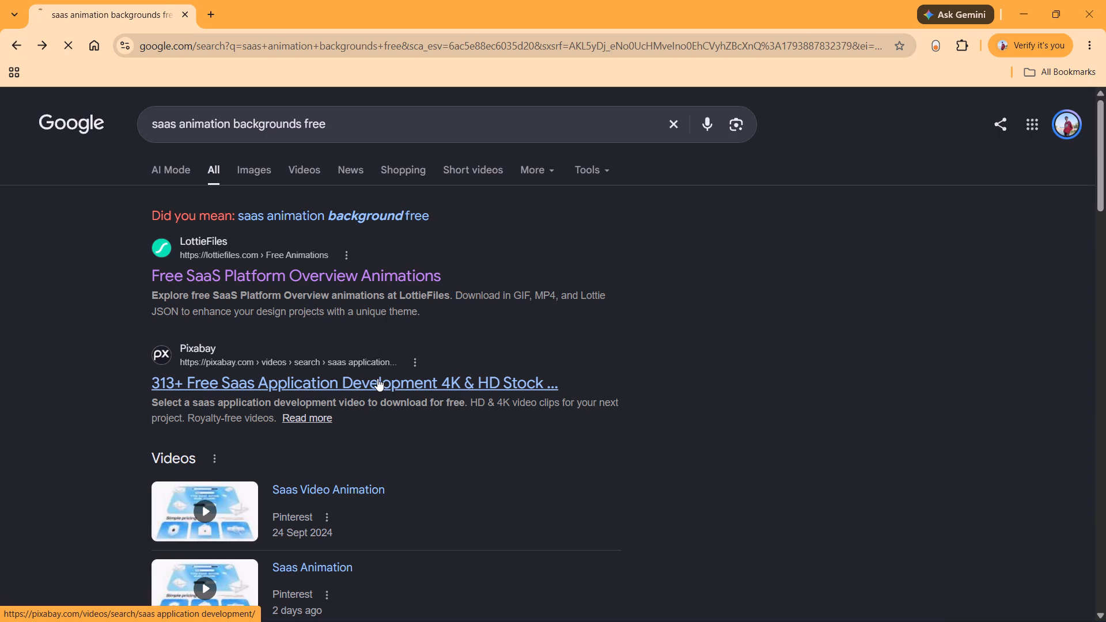
{"action": "scroll", "coordinate": [377, 378], "scroll_direction": "down", "scroll_amount": 1}
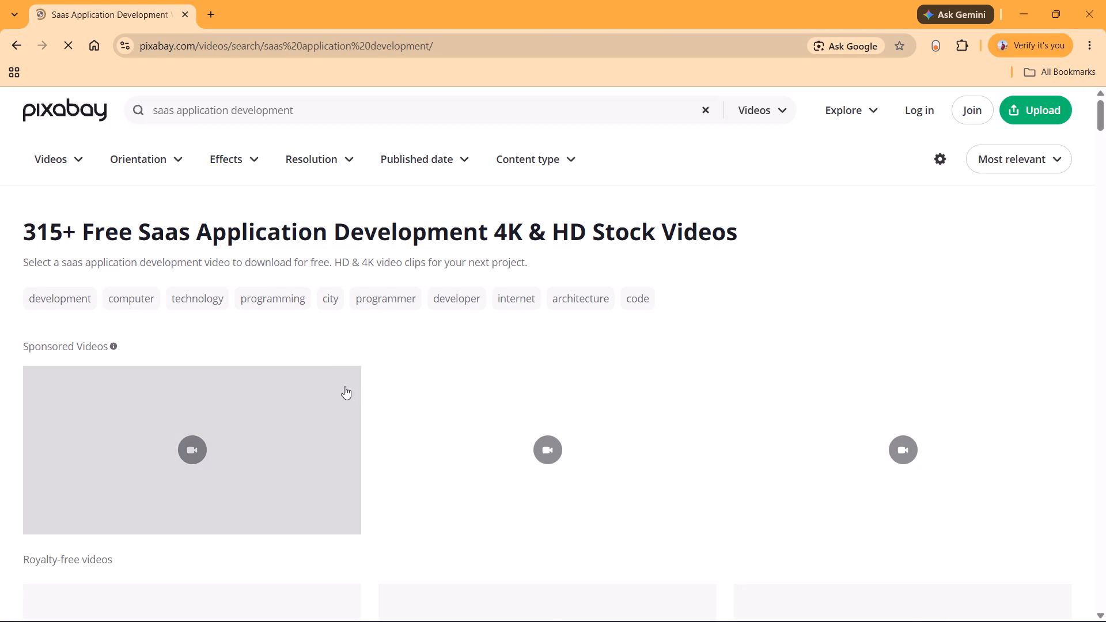
{"action": "scroll", "coordinate": [344, 386], "scroll_direction": "down", "scroll_amount": 1}
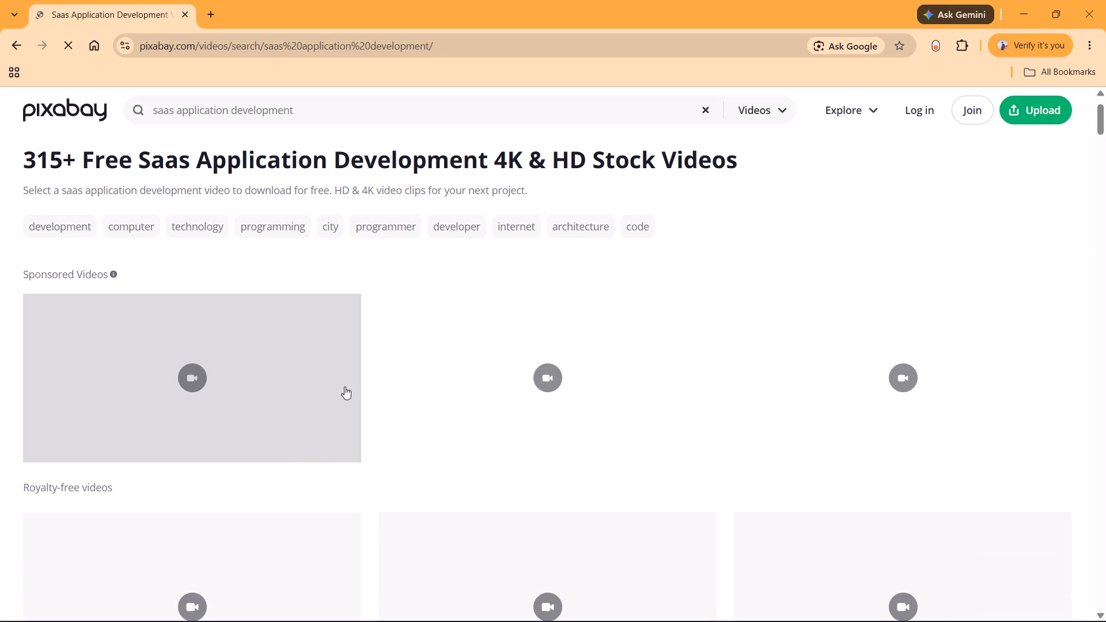
{"action": "scroll", "coordinate": [344, 386], "scroll_direction": "down", "scroll_amount": 2}
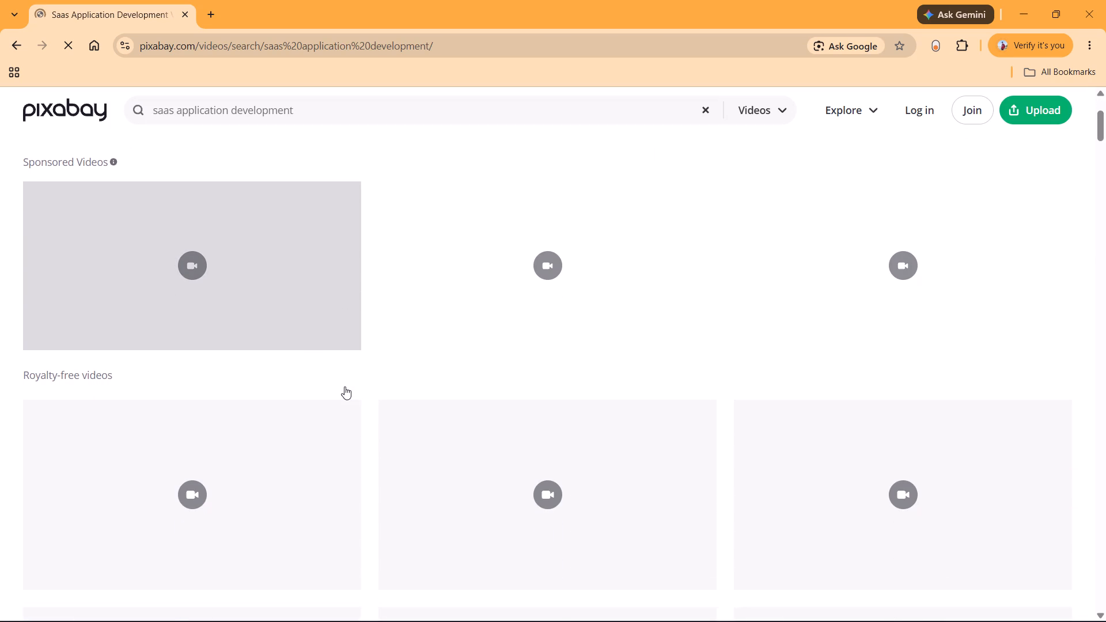
{"action": "left_click", "coordinate": [251, 282]}
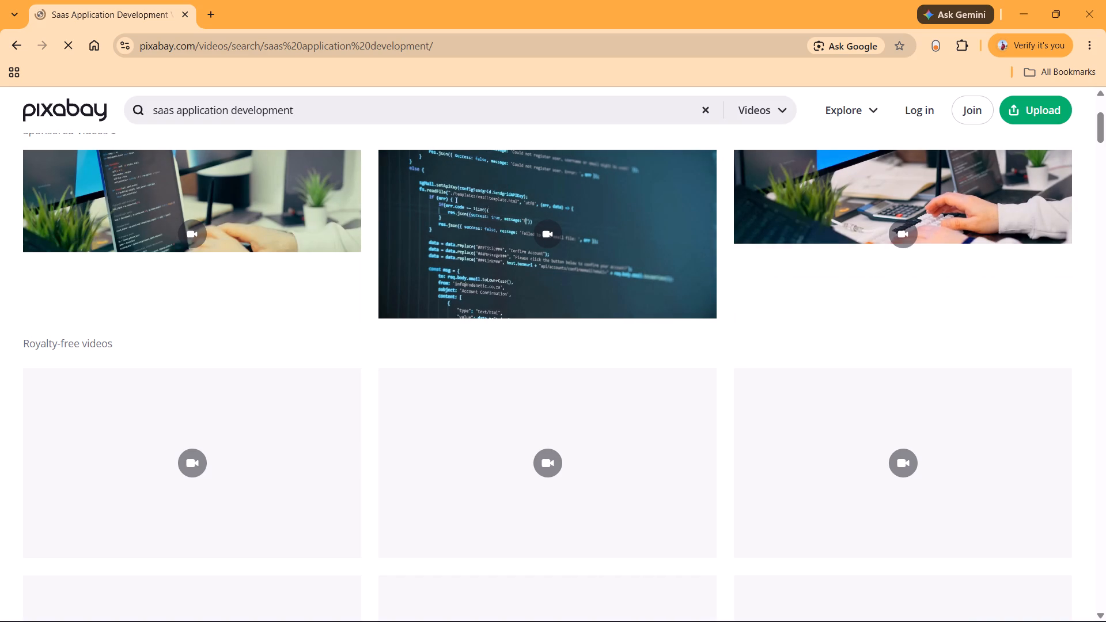
Search Pixabay videos for "saas backgrounds".
{"action": "left_click_drag", "start_coordinate": [180, 120], "coordinate": [340, 120]}
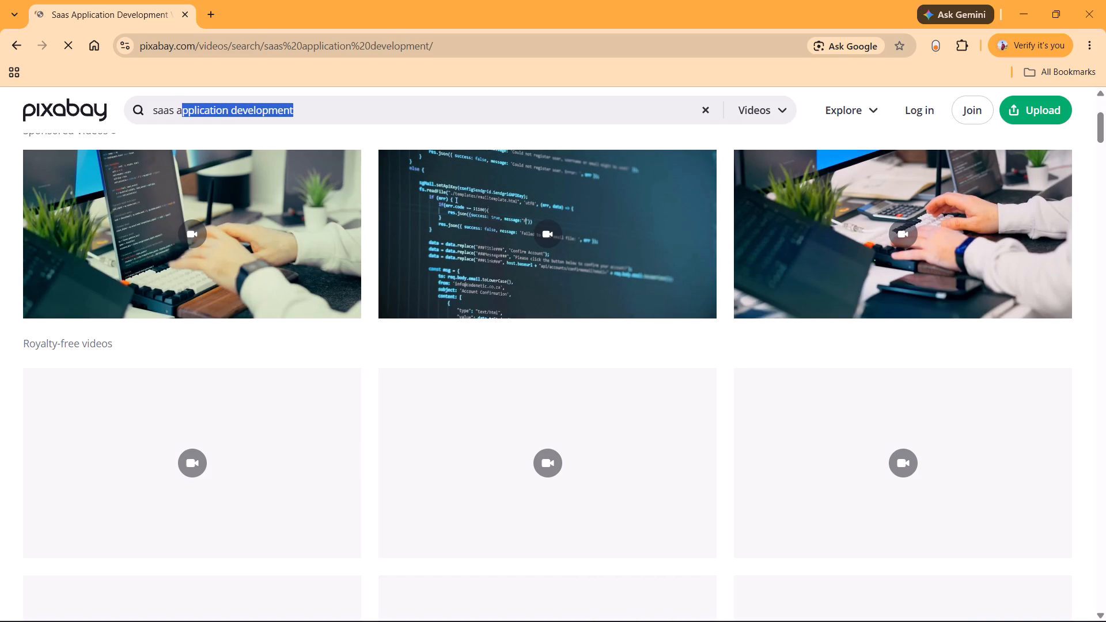
{"action": "key", "text": "BackSpace"}
{"action": "key", "text": "BackSpace"}
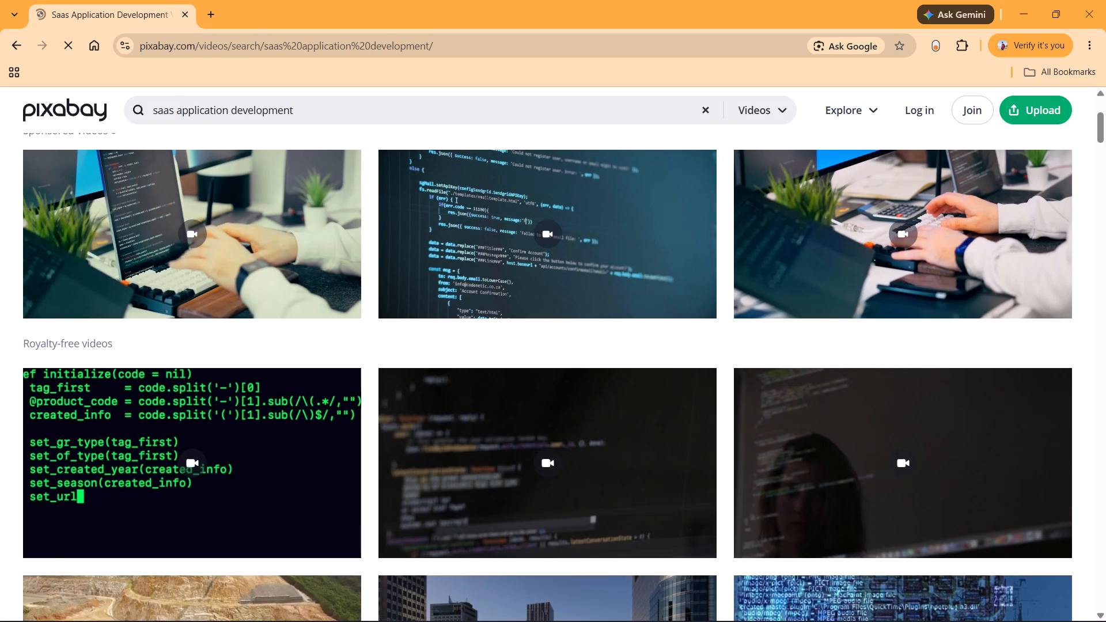
{"action": "left_click_drag", "start_coordinate": [332, 105], "coordinate": [171, 97]}
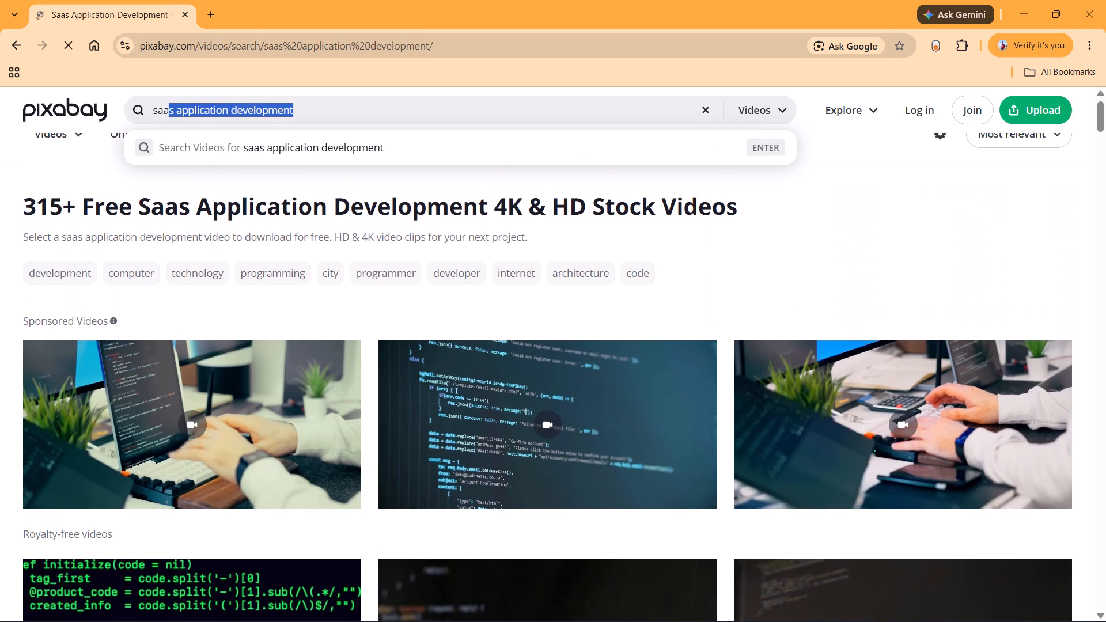
{"action": "left_click_drag", "start_coordinate": [171, 97], "coordinate": [176, 100]}
{"action": "type", "text": "backgrounds"}
{"action": "key", "text": "Return"}
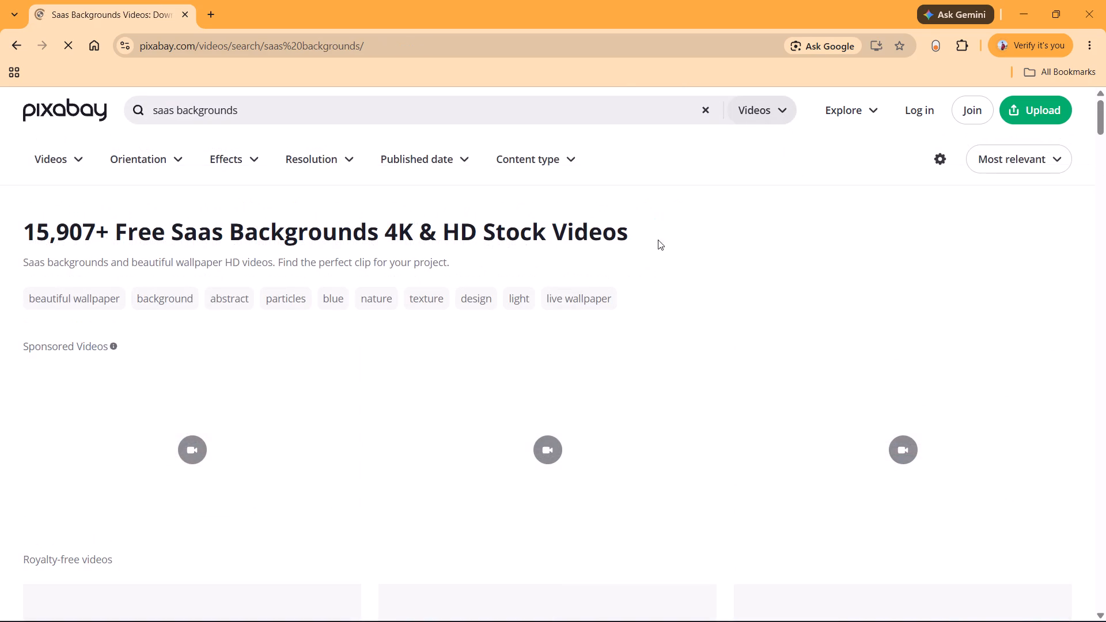
Examine Pixabay's saas backgrounds videos for a suitable animated background, and go back to the preceding page.
{"action": "scroll", "coordinate": [669, 475], "scroll_direction": "down", "scroll_amount": 3}
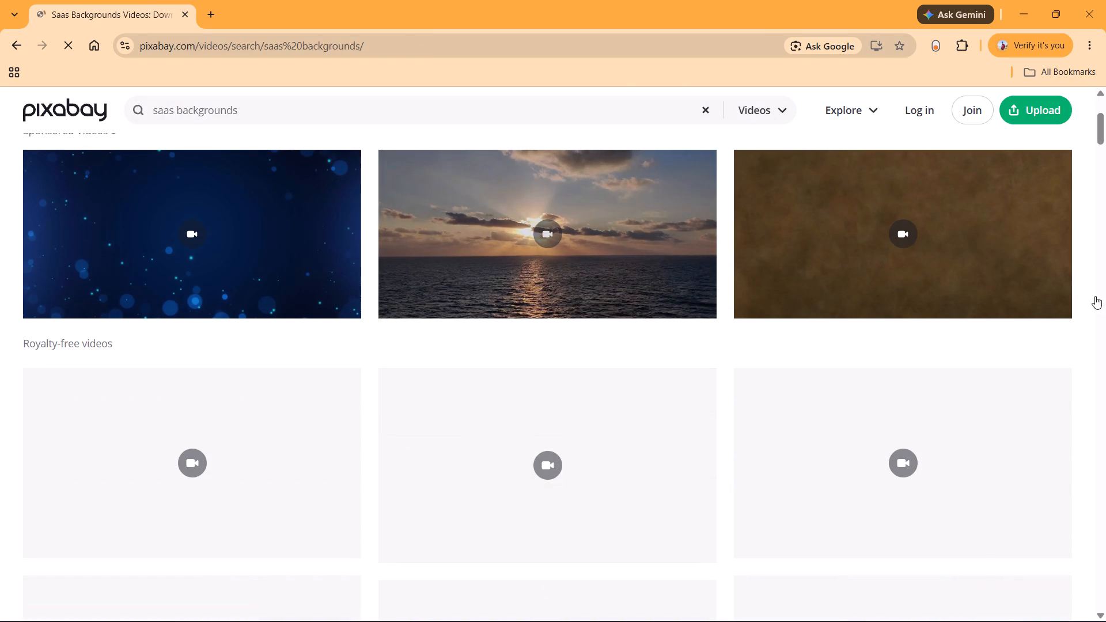
{"action": "scroll", "coordinate": [550, 472], "scroll_direction": "down", "scroll_amount": 2}
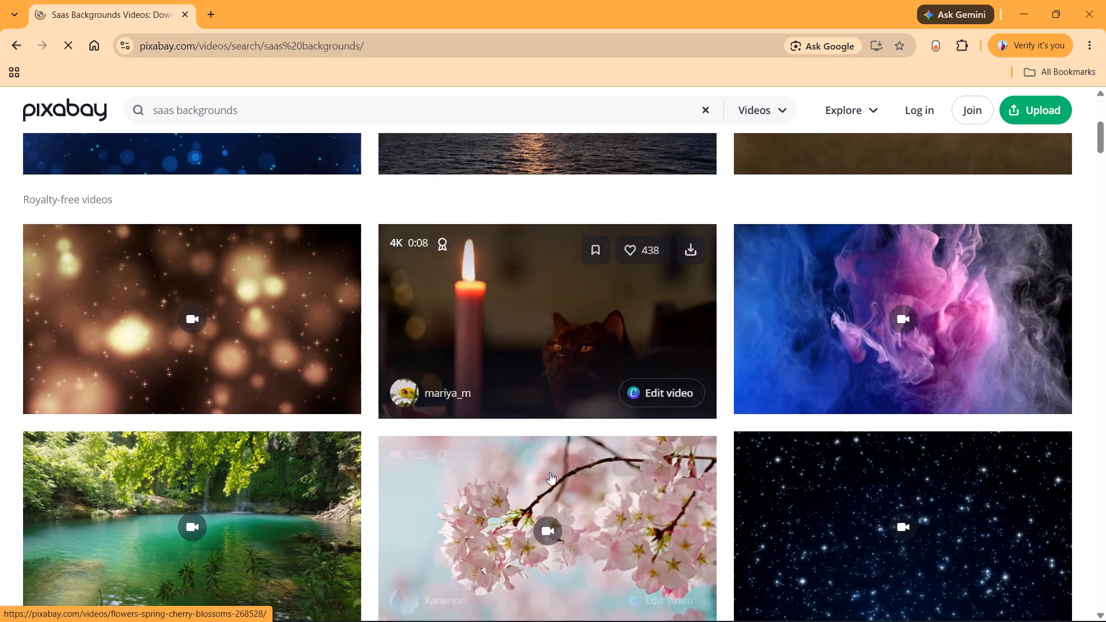
{"action": "scroll", "coordinate": [846, 357], "scroll_direction": "down", "scroll_amount": 2}
{"action": "scroll", "coordinate": [97, 292], "scroll_direction": "down", "scroll_amount": 5}
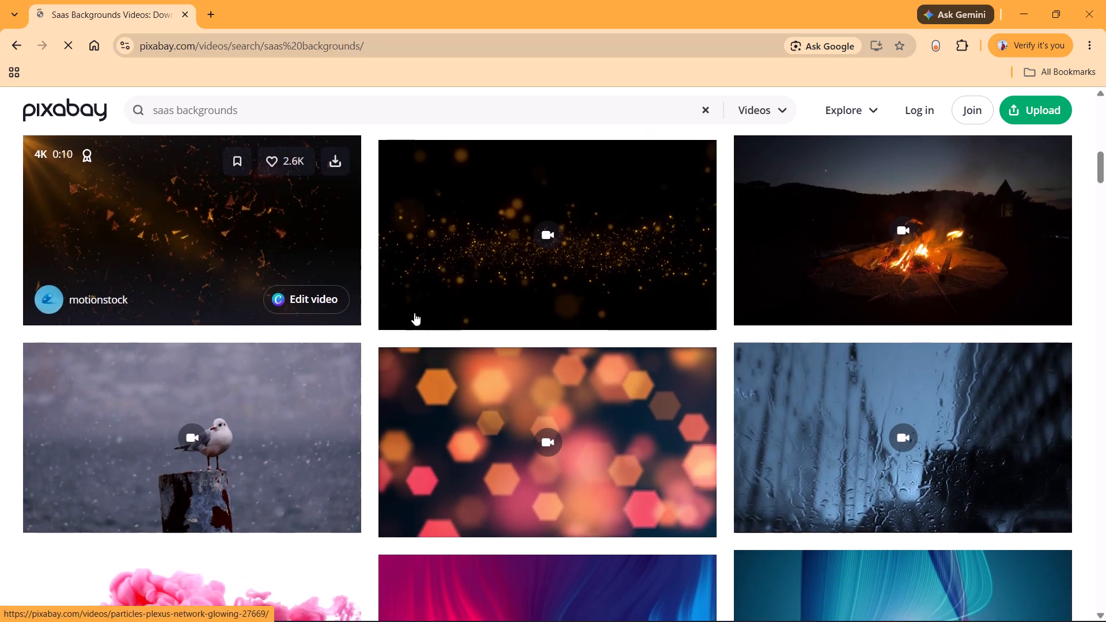
{"action": "scroll", "coordinate": [535, 313], "scroll_direction": "down", "scroll_amount": 2}
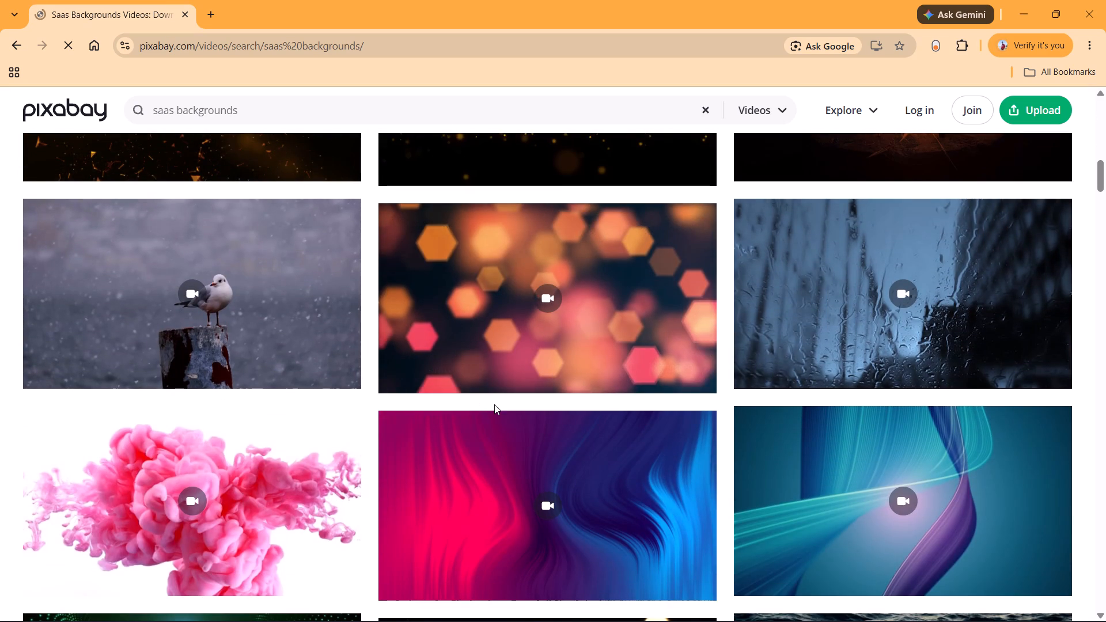
{"action": "scroll", "coordinate": [494, 404], "scroll_direction": "up", "scroll_amount": 3}
{"action": "scroll", "coordinate": [494, 404], "scroll_direction": "down", "scroll_amount": 10}
{"action": "scroll", "coordinate": [494, 404], "scroll_direction": "up", "scroll_amount": 2}
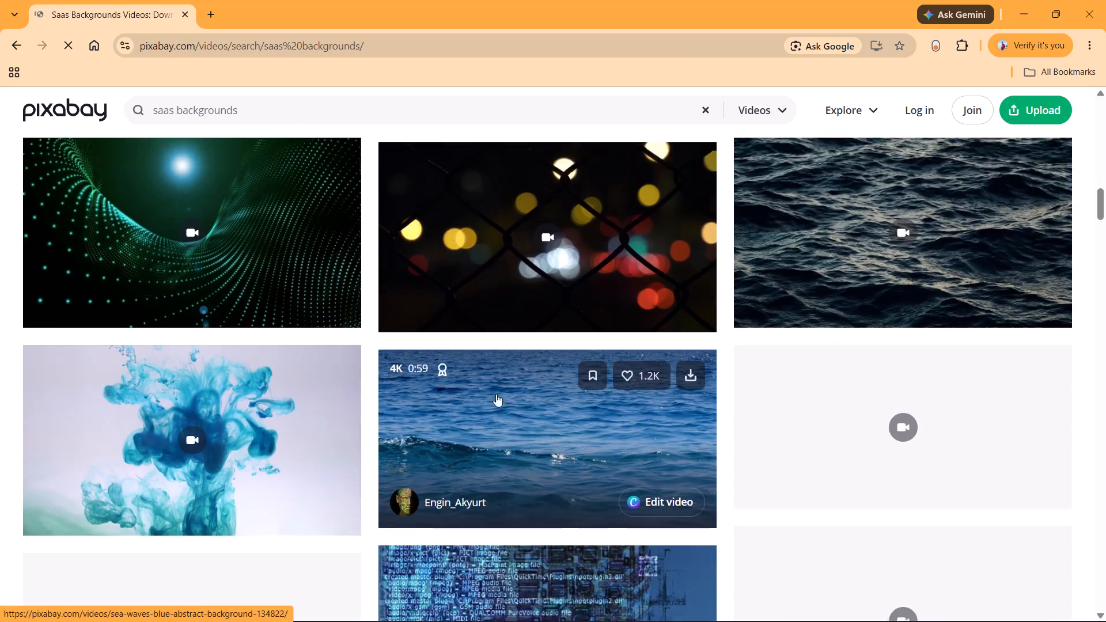
{"action": "scroll", "coordinate": [496, 394], "scroll_direction": "up", "scroll_amount": 13}
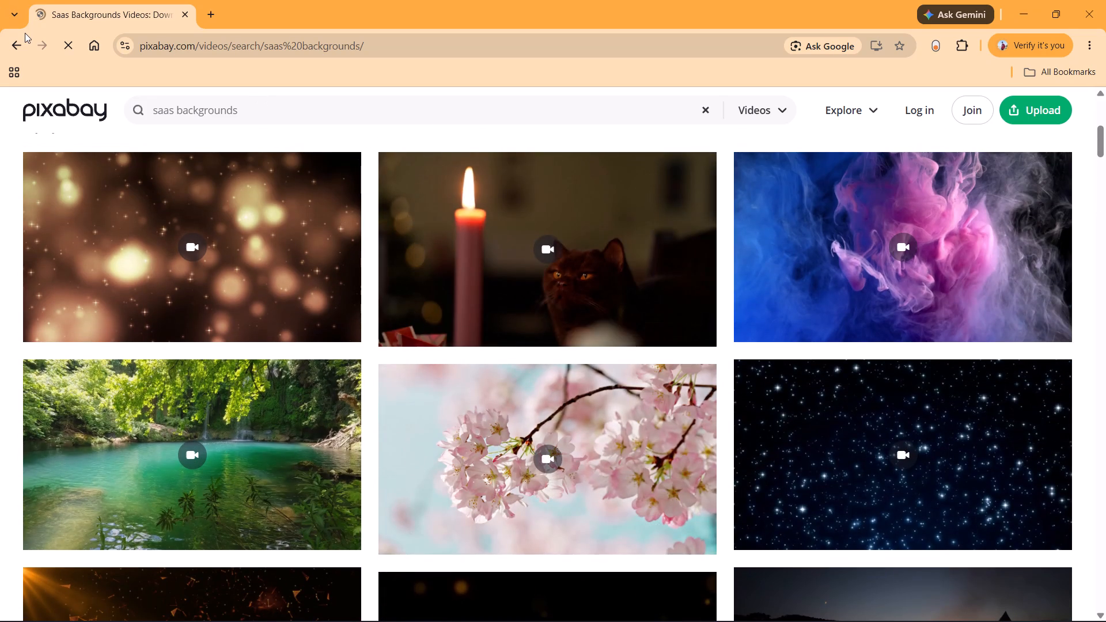
{"action": "left_click", "coordinate": [25, 33]}
{"action": "left_click", "coordinate": [17, 51]}
Search Google for "saas videos" in a new browser tab.
{"action": "left_click", "coordinate": [210, 8]}
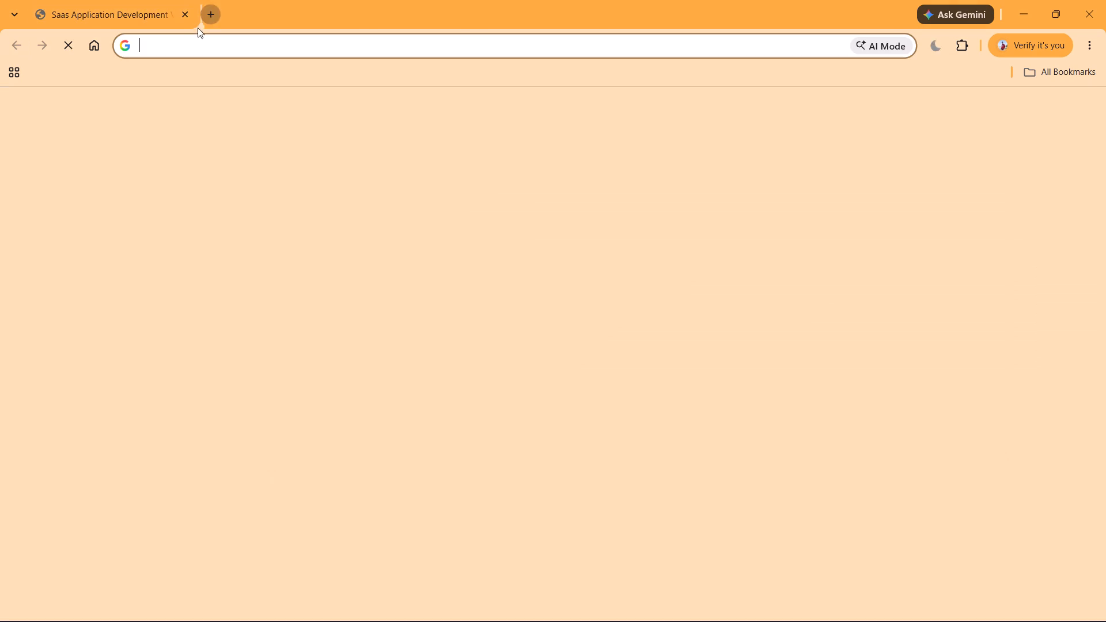
{"action": "type", "text": "saas c"}
{"action": "key", "text": "BackSpace"}
{"action": "type", "text": "videp"}
{"action": "key", "text": "BackSpace"}
{"action": "type", "text": "os"}
{"action": "key", "text": "Return"}
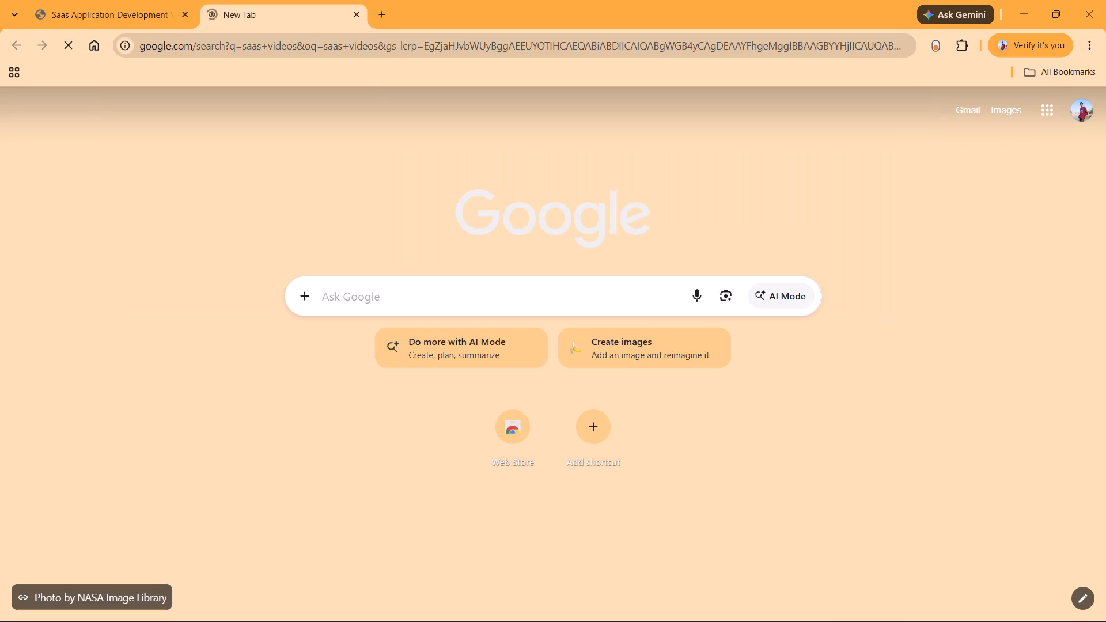
Open Behance's Saas Animation Demo Video Projects result and browse the projects for a reference video.
{"action": "scroll", "coordinate": [239, 545], "scroll_direction": "down", "scroll_amount": 2}
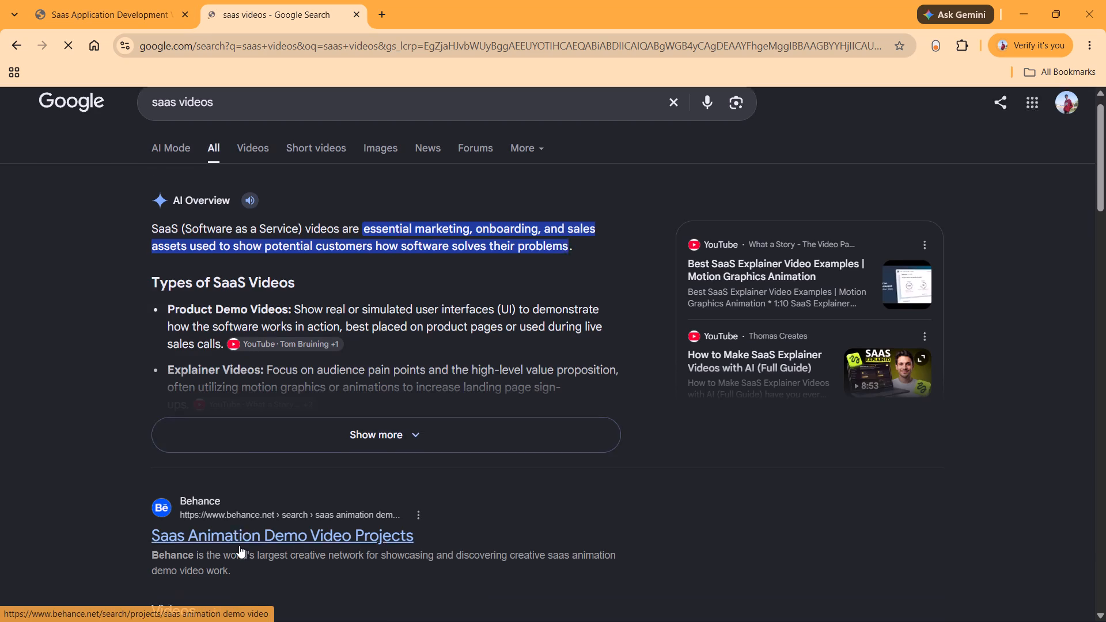
{"action": "left_click", "coordinate": [287, 411]}
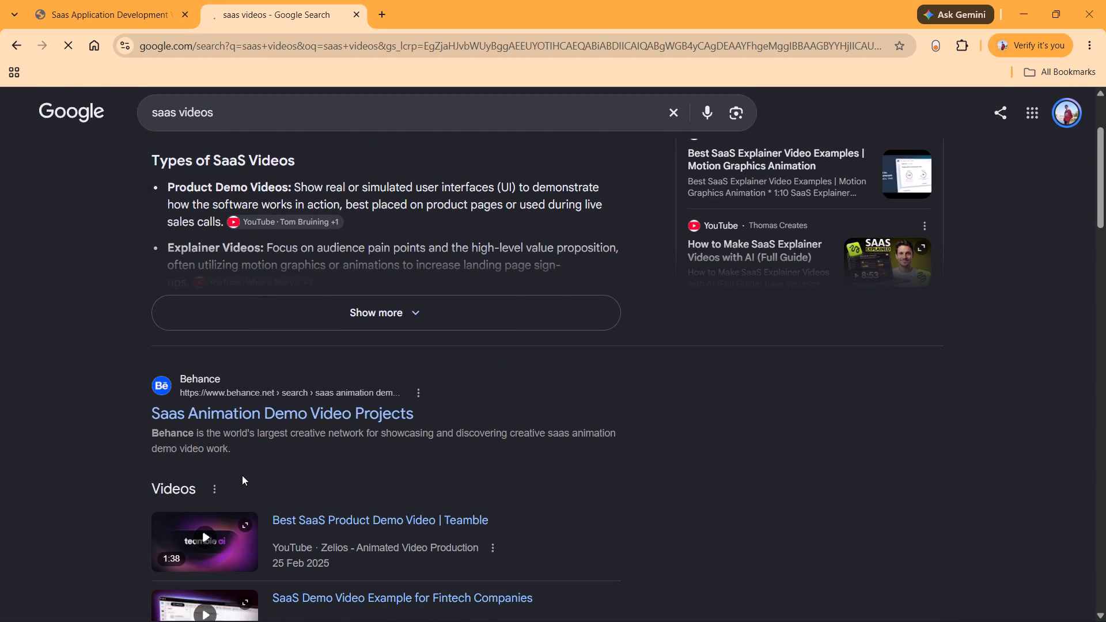
{"action": "scroll", "coordinate": [370, 446], "scroll_direction": "down", "scroll_amount": 1}
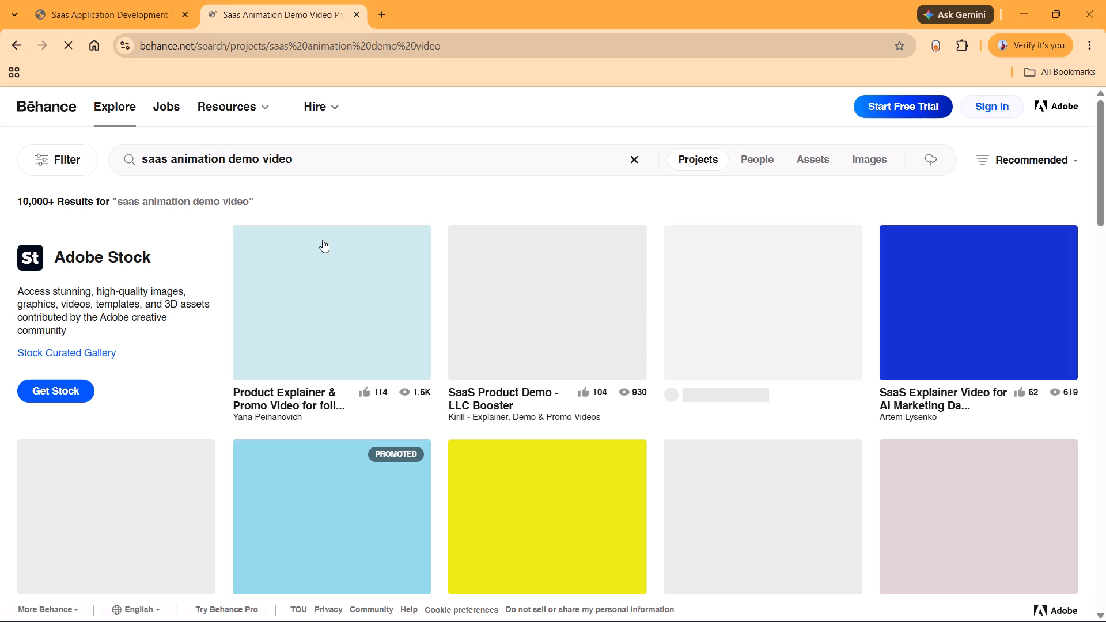
{"action": "scroll", "coordinate": [336, 258], "scroll_direction": "down", "scroll_amount": 1}
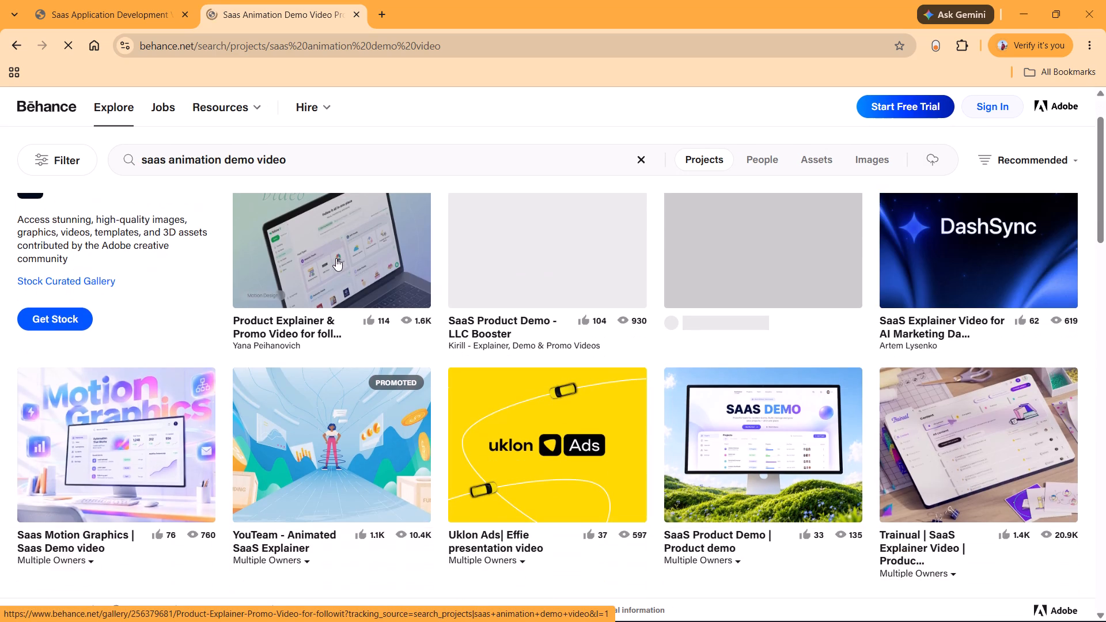
{"action": "scroll", "coordinate": [440, 271], "scroll_direction": "down", "scroll_amount": 1}
{"action": "scroll", "coordinate": [440, 271], "scroll_direction": "up", "scroll_amount": 2}
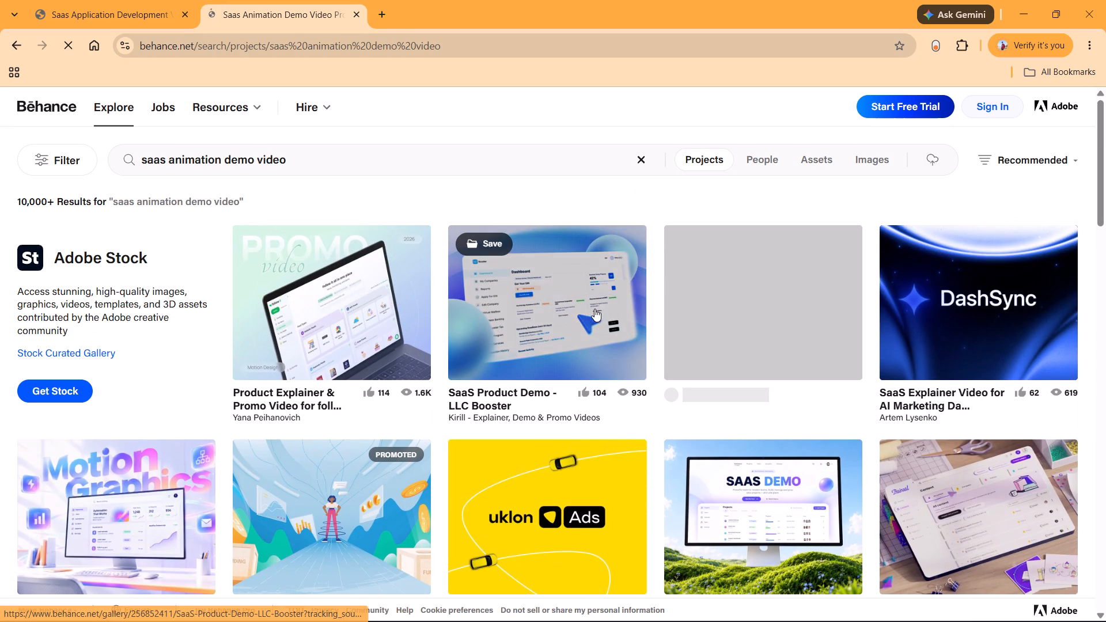
Open the SaaS Product Demo - LLC Booster project and look over its visuals and embedded video.
{"action": "left_click", "coordinate": [593, 307]}
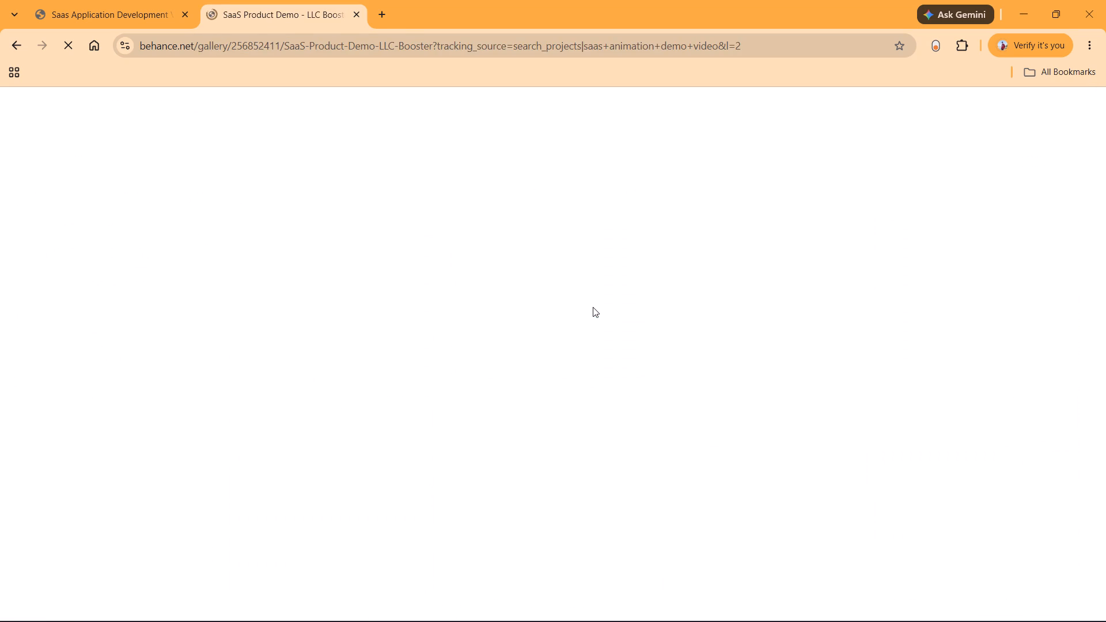
{"action": "scroll", "coordinate": [519, 323], "scroll_direction": "down", "scroll_amount": 1}
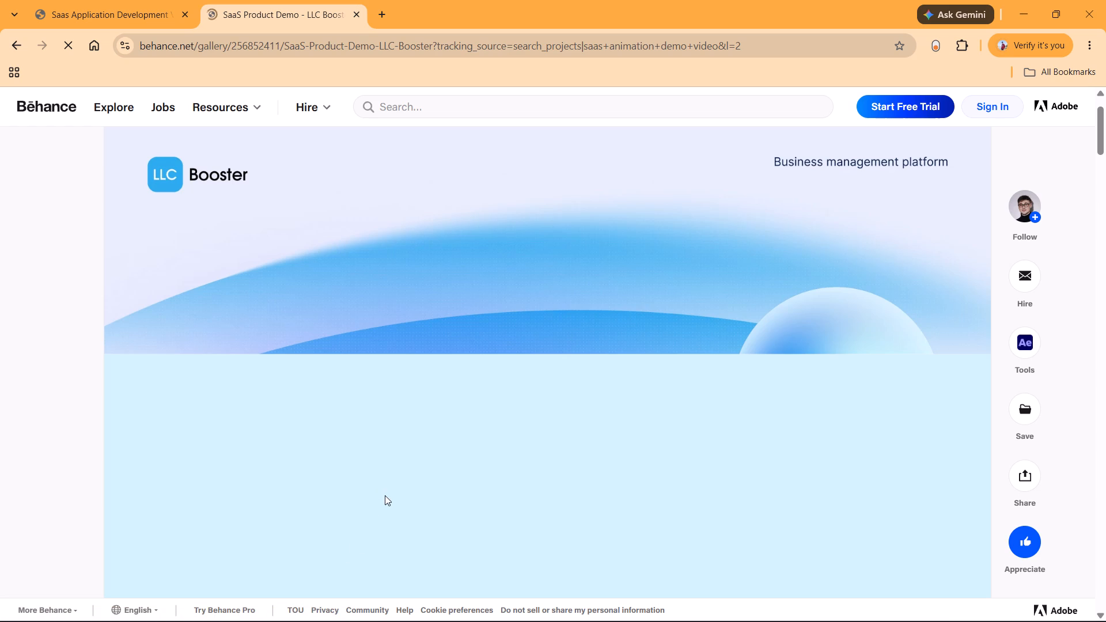
{"action": "scroll", "coordinate": [584, 389], "scroll_direction": "down", "scroll_amount": 5}
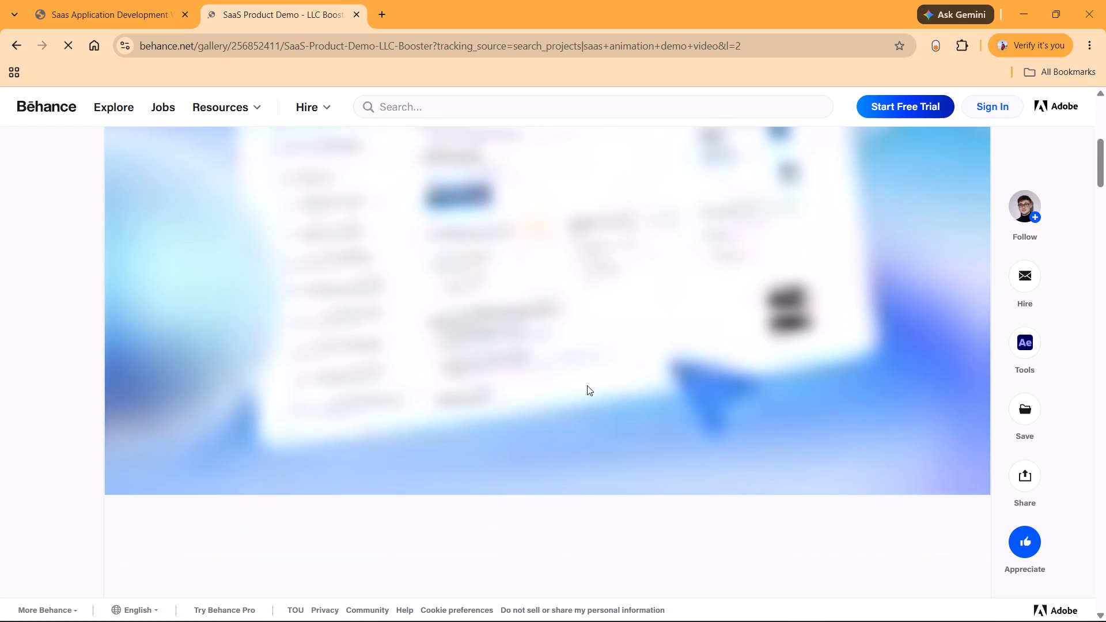
{"action": "scroll", "coordinate": [587, 385], "scroll_direction": "up", "scroll_amount": 3}
{"action": "scroll", "coordinate": [587, 385], "scroll_direction": "down", "scroll_amount": 1}
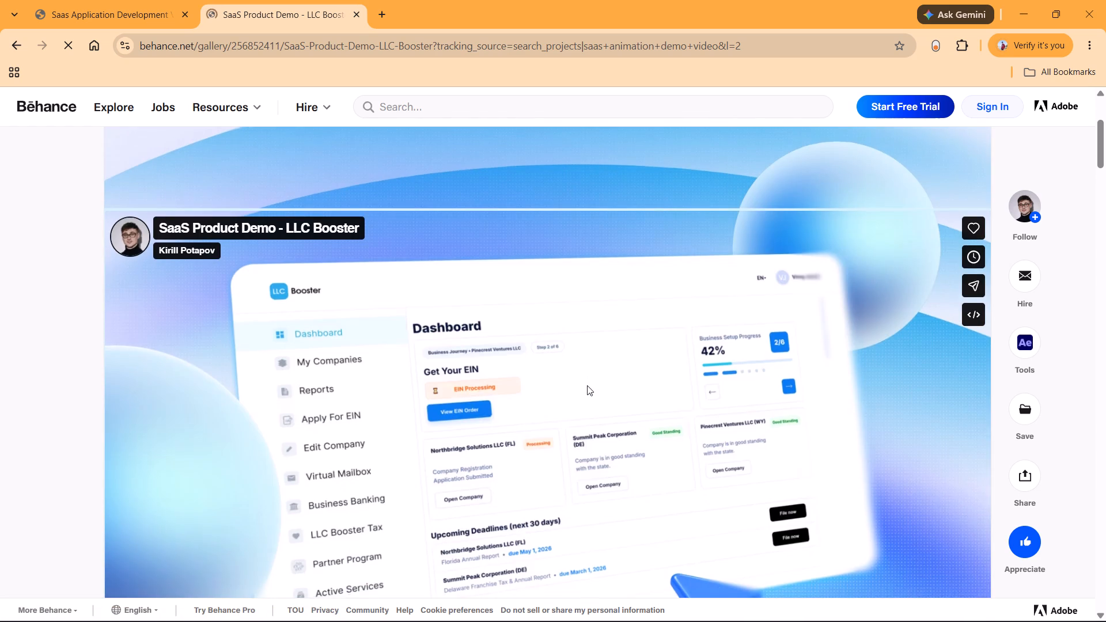
{"action": "scroll", "coordinate": [587, 385], "scroll_direction": "up", "scroll_amount": 1}
{"action": "scroll", "coordinate": [587, 385], "scroll_direction": "down", "scroll_amount": 3}
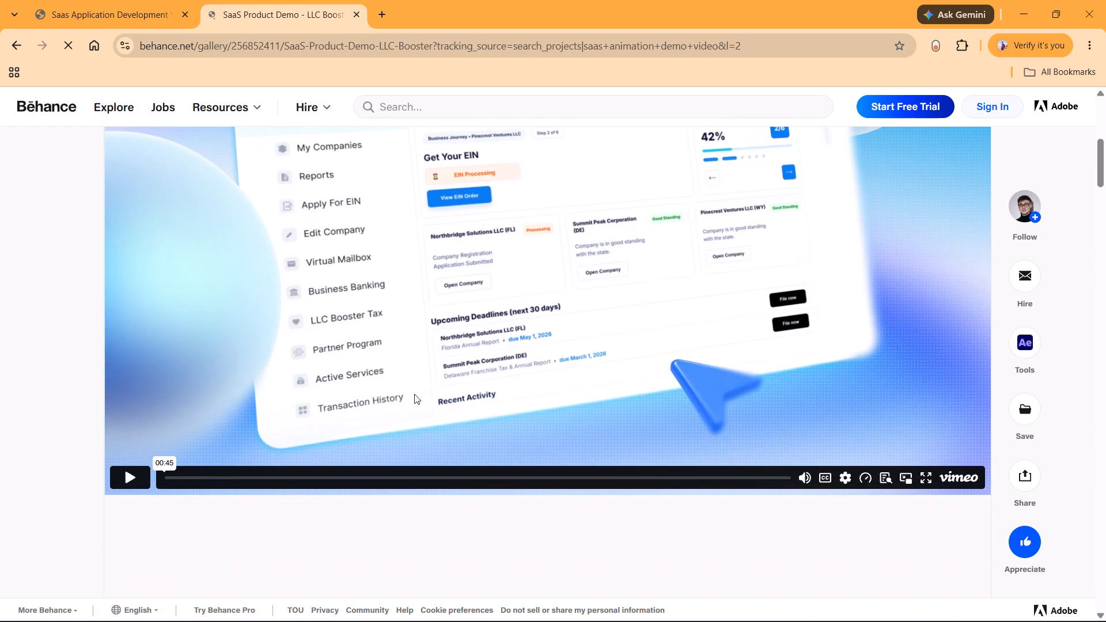
Play the LLC Booster demo video to study its text animation and background, and close the Behance tab.
{"action": "left_click", "coordinate": [128, 481]}
{"action": "scroll", "coordinate": [464, 354], "scroll_direction": "up", "scroll_amount": 2}
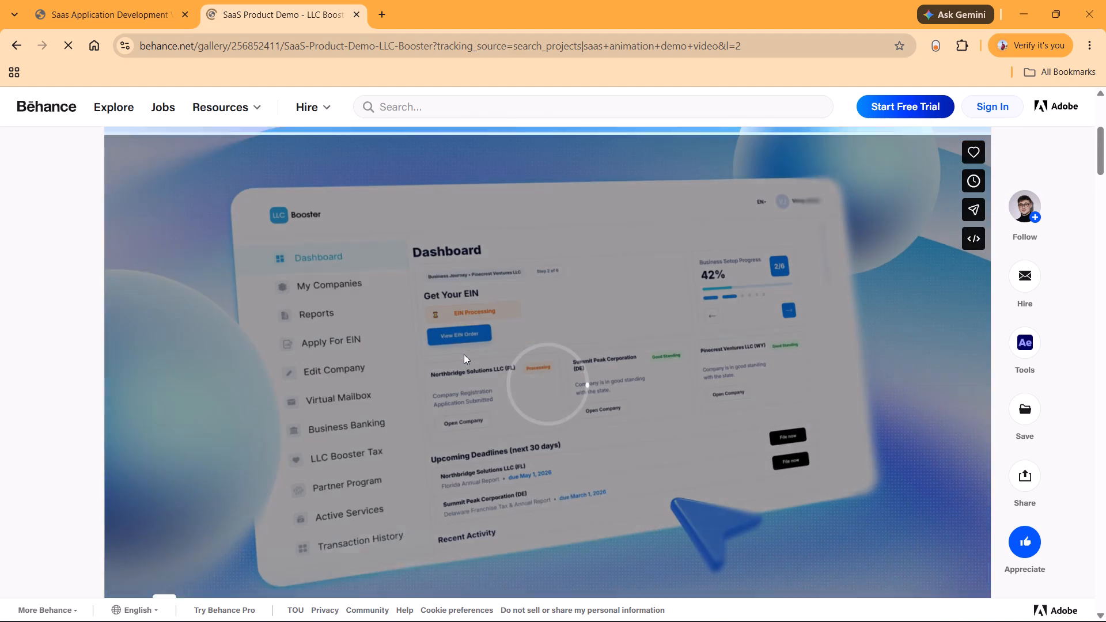
{"action": "scroll", "coordinate": [464, 354], "scroll_direction": "down", "scroll_amount": 1}
{"action": "scroll", "coordinate": [464, 354], "scroll_direction": "up", "scroll_amount": 1}
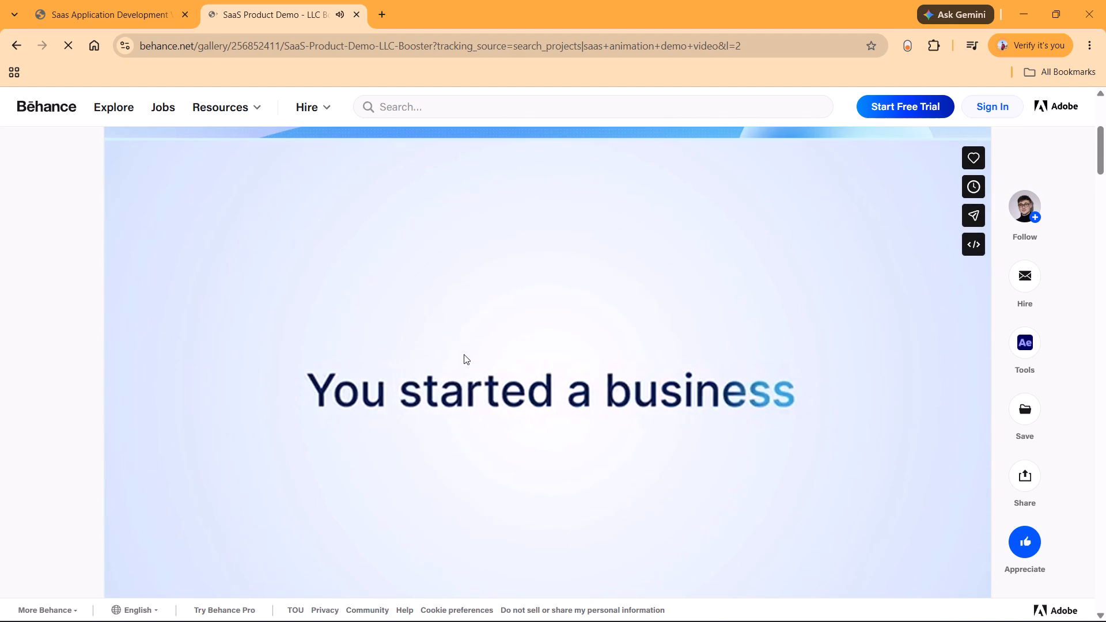
{"action": "key", "text": "space"}
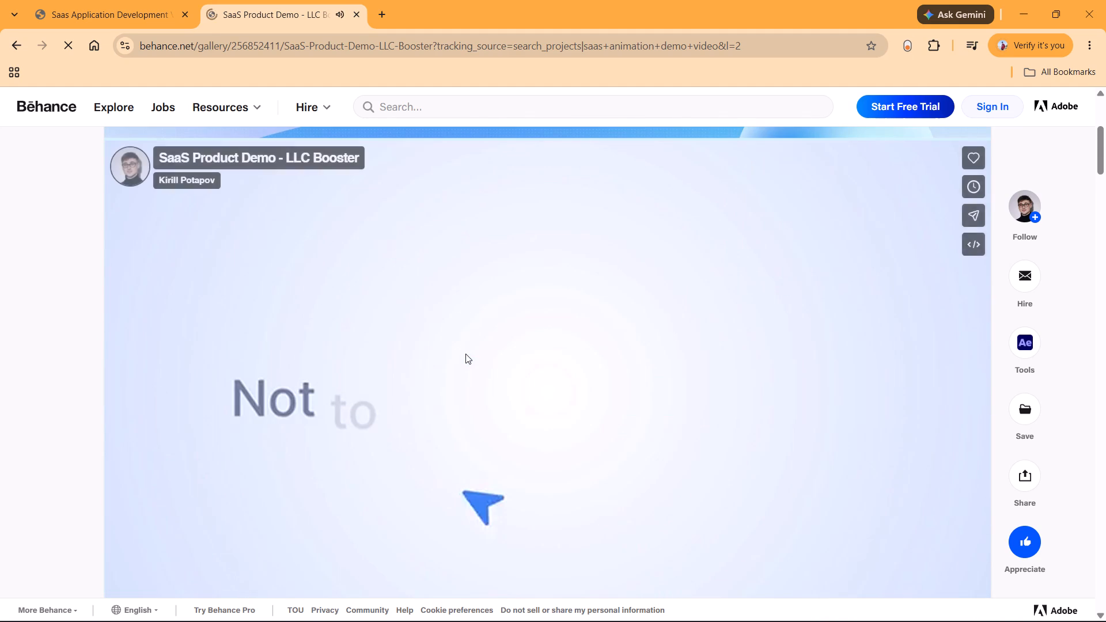
{"action": "key", "text": "space"}
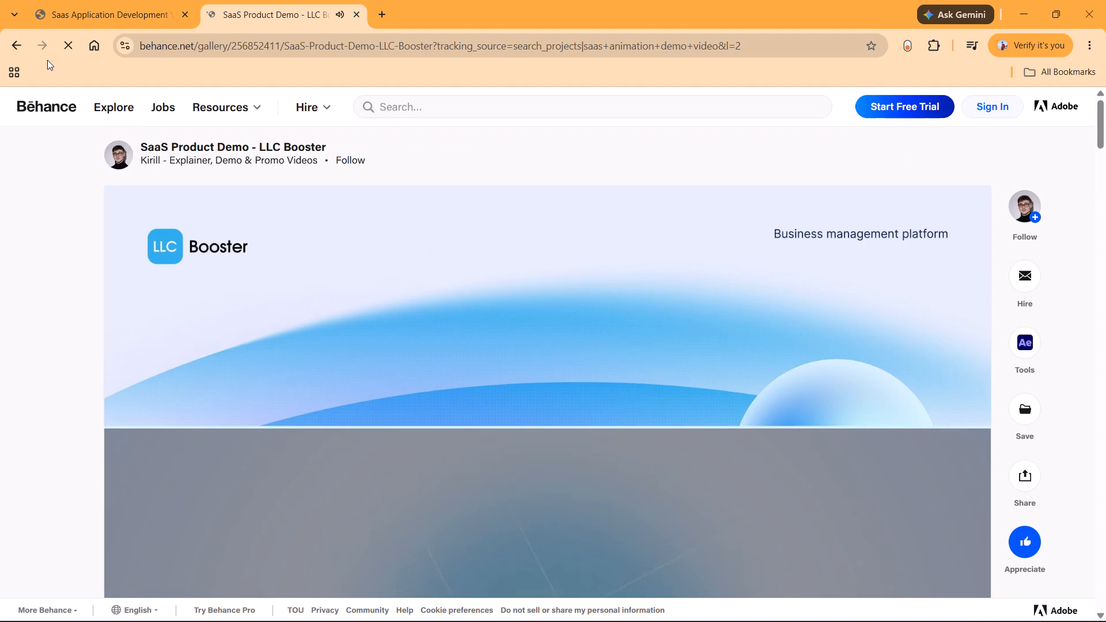
{"action": "left_click", "coordinate": [17, 41]}
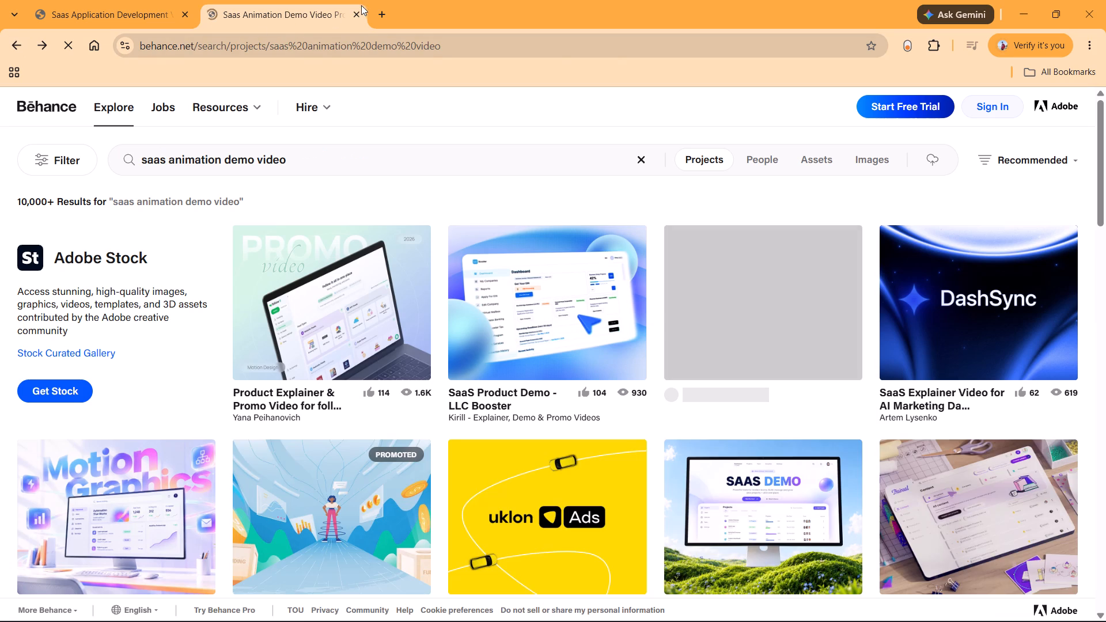
{"action": "left_click", "coordinate": [355, 12]}
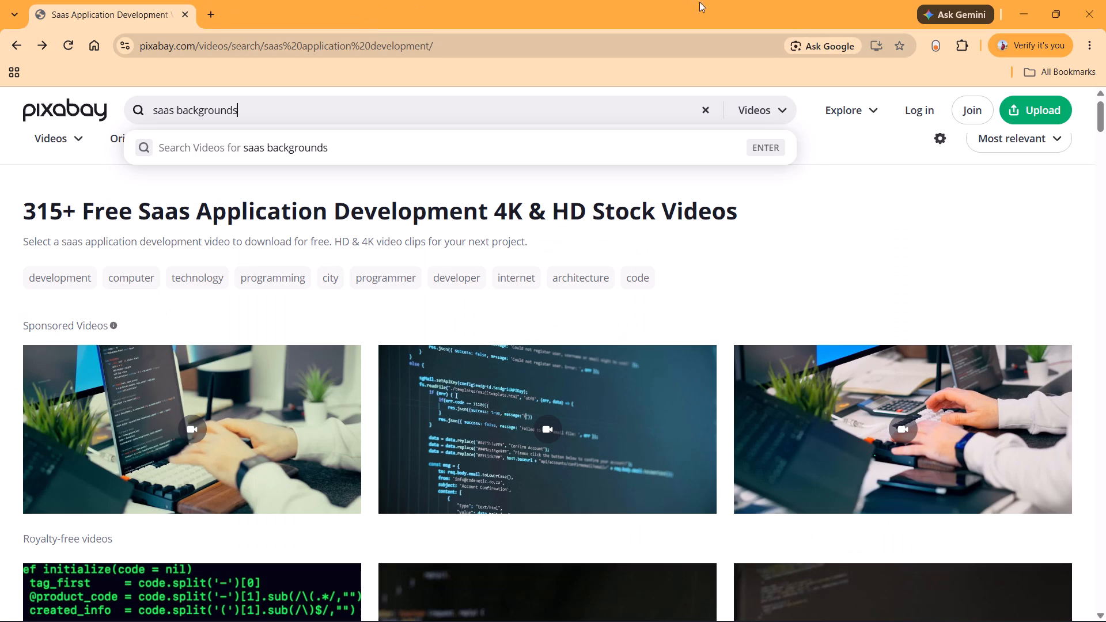
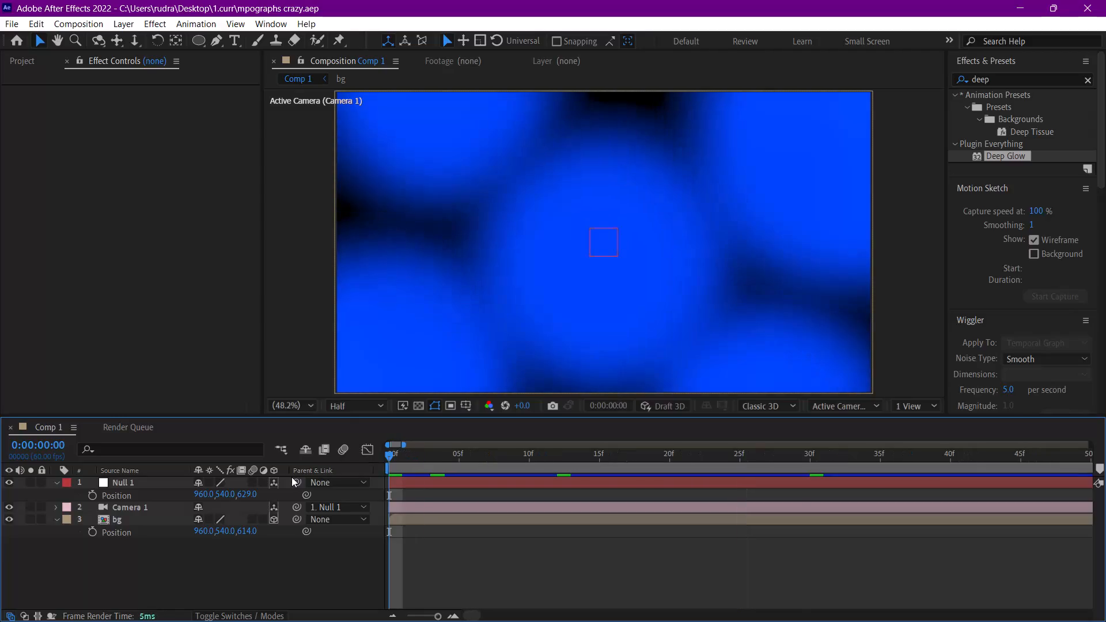
Preview the blurred blue background animation in Comp 1, replaying it from the start.
{"action": "key", "text": "space"}
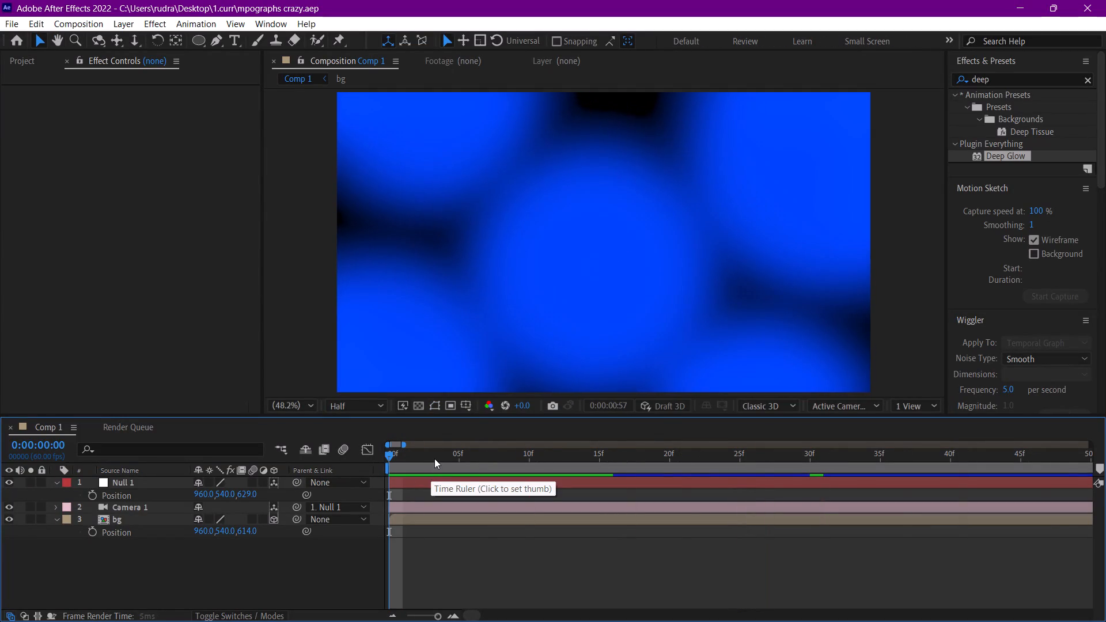
{"action": "key", "text": "space"}
{"action": "key", "text": "space"}
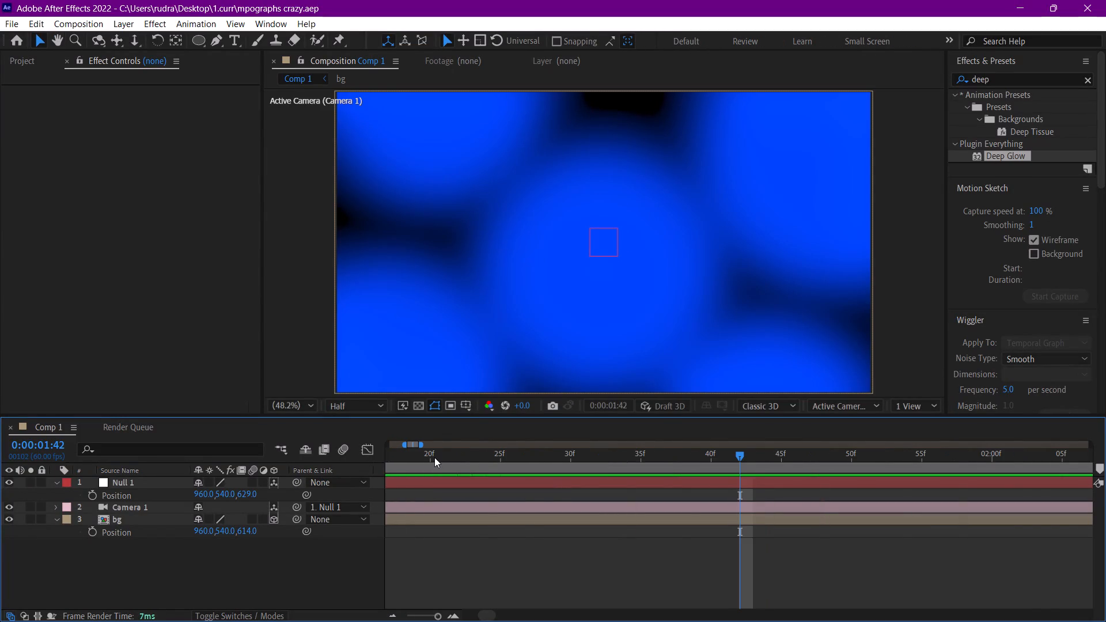
{"action": "key", "text": "space"}
{"action": "left_click_drag", "start_coordinate": [433, 449], "coordinate": [202, 466]}
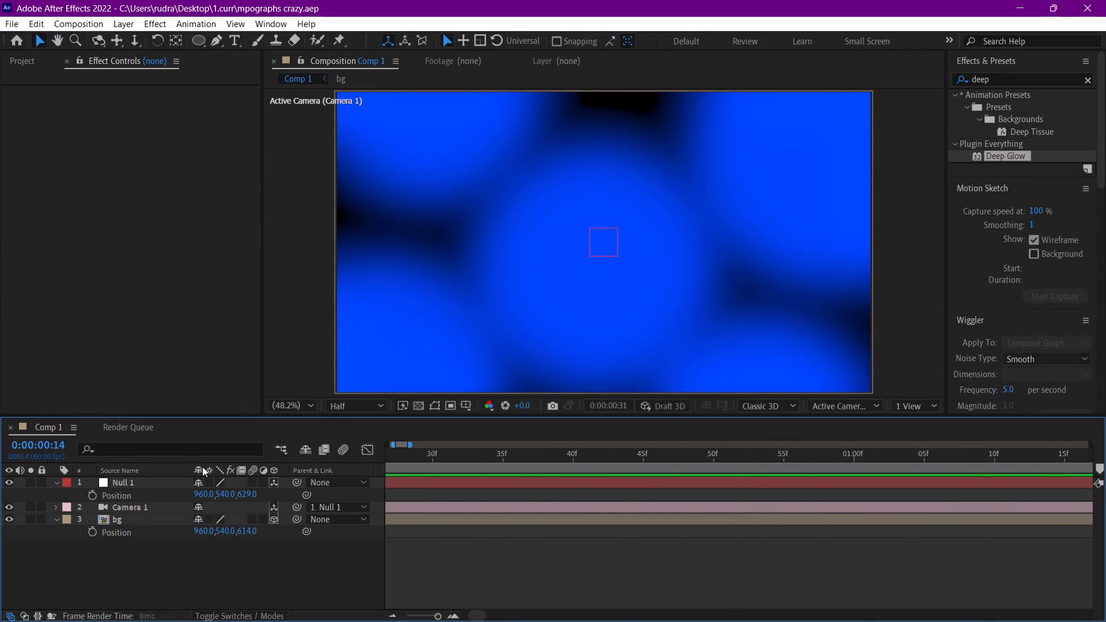
{"action": "left_click_drag", "start_coordinate": [202, 466], "coordinate": [139, 473]}
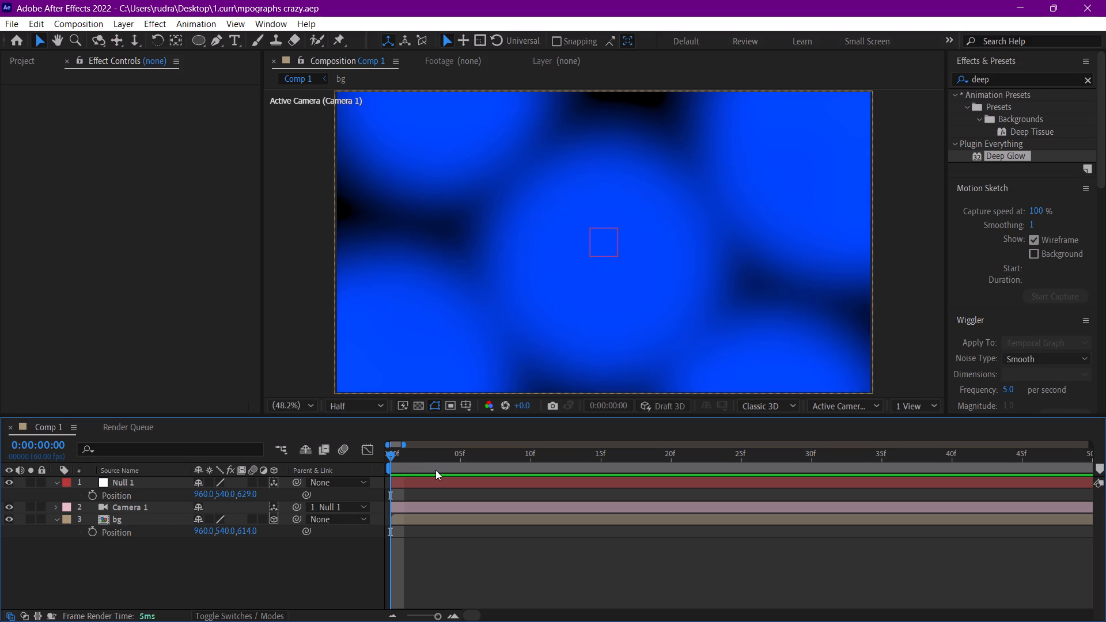
{"action": "key", "text": "space"}
{"action": "key", "text": "space"}
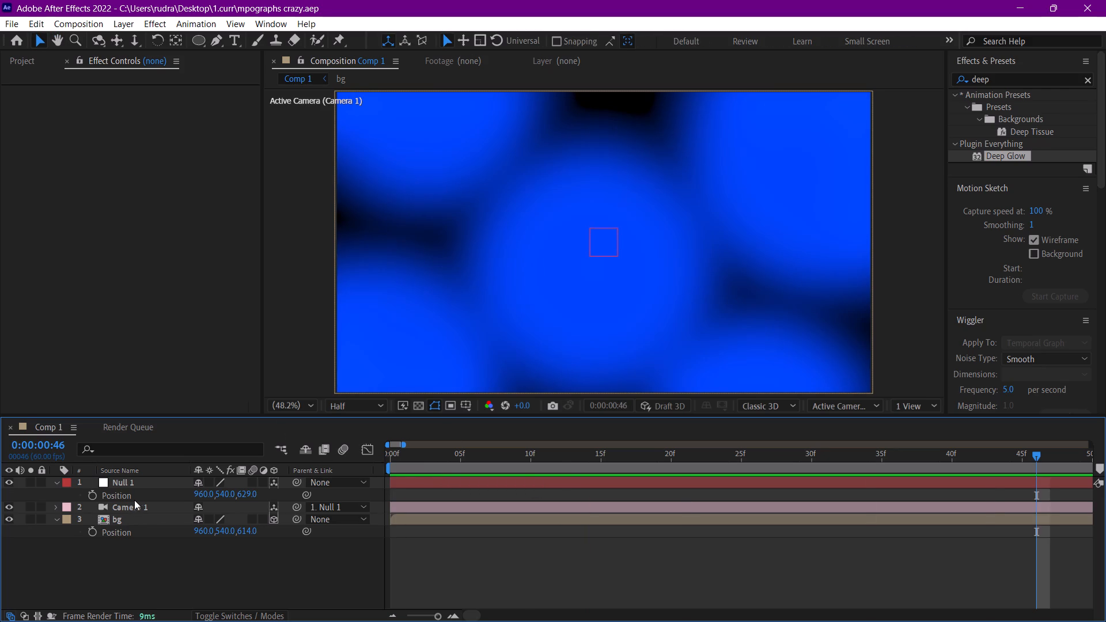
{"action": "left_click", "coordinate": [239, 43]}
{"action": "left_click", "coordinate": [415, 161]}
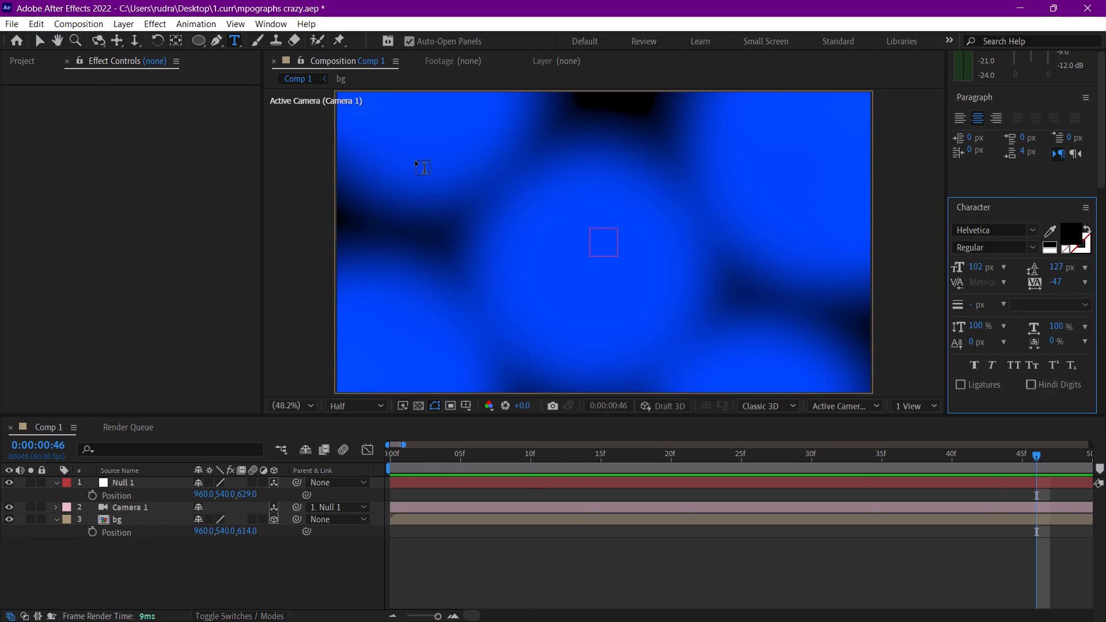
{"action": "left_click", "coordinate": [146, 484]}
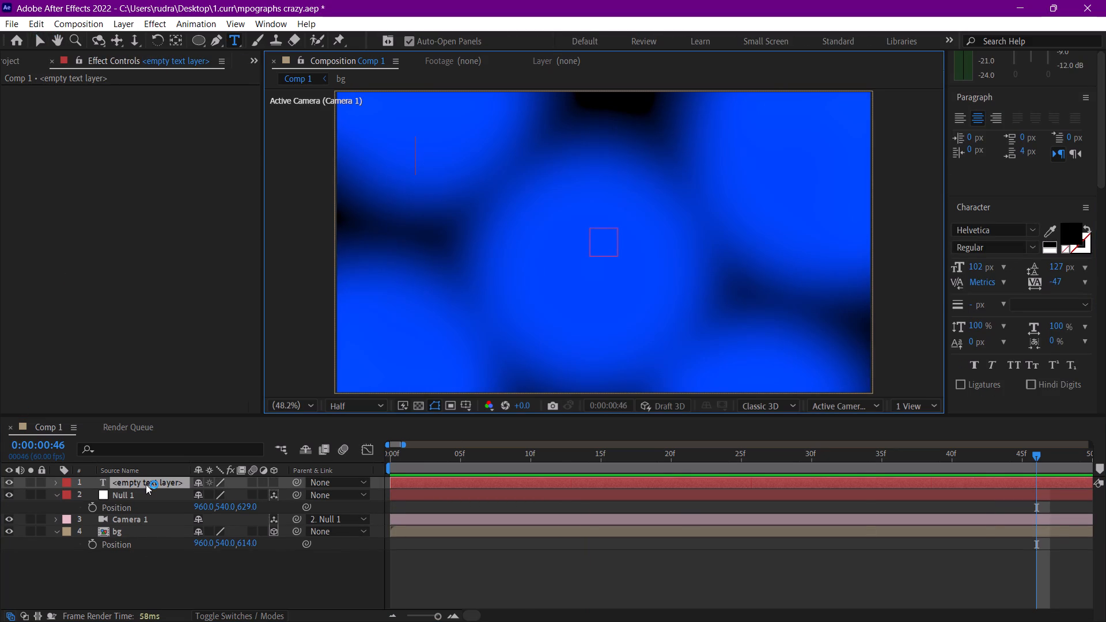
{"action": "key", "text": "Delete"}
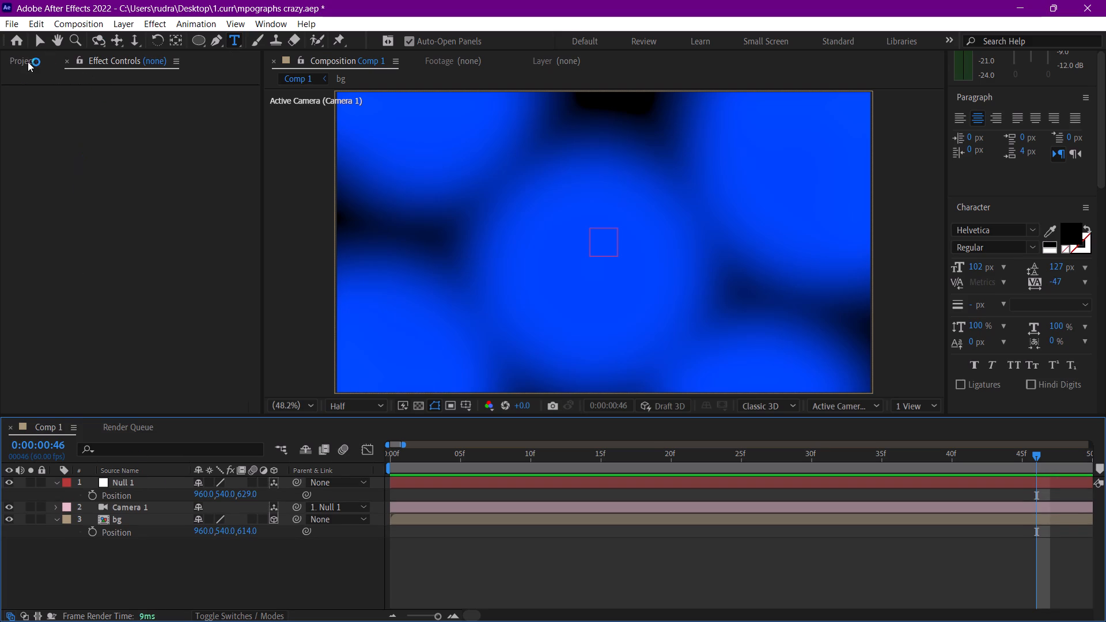
Import the Craziest things trimmed video from the 1.don folder on the Desktop as footage.
{"action": "left_click", "coordinate": [24, 62]}
{"action": "double_click", "coordinate": [39, 316]}
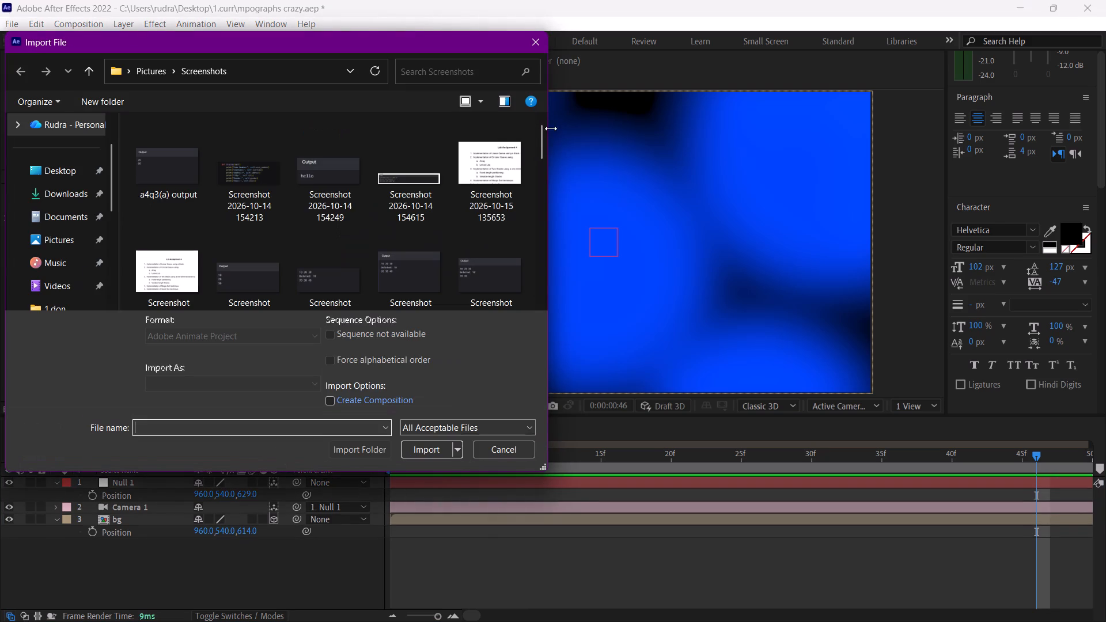
{"action": "left_click", "coordinate": [75, 159]}
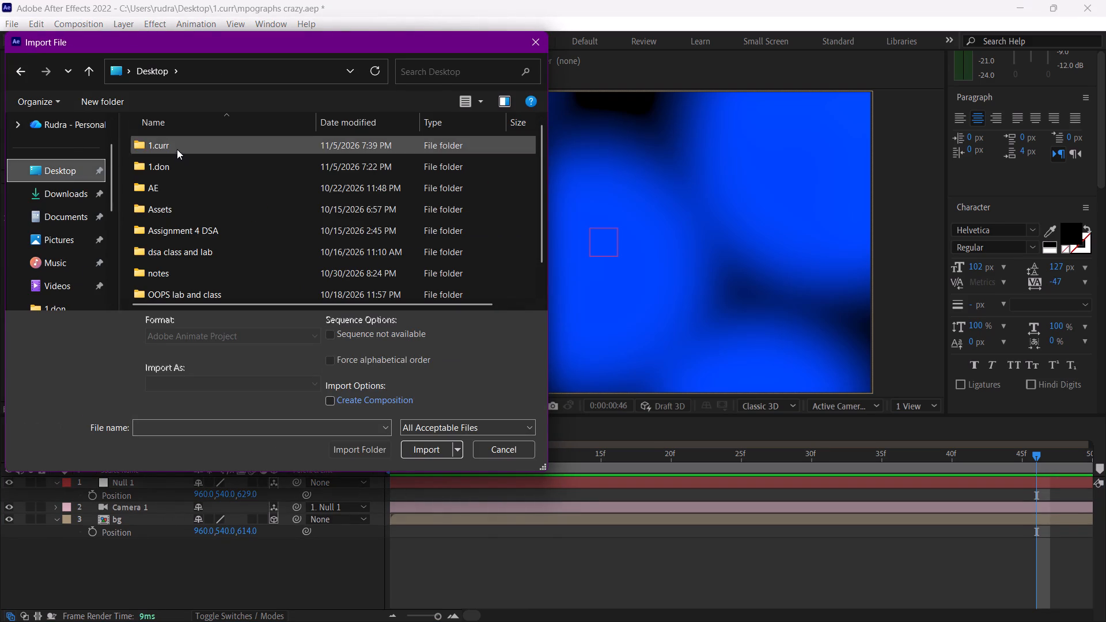
{"action": "double_click", "coordinate": [174, 142]}
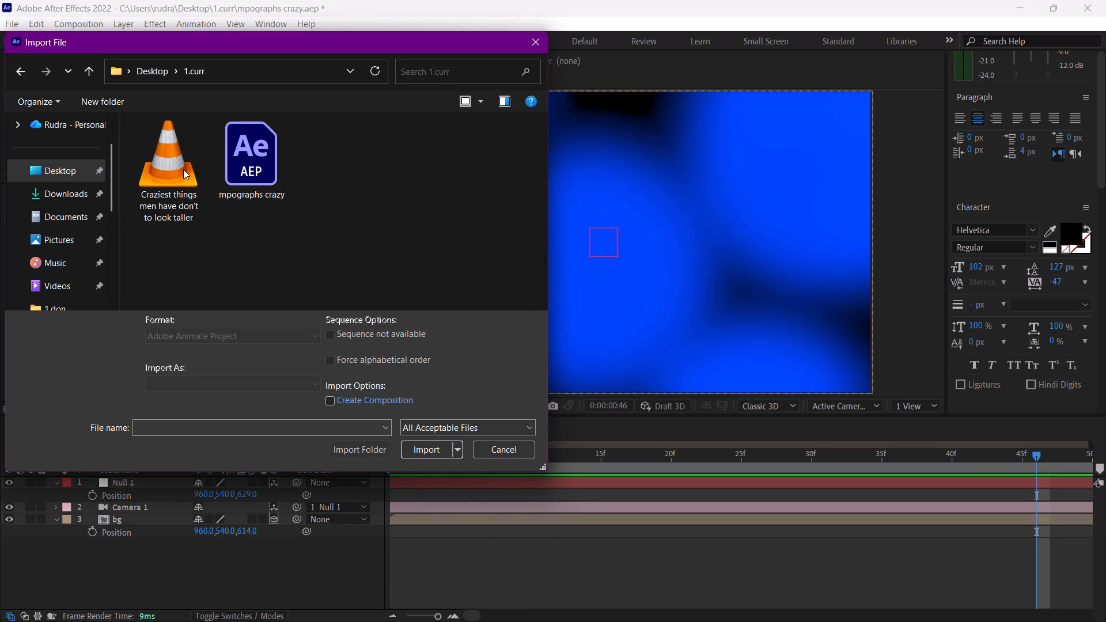
{"action": "left_click", "coordinate": [183, 169]}
{"action": "left_click", "coordinate": [78, 168]}
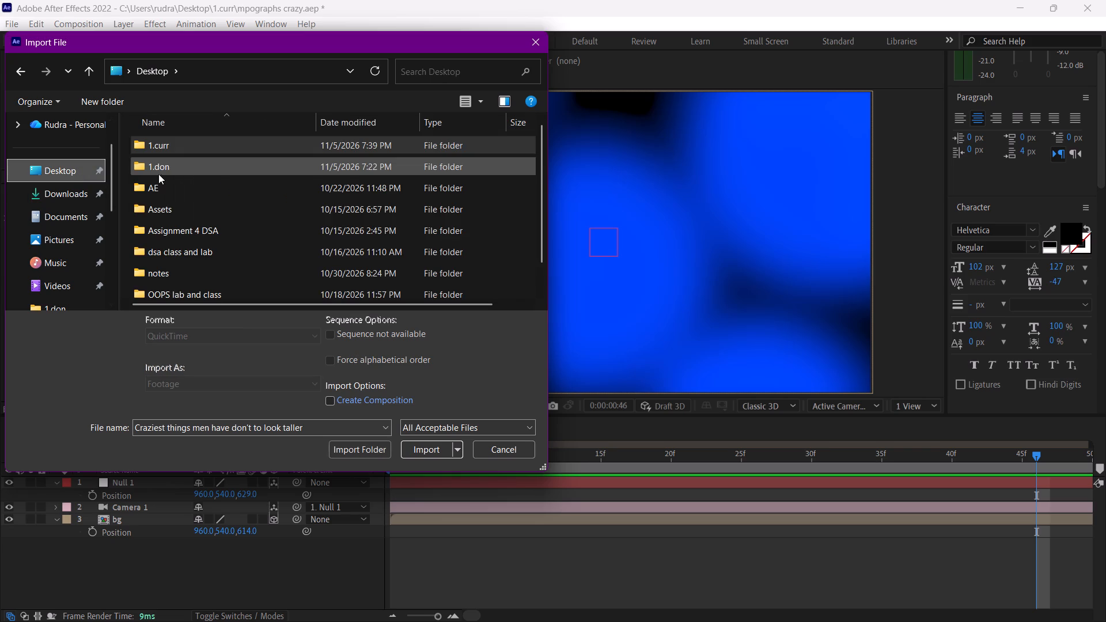
{"action": "double_click", "coordinate": [158, 174]}
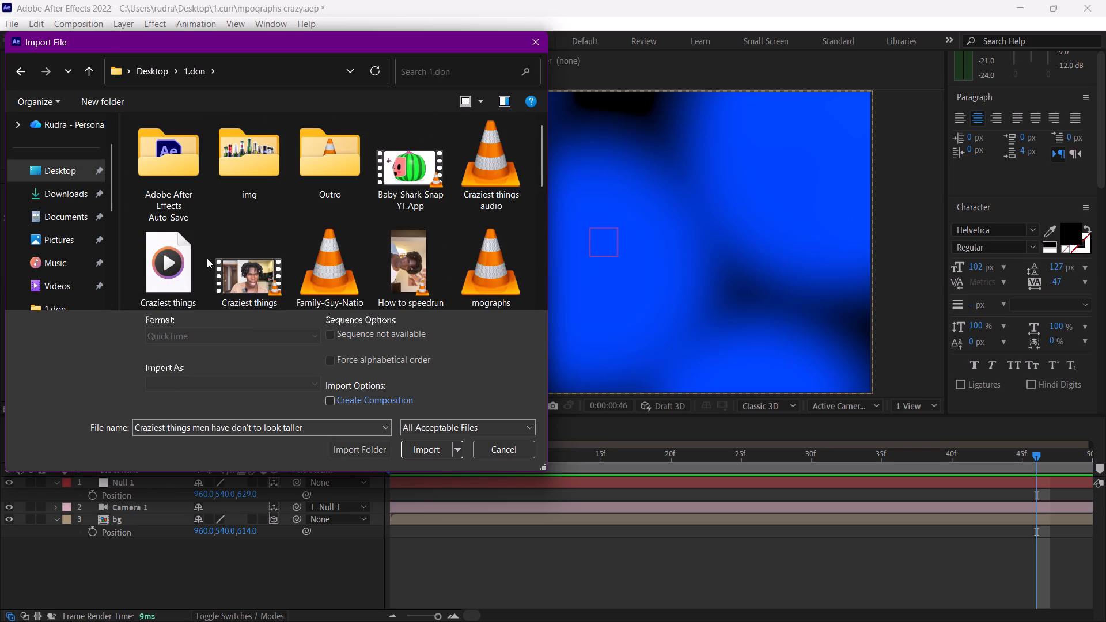
{"action": "scroll", "coordinate": [366, 261], "scroll_direction": "down", "scroll_amount": 2}
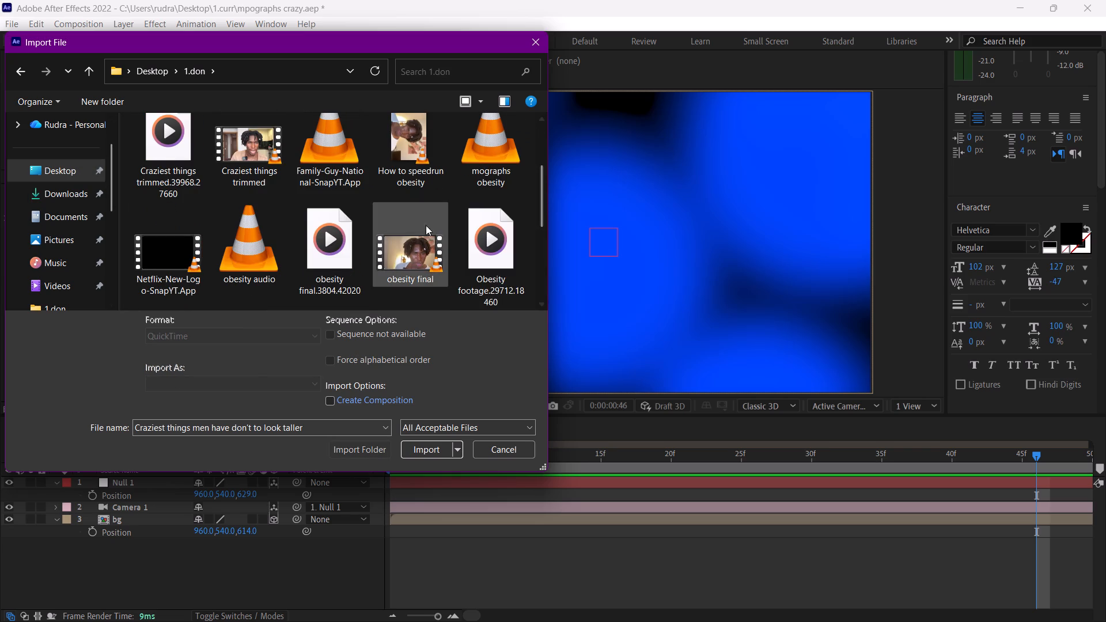
{"action": "left_click", "coordinate": [259, 154]}
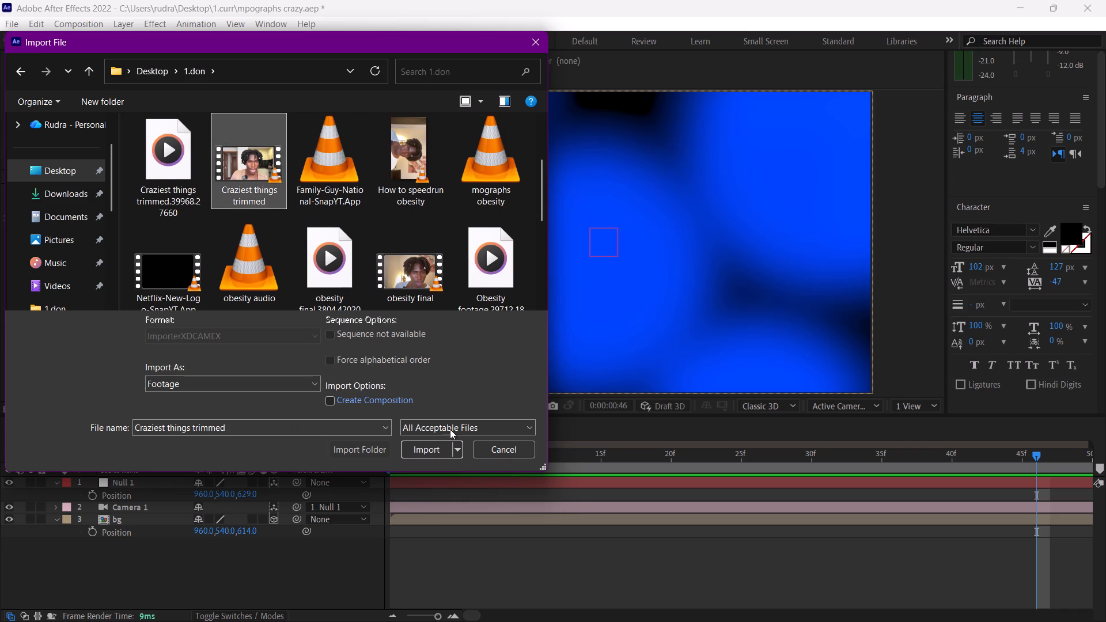
{"action": "left_click", "coordinate": [425, 445]}
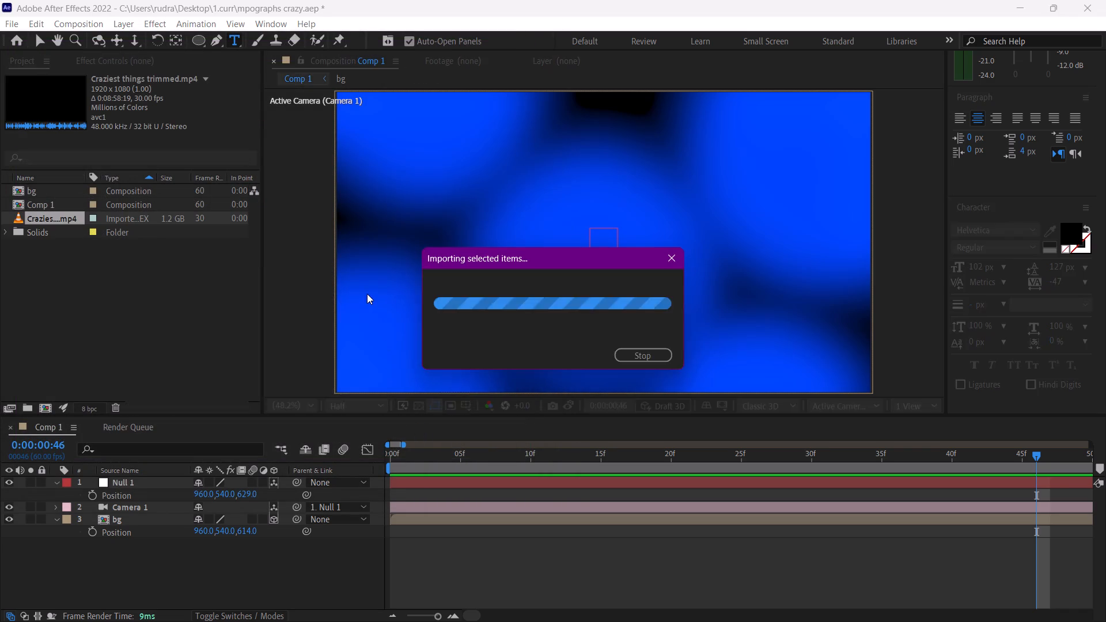
Play the imported footage to find the needed segment, marking its in point at 0:00:05:24 and an out point.
{"action": "double_click", "coordinate": [65, 222]}
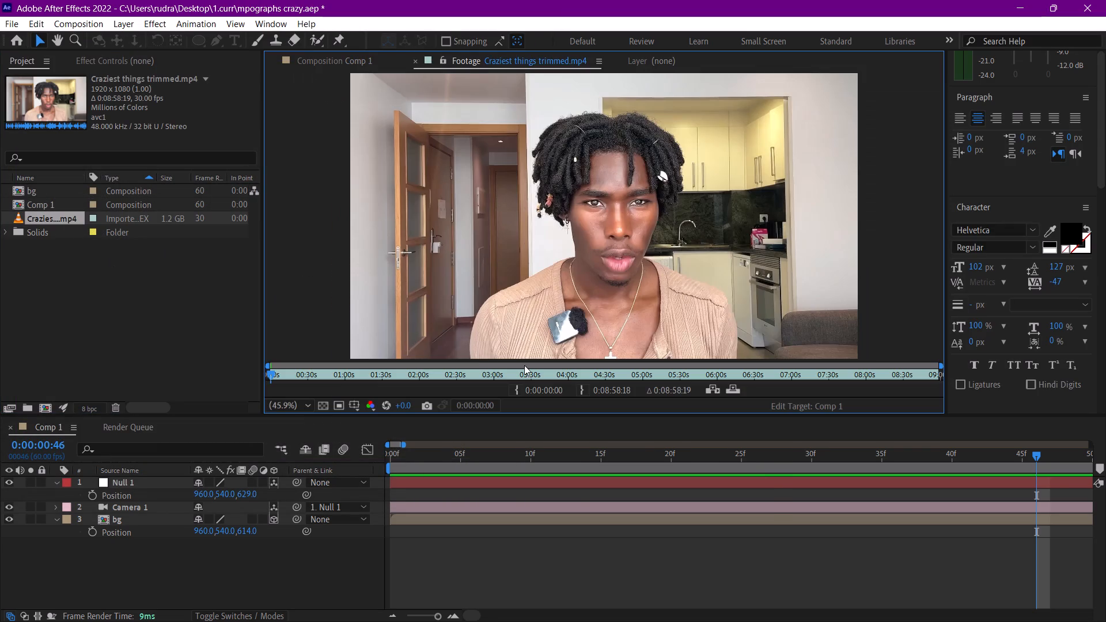
{"action": "key", "text": "space"}
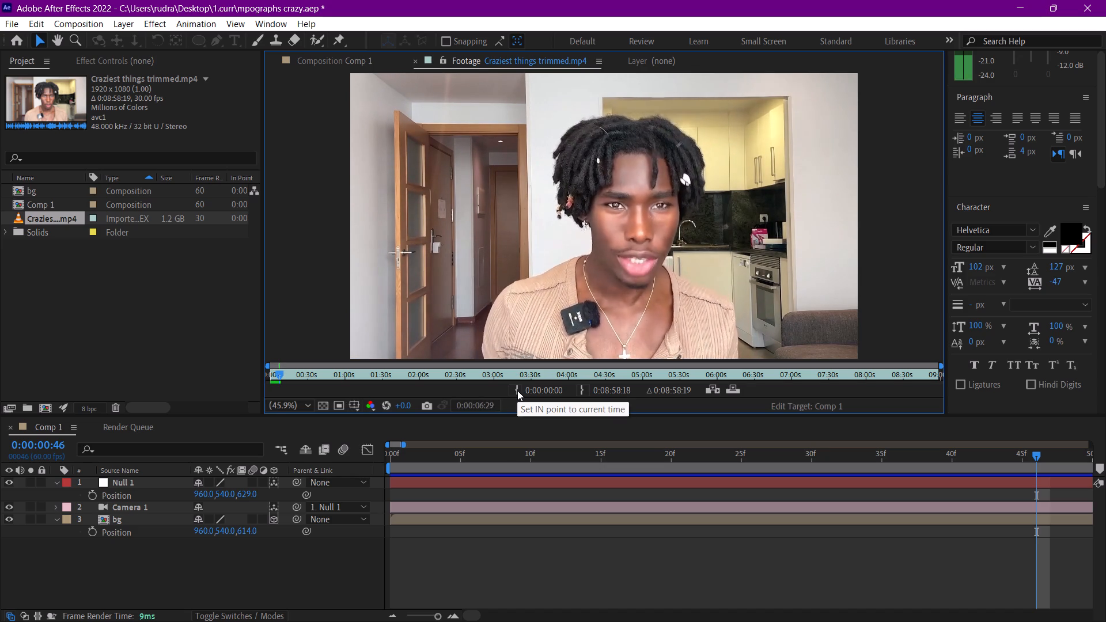
{"action": "key", "text": "space"}
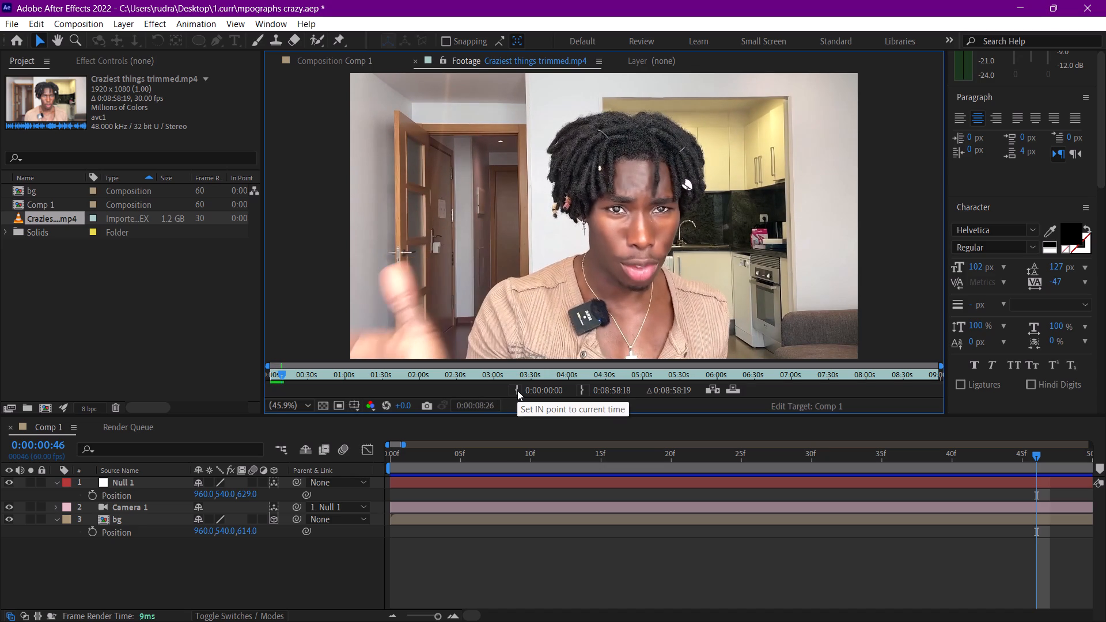
{"action": "left_click_drag", "start_coordinate": [286, 372], "coordinate": [281, 372]}
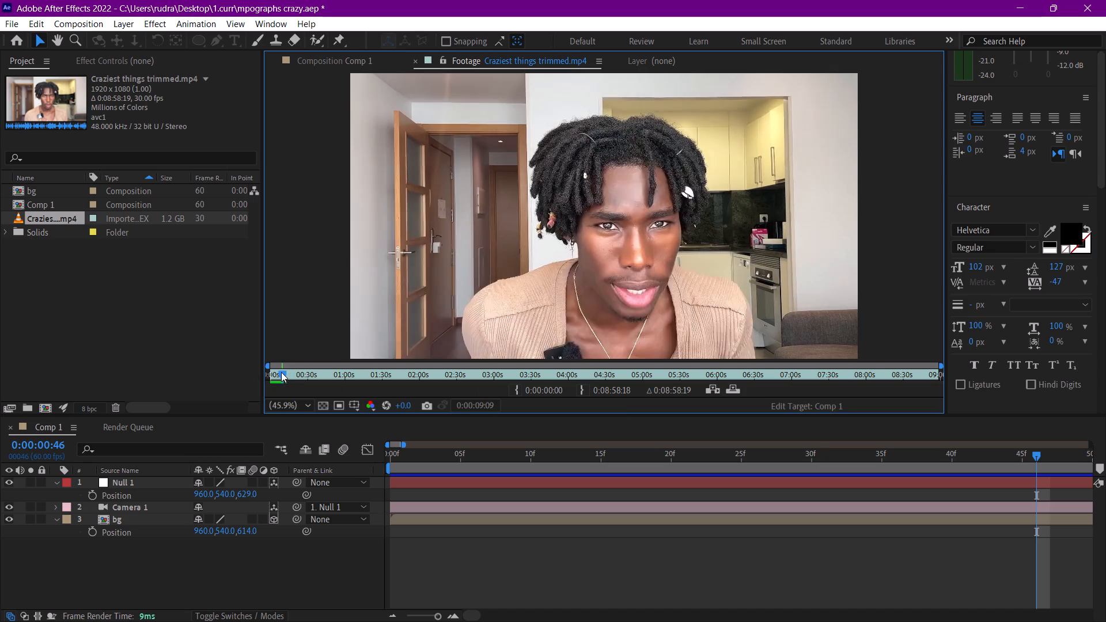
{"action": "left_click_drag", "start_coordinate": [281, 372], "coordinate": [278, 372]}
{"action": "key", "text": "space"}
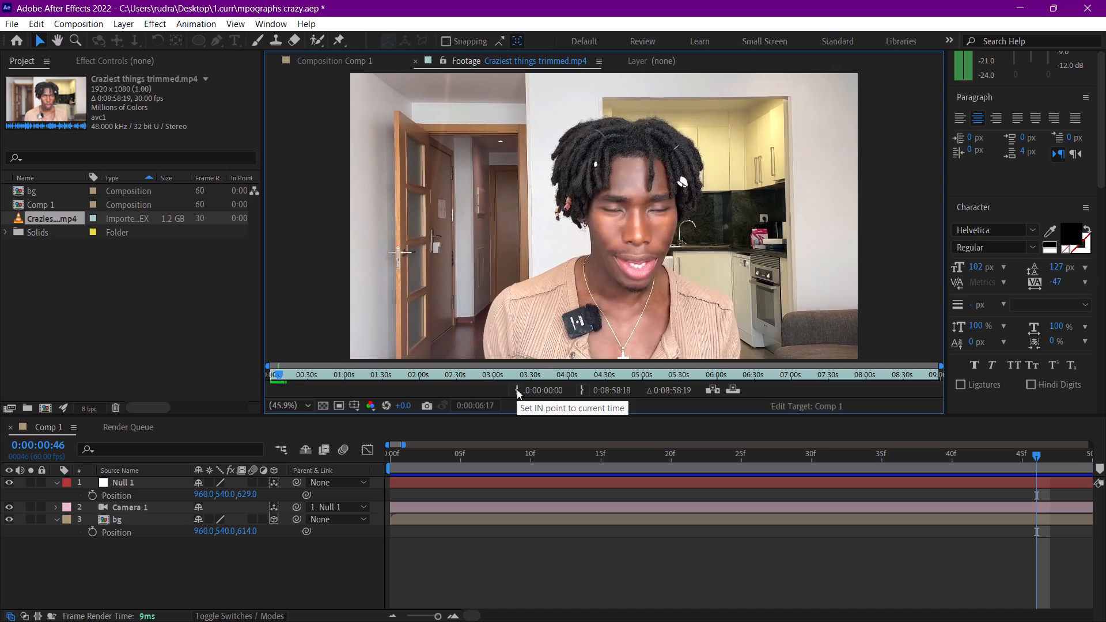
{"action": "left_click", "coordinate": [517, 389]}
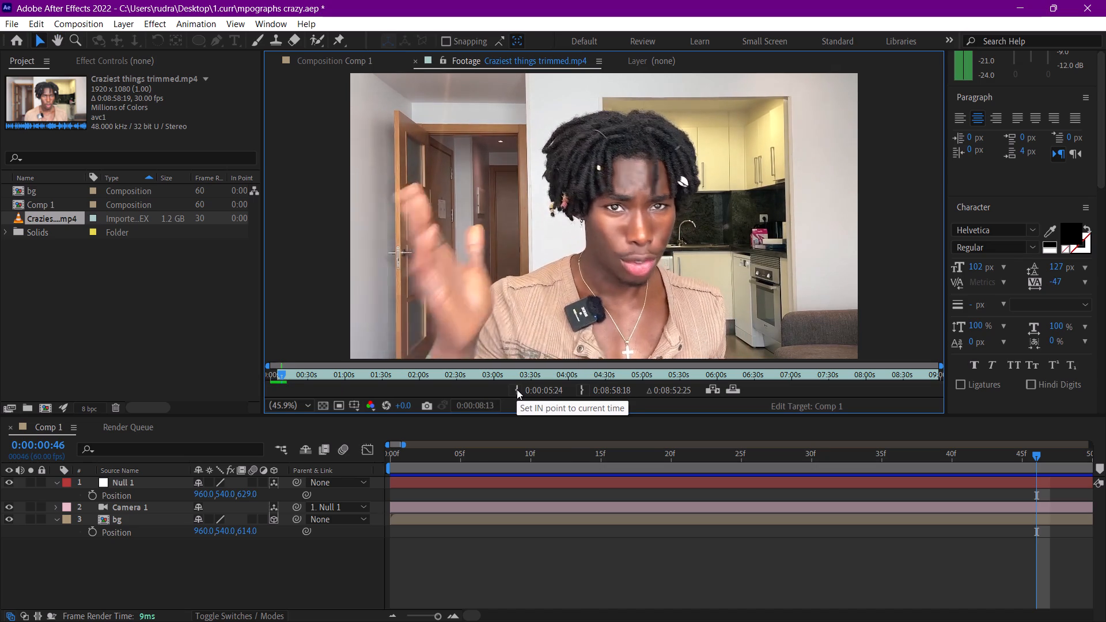
{"action": "key", "text": "space"}
{"action": "left_click", "coordinate": [583, 388]}
{"action": "key", "text": "space"}
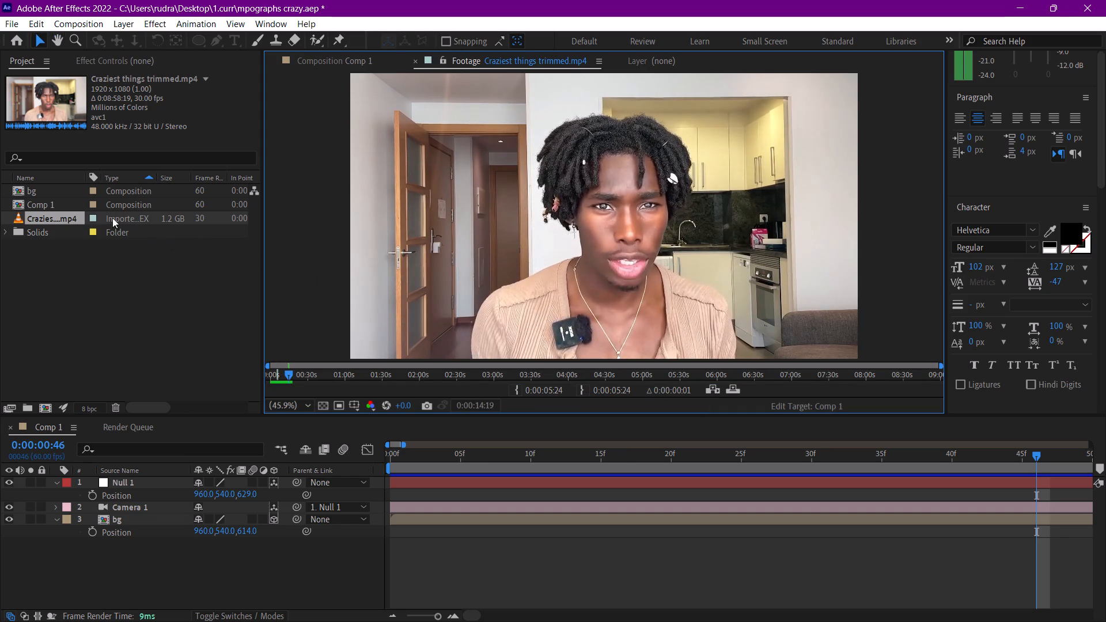
Add the Craziest things footage to Comp 1 as the top layer above Null 1 and preview it from the start.
{"action": "left_click_drag", "start_coordinate": [71, 221], "coordinate": [149, 480]}
{"action": "left_click_drag", "start_coordinate": [403, 457], "coordinate": [384, 457]}
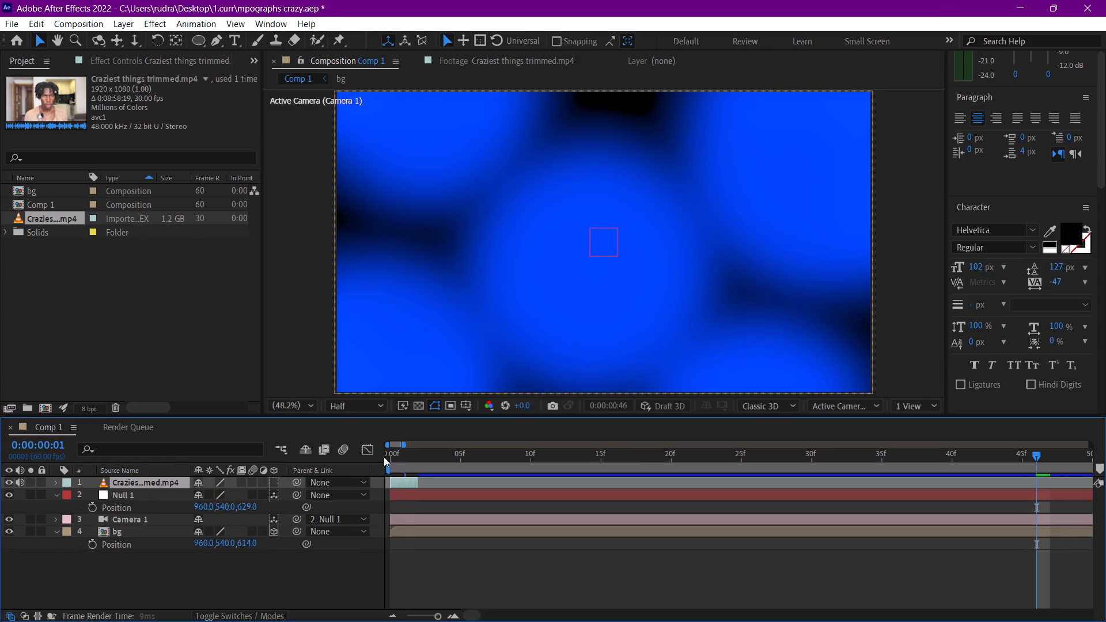
{"action": "left_click_drag", "start_coordinate": [384, 457], "coordinate": [368, 460]}
{"action": "key", "text": "space"}
{"action": "key", "text": "space"}
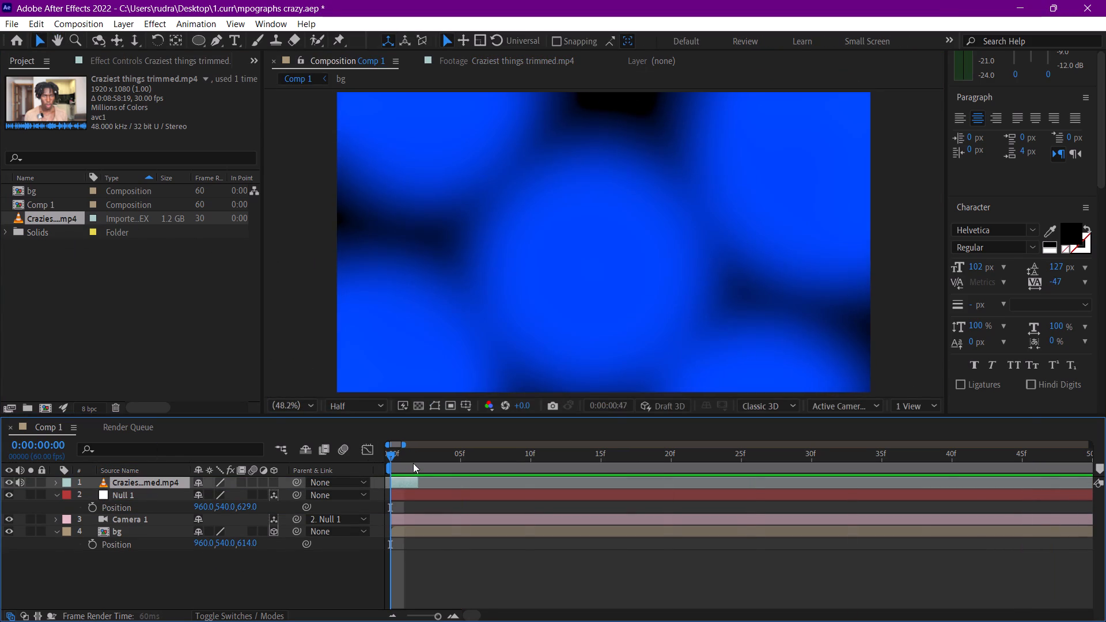
{"action": "left_click_drag", "start_coordinate": [413, 463], "coordinate": [321, 466]}
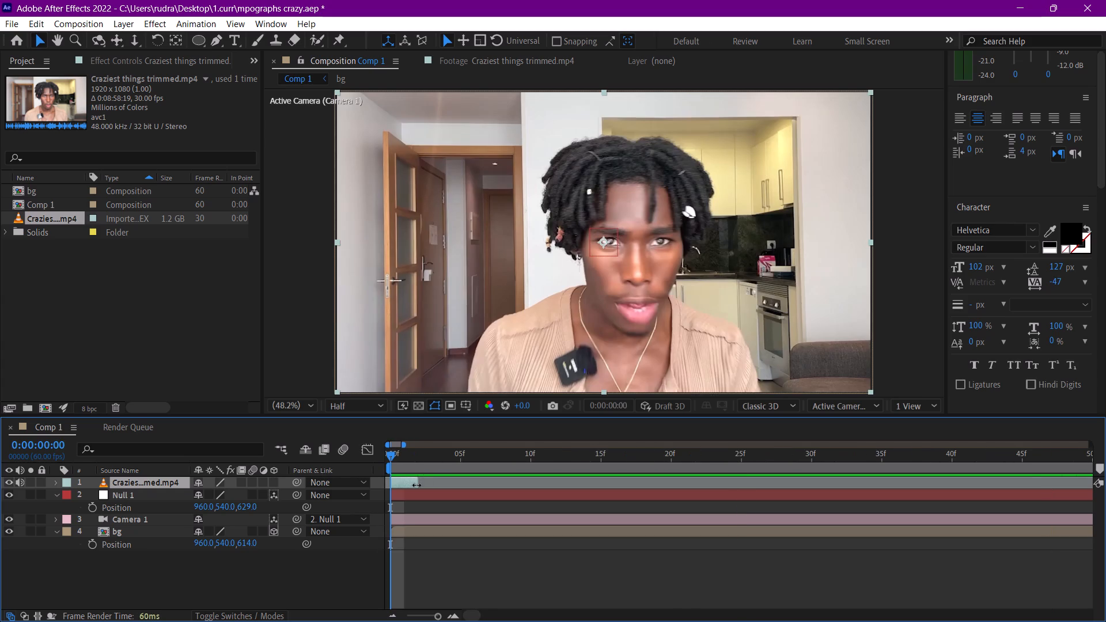
Extend the end of the Craziest things clip layer to about 13 seconds in the timeline.
{"action": "left_click_drag", "start_coordinate": [416, 485], "coordinate": [940, 465]}
{"action": "key", "text": "space"}
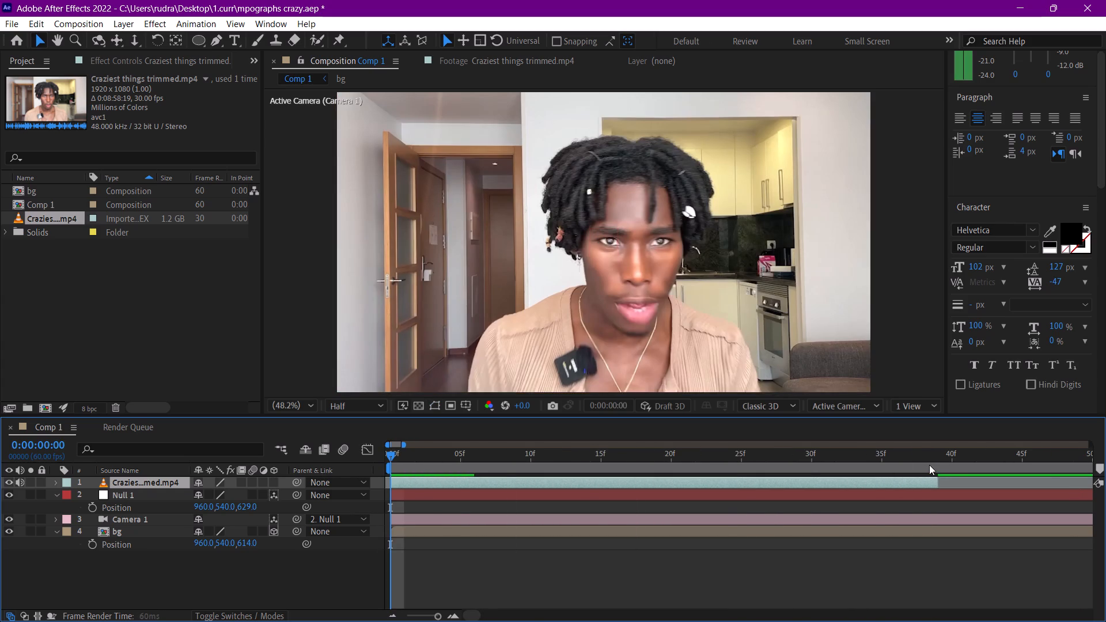
{"action": "key", "text": "space"}
{"action": "left_click", "coordinate": [429, 616]}
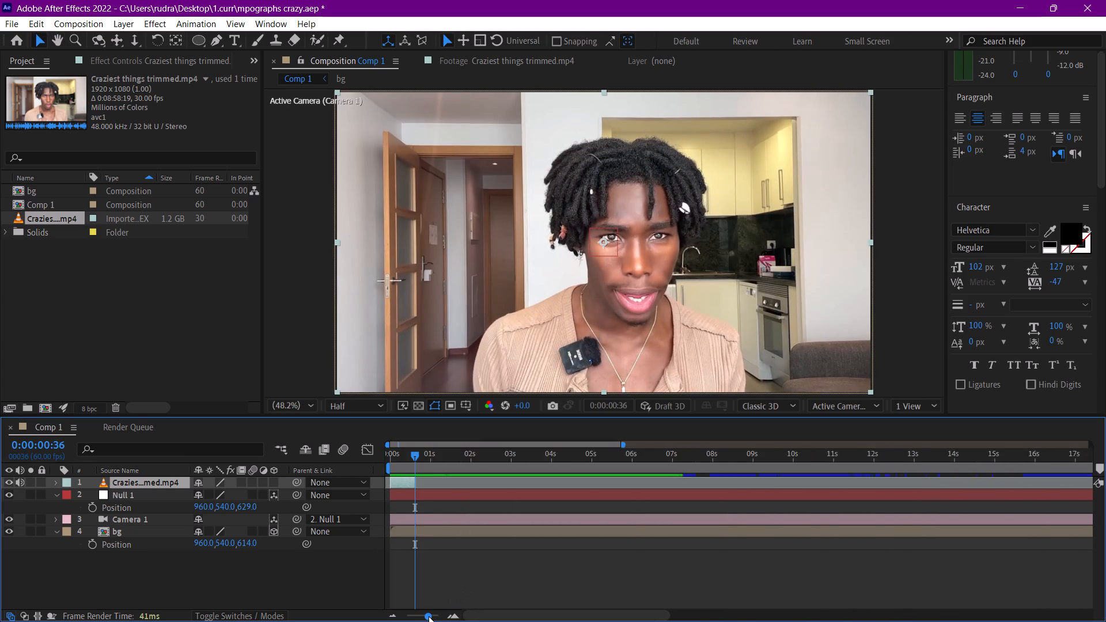
{"action": "left_click_drag", "start_coordinate": [407, 480], "coordinate": [691, 480]}
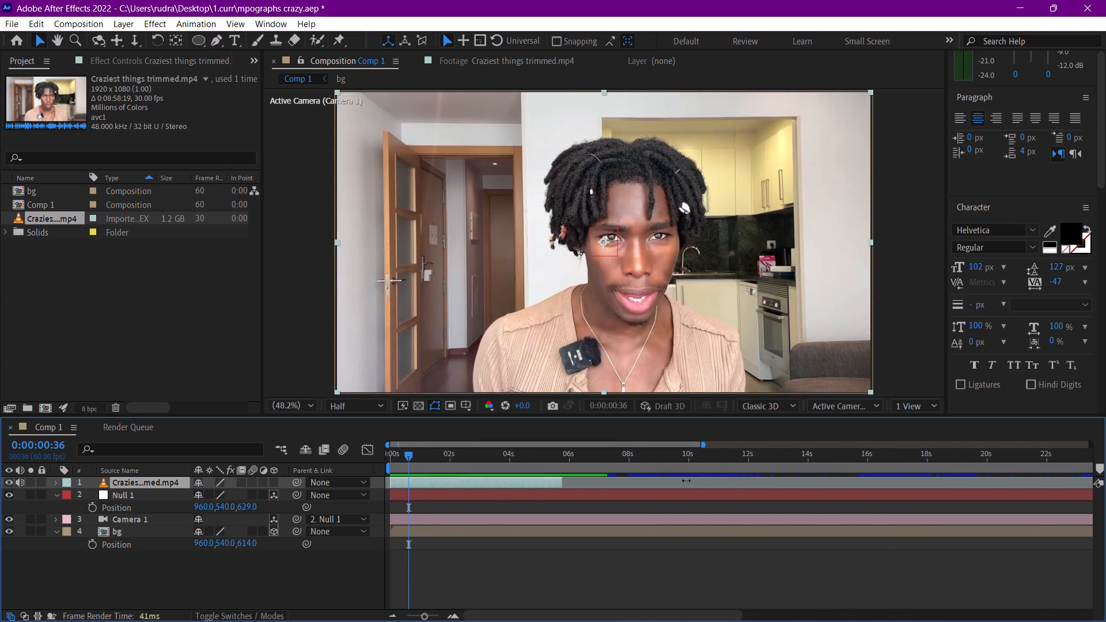
{"action": "left_click_drag", "start_coordinate": [691, 480], "coordinate": [780, 480]}
Play the clip to find where the speech starts, trim about 2 seconds off its beginning, and shift it to the composition start.
{"action": "key", "text": "space"}
{"action": "key", "text": "space"}
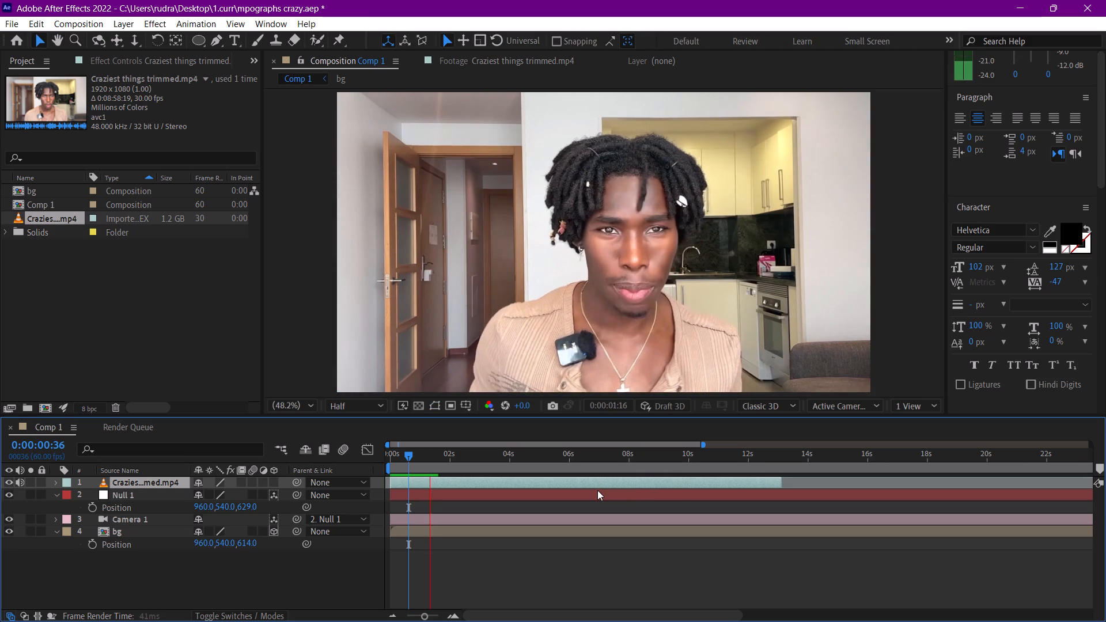
{"action": "key", "text": "space"}
{"action": "key", "text": "space"}
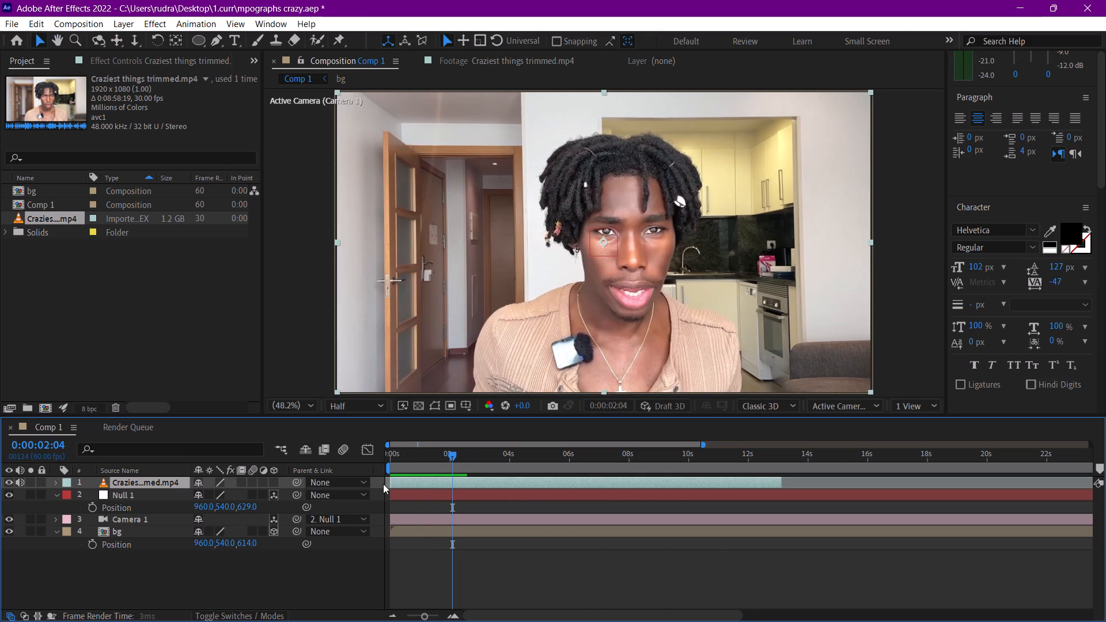
{"action": "left_click_drag", "start_coordinate": [388, 483], "coordinate": [442, 482]}
{"action": "left_click_drag", "start_coordinate": [471, 484], "coordinate": [431, 481]}
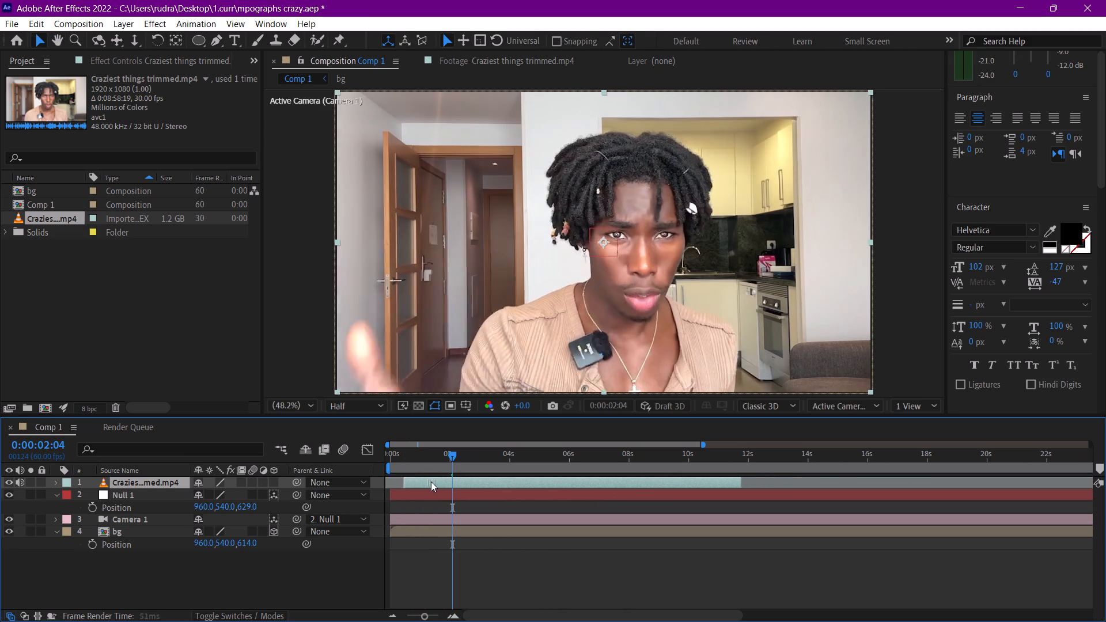
{"action": "left_click_drag", "start_coordinate": [431, 481], "coordinate": [414, 481]}
Play the trimmed clip from the start of Comp 1 to check its speech.
{"action": "left_click_drag", "start_coordinate": [391, 445], "coordinate": [368, 444]}
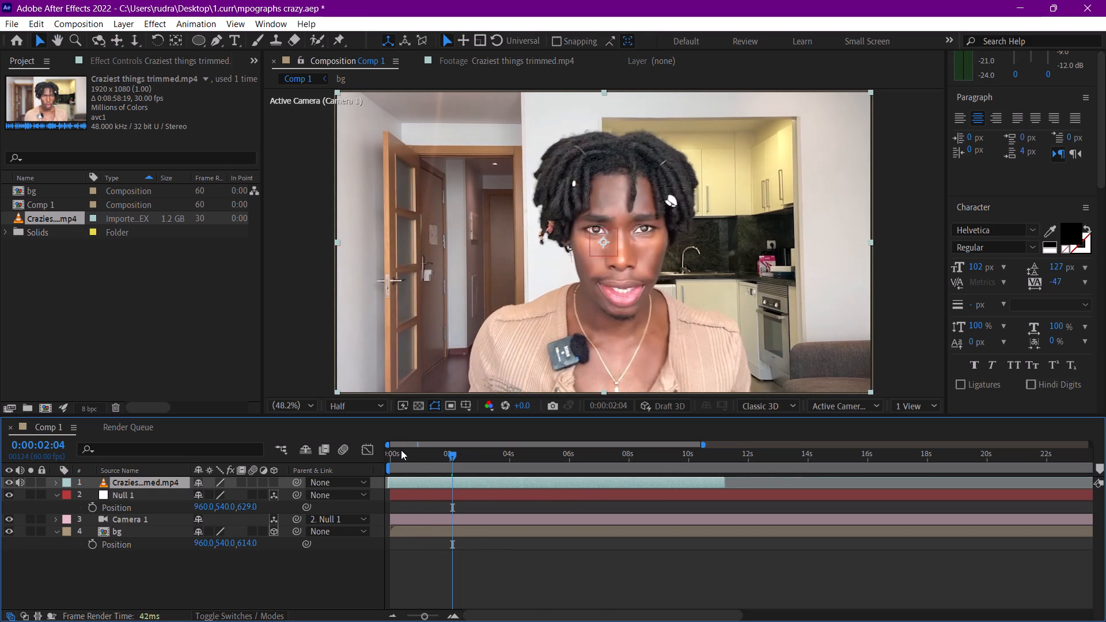
{"action": "left_click_drag", "start_coordinate": [401, 450], "coordinate": [368, 450]}
{"action": "key", "text": "space"}
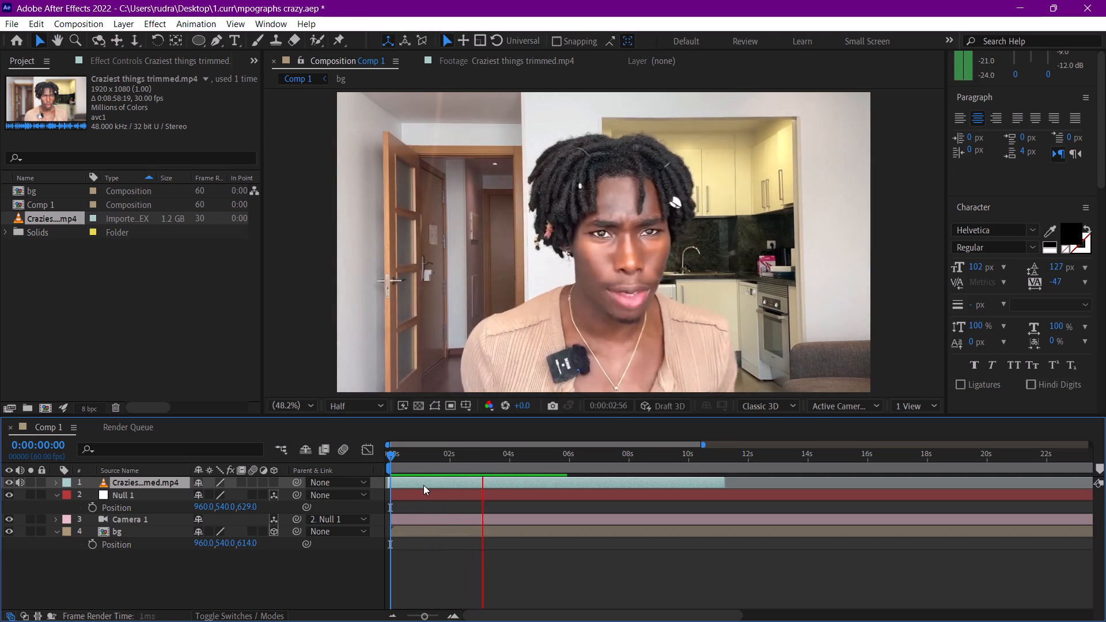
{"action": "key", "text": "space"}
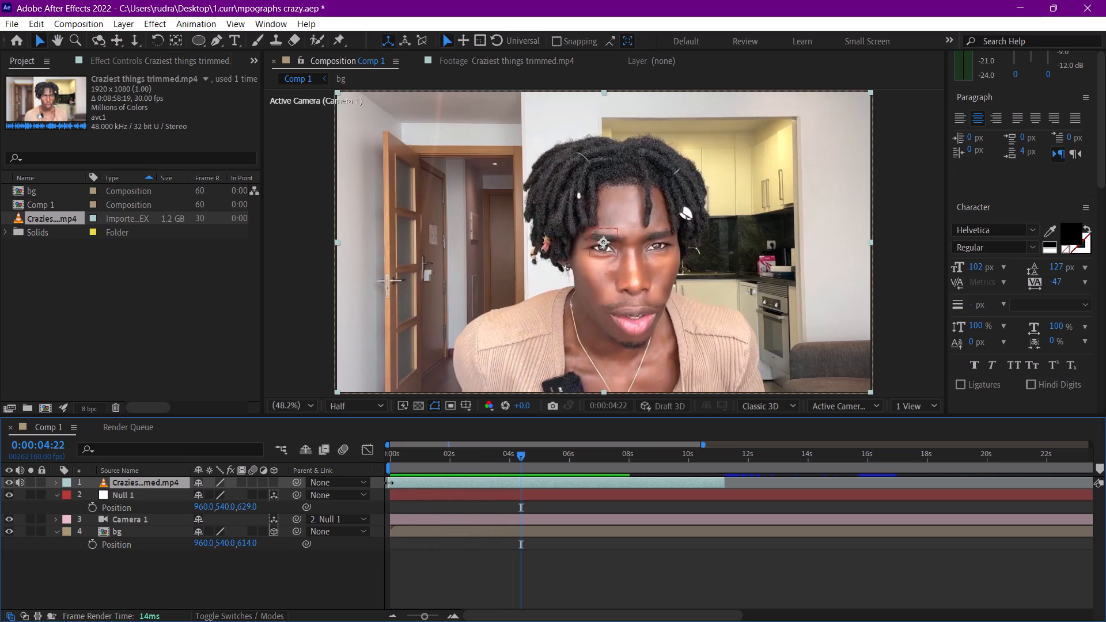
Play further into Comp 1 and extend the end of the Craziest things clip to about 18 seconds.
{"action": "key", "text": "space"}
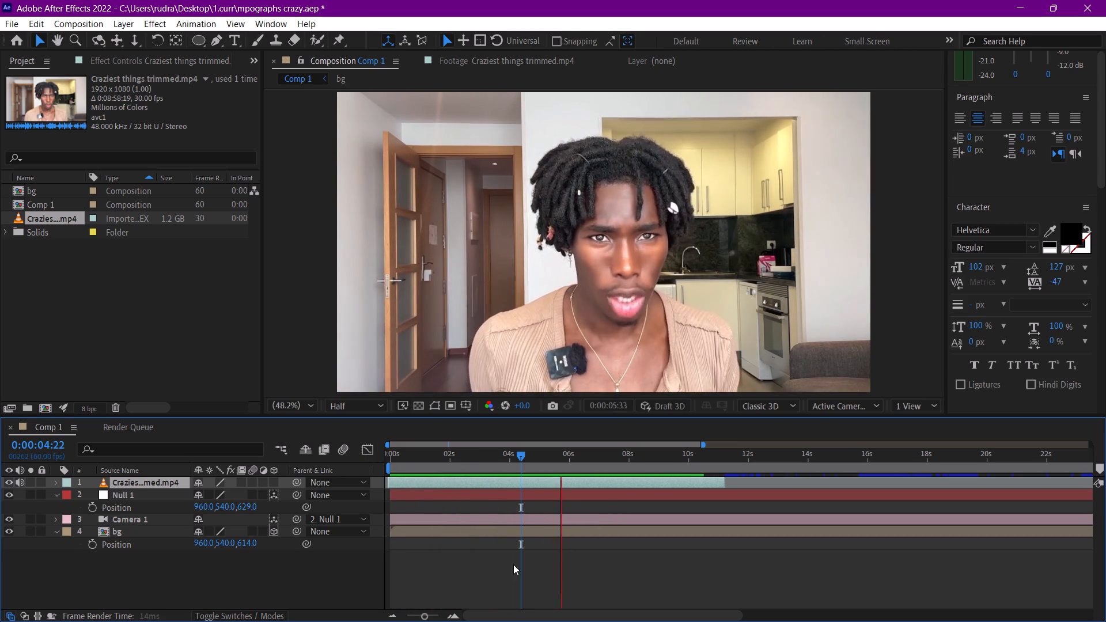
{"action": "left_click", "coordinate": [430, 620]}
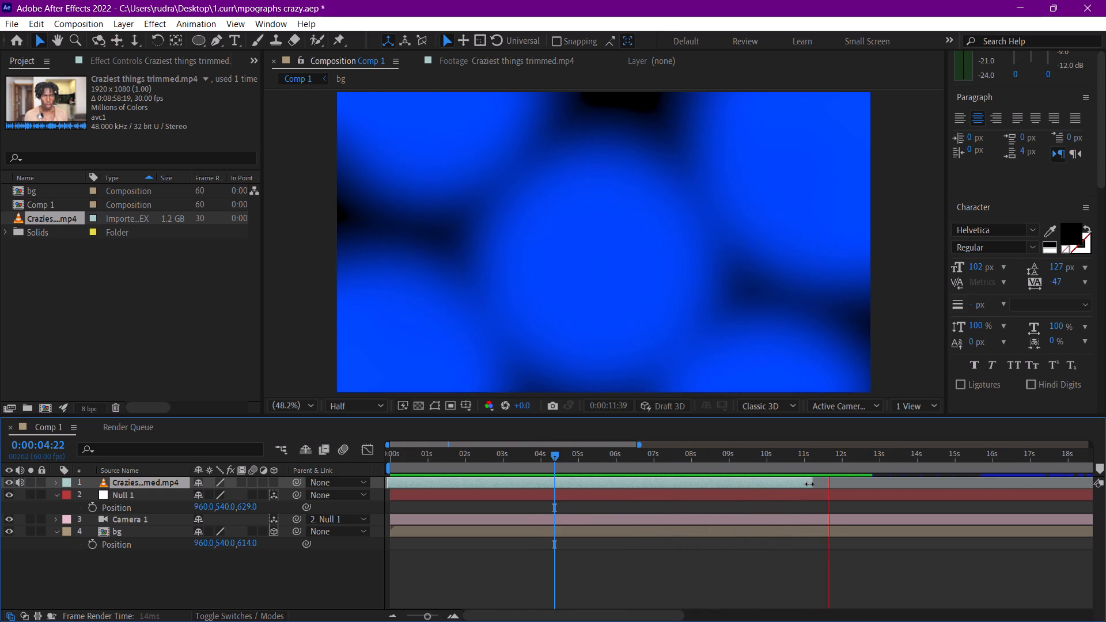
{"action": "key", "text": "space"}
{"action": "left_click_drag", "start_coordinate": [809, 486], "coordinate": [1033, 481]}
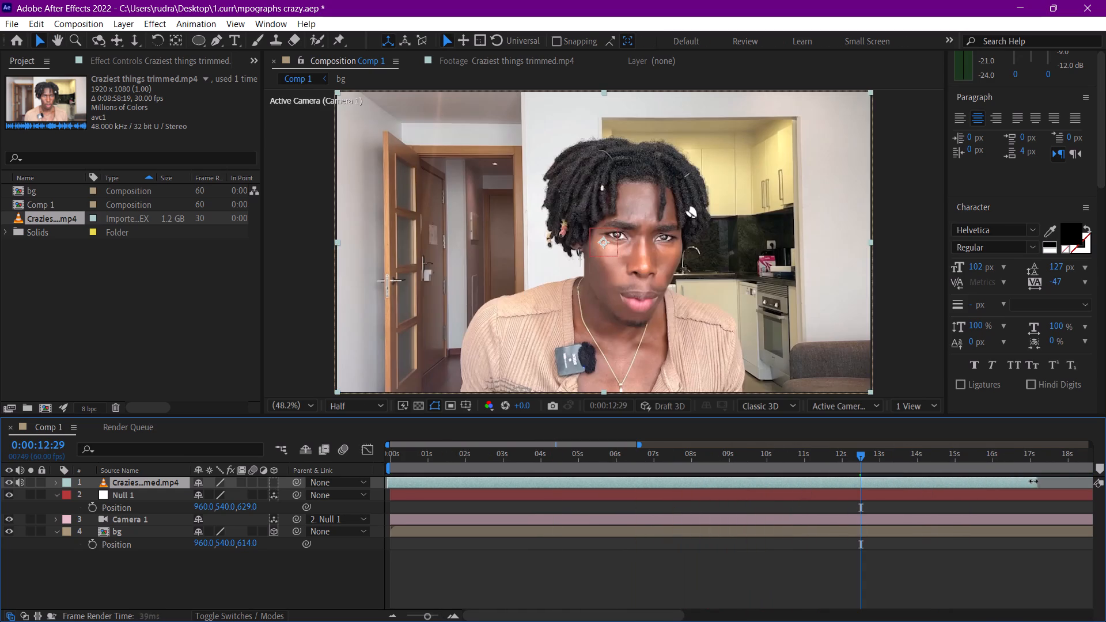
{"action": "left_click_drag", "start_coordinate": [1033, 481], "coordinate": [1059, 481]}
Play the section around 11 to 13 seconds to find a speech break and trim the clip's end to about 12.5 seconds.
{"action": "key", "text": "space"}
{"action": "scroll", "coordinate": [1038, 516], "scroll_direction": "down", "scroll_amount": 3}
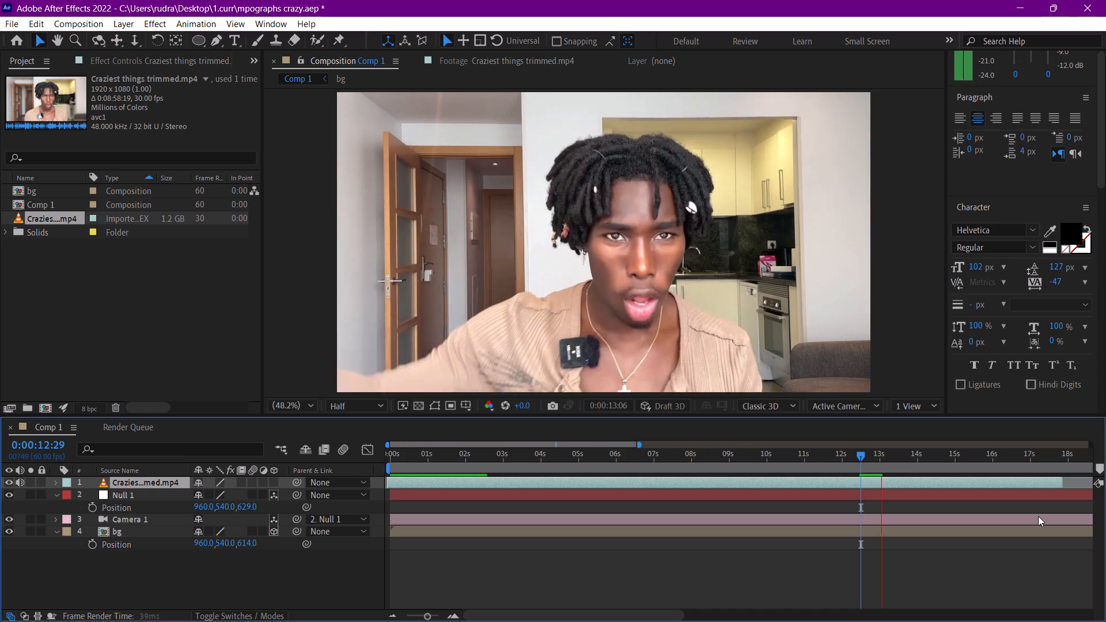
{"action": "scroll", "coordinate": [1038, 516], "scroll_direction": "down", "scroll_amount": 3}
{"action": "key", "text": "space"}
{"action": "left_click_drag", "start_coordinate": [840, 454], "coordinate": [812, 453]}
{"action": "key", "text": "space"}
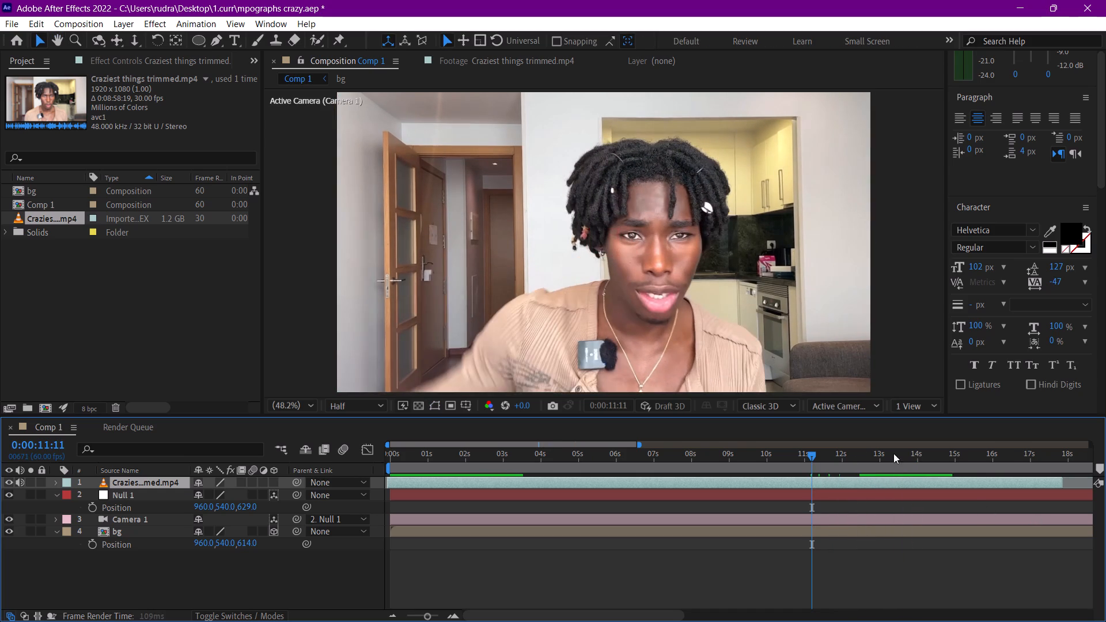
{"action": "key", "text": "space"}
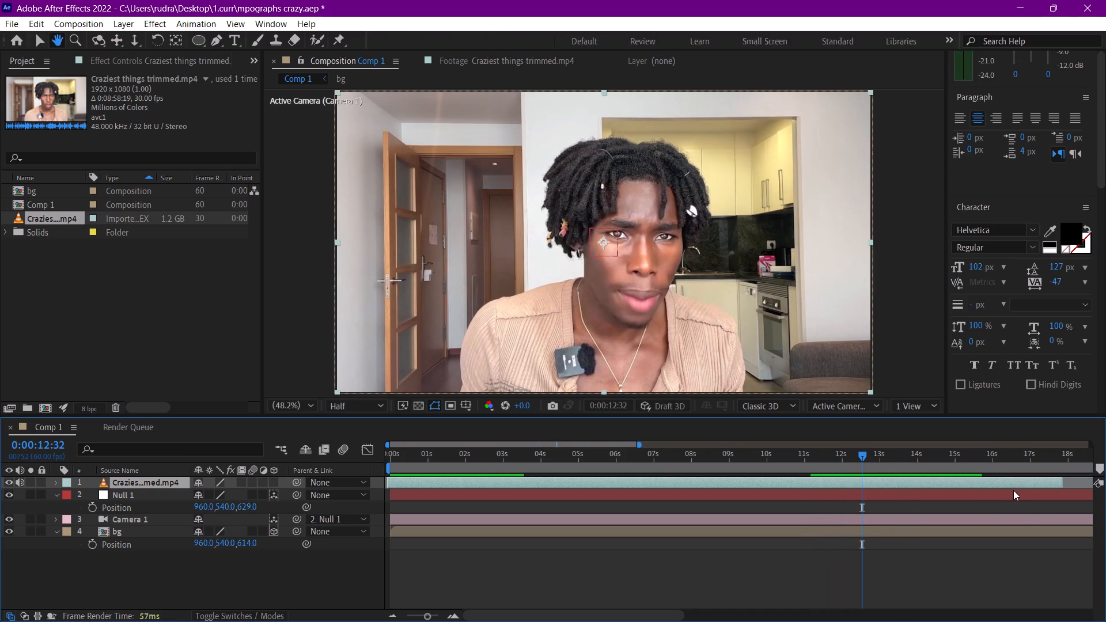
{"action": "left_click_drag", "start_coordinate": [1065, 486], "coordinate": [872, 510]}
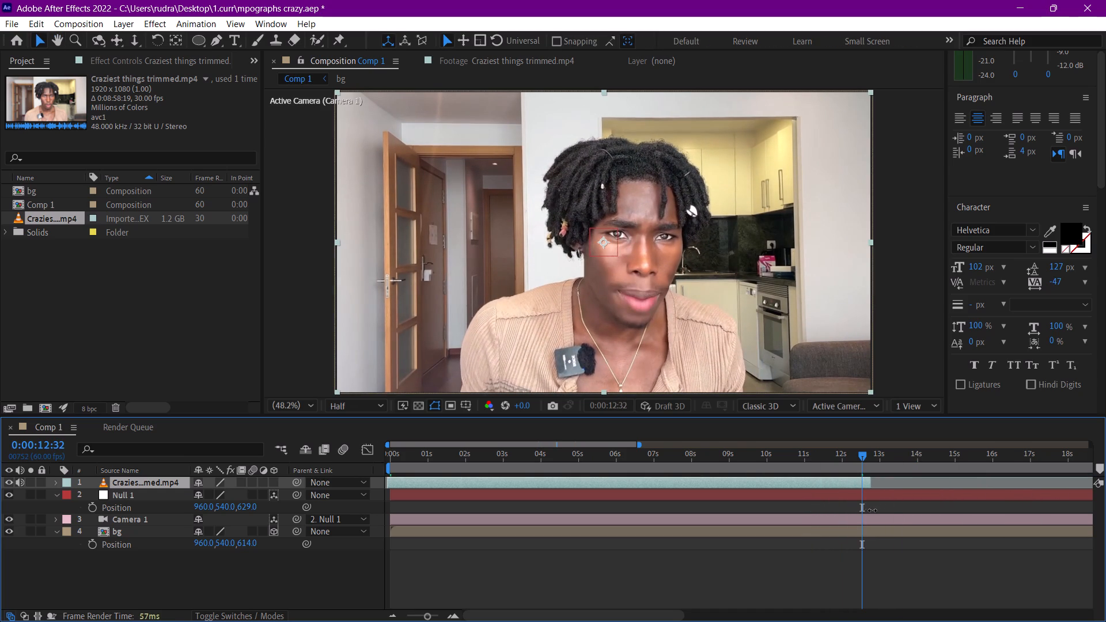
{"action": "left_click_drag", "start_coordinate": [872, 510], "coordinate": [866, 510]}
Play the trimmed Craziest things clip from the start of Comp 1 to listen to its opening words.
{"action": "left_click_drag", "start_coordinate": [764, 458], "coordinate": [272, 465]}
{"action": "key", "text": "space"}
{"action": "key", "text": "space"}
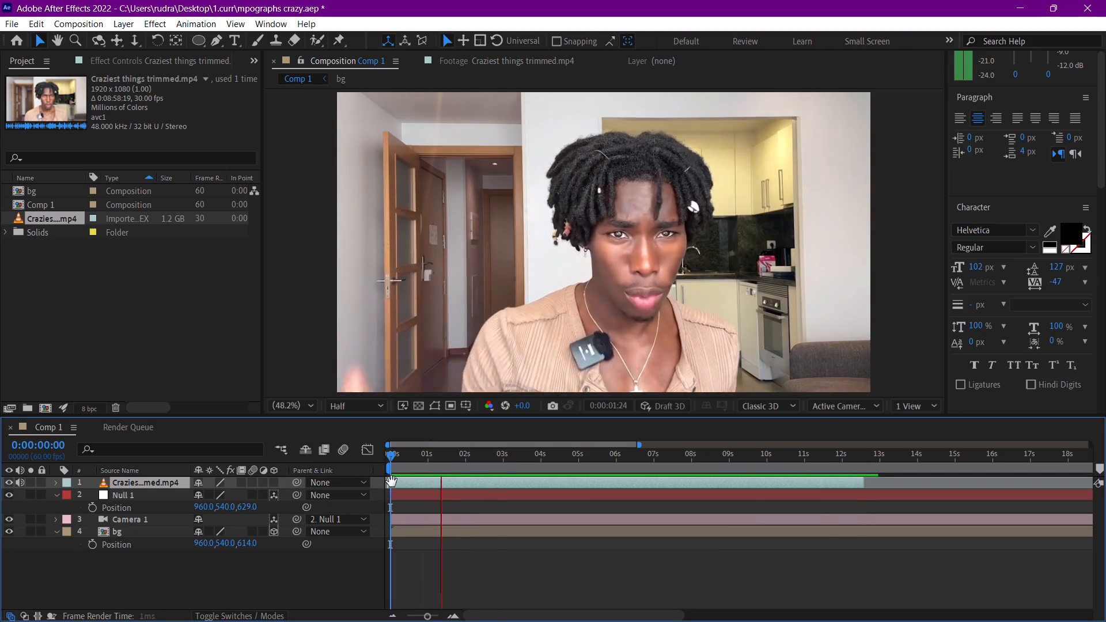
{"action": "left_click", "coordinate": [387, 481]}
{"action": "left_click_drag", "start_coordinate": [395, 457], "coordinate": [382, 456]}
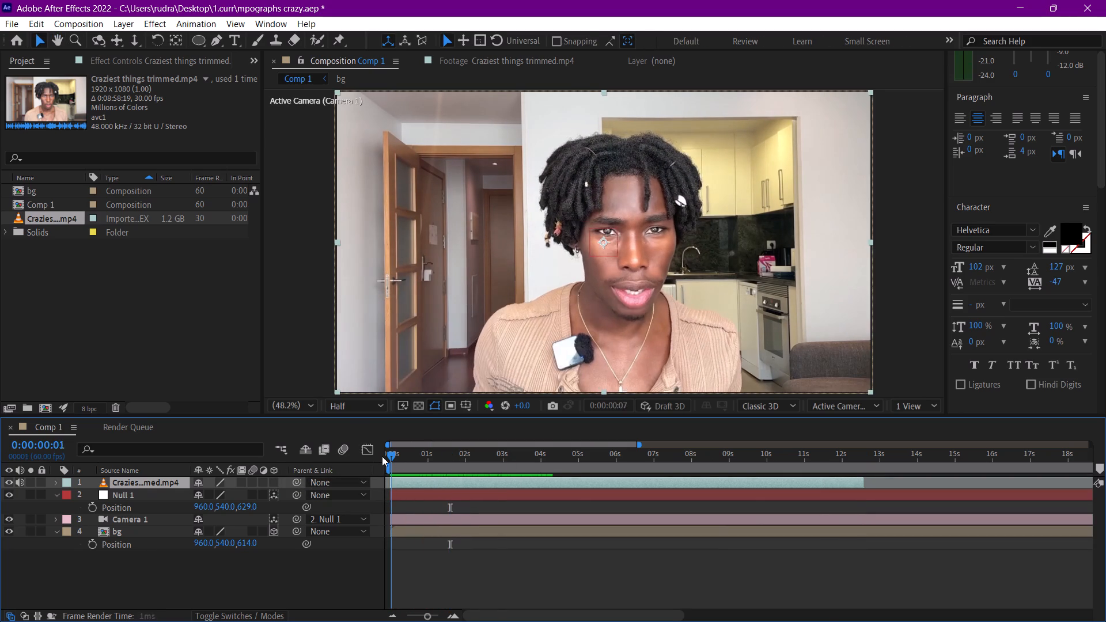
{"action": "left_click_drag", "start_coordinate": [382, 456], "coordinate": [379, 456]}
{"action": "key", "text": "space"}
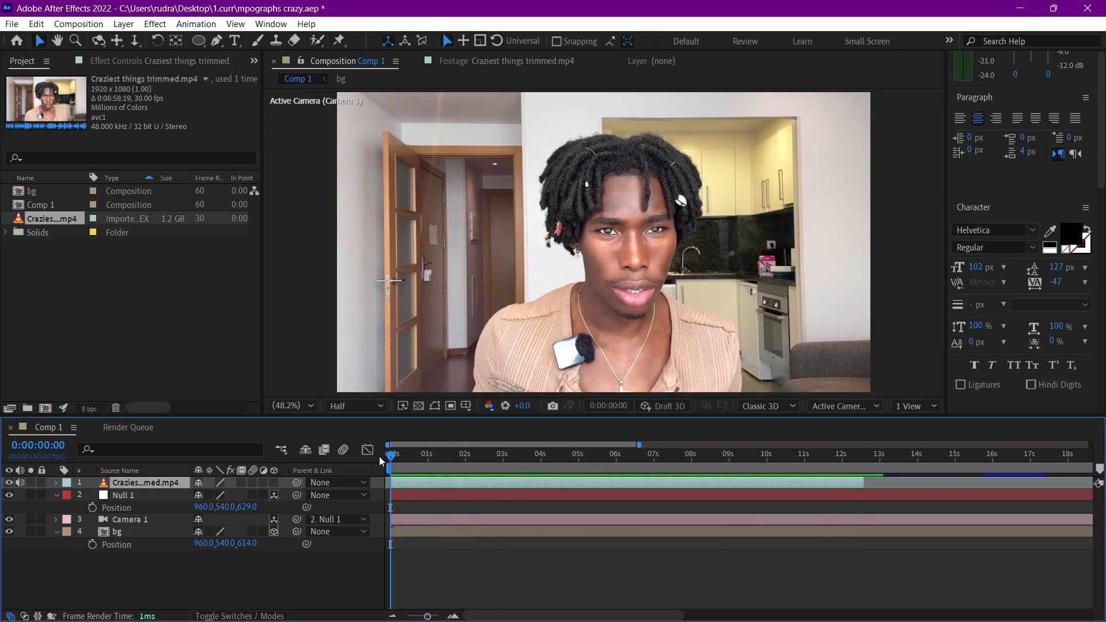
{"action": "key", "text": "space"}
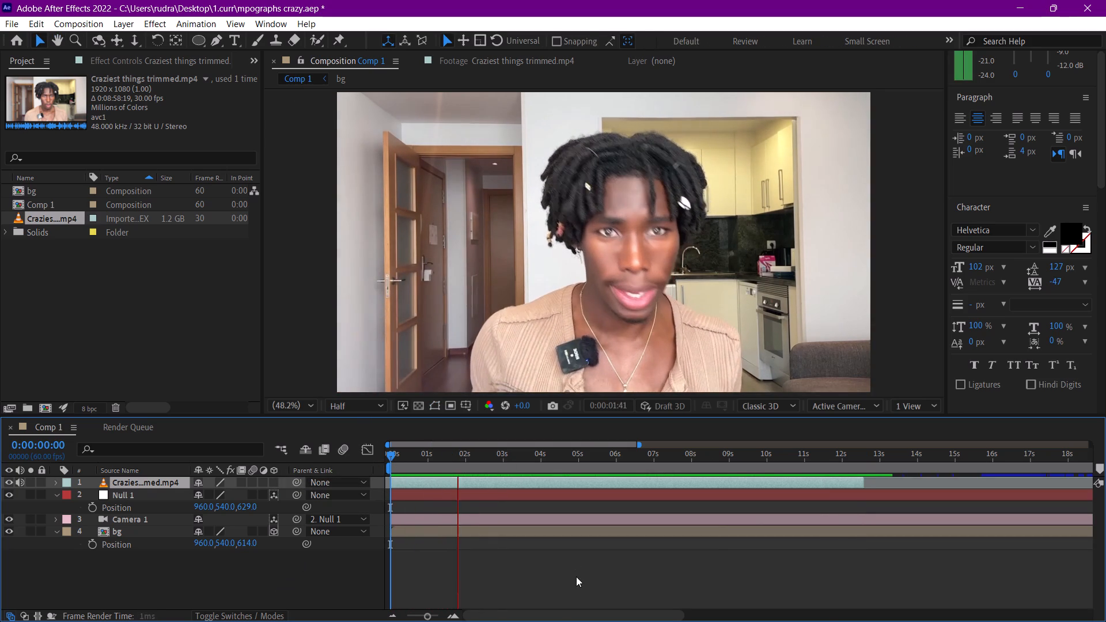
Save the project.
{"action": "key", "text": "ctrl+s"}
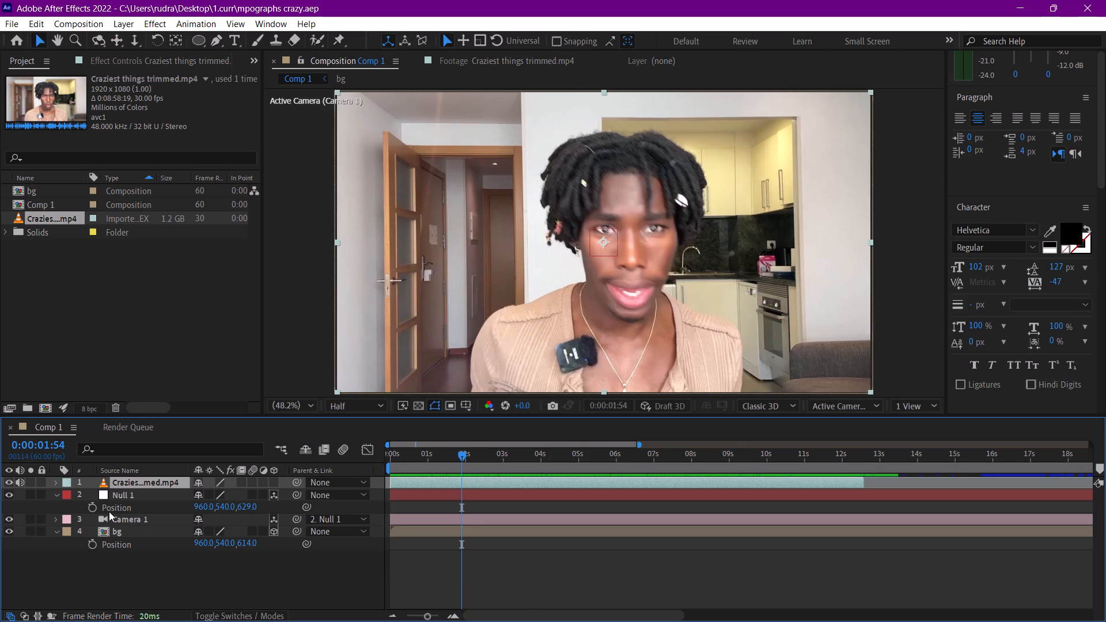
Delete the bg, Camera 1 and Null 1 layers from Comp 1, leaving only the Craziest things footage.
{"action": "left_click", "coordinate": [125, 533]}
{"action": "key", "text": "Delete"}
{"action": "left_click", "coordinate": [137, 517]}
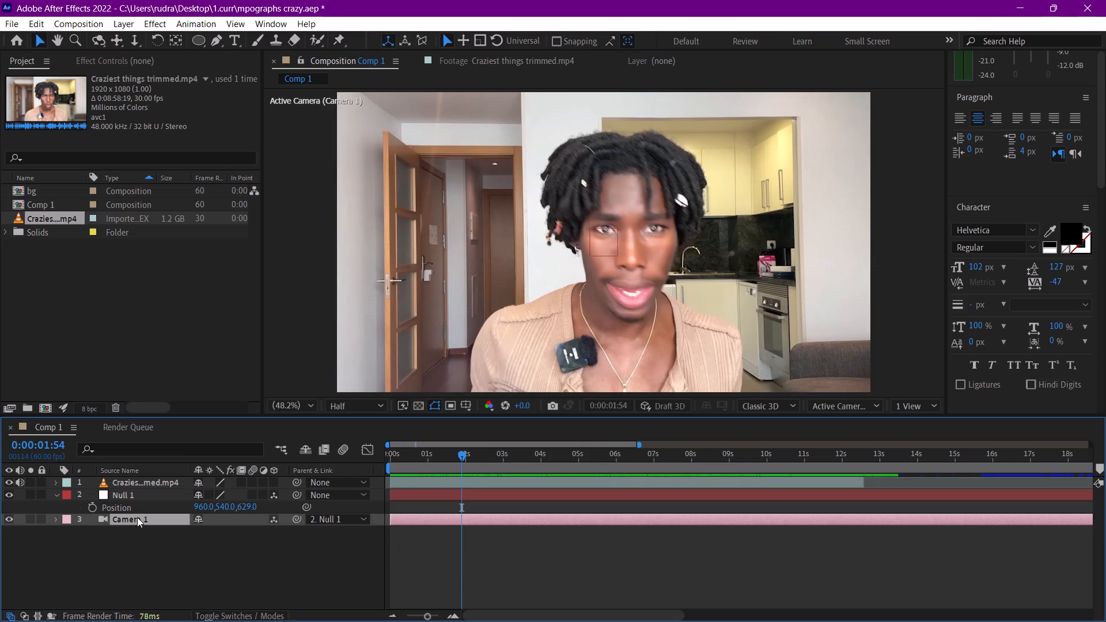
{"action": "key", "text": "Delete"}
{"action": "left_click", "coordinate": [143, 497]}
{"action": "key", "text": "Delete"}
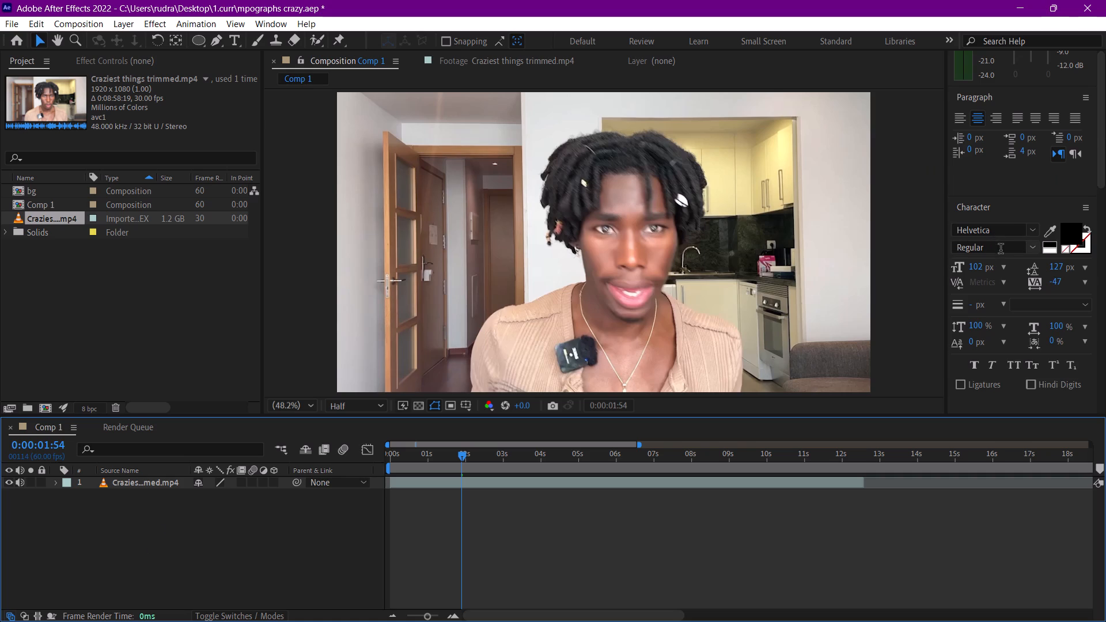
Add a text layer reading "infact" over the footage in Comp 1 with the Type tool.
{"action": "left_click", "coordinate": [540, 244]}
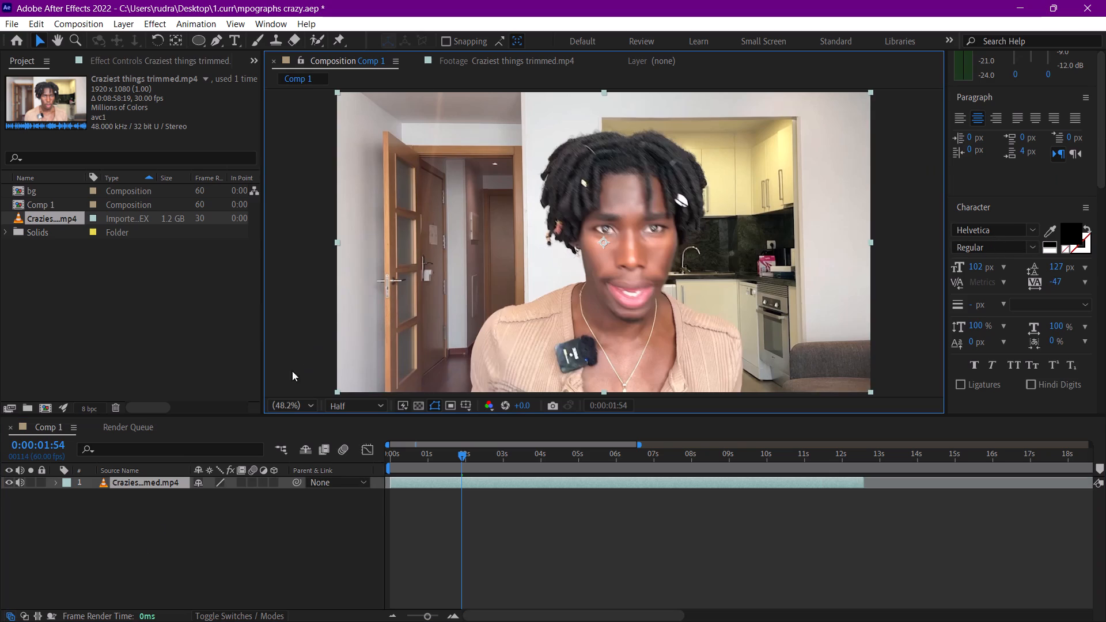
{"action": "left_click", "coordinate": [235, 36]}
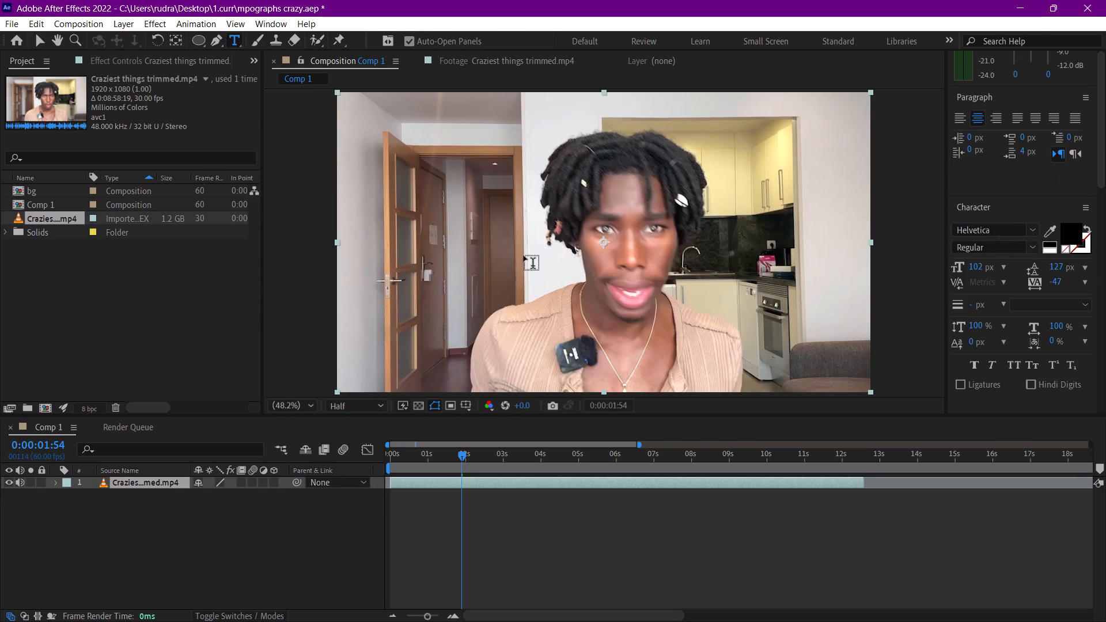
{"action": "left_click", "coordinate": [524, 256]}
{"action": "type", "text": "infacr"}
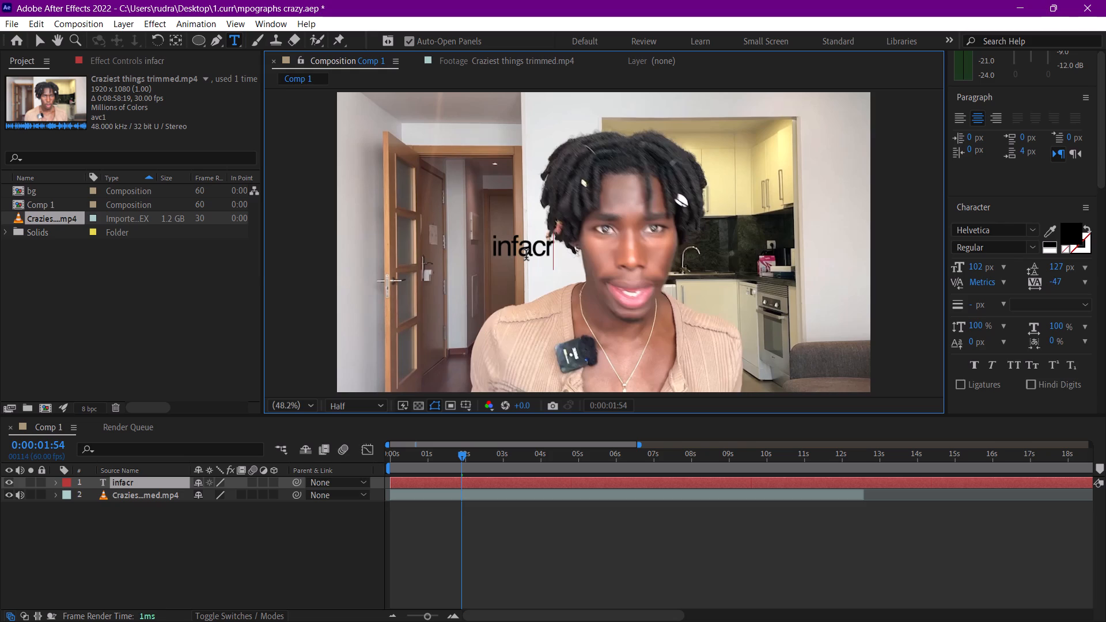
{"action": "key", "text": "BackSpace"}
{"action": "key", "text": "t"}
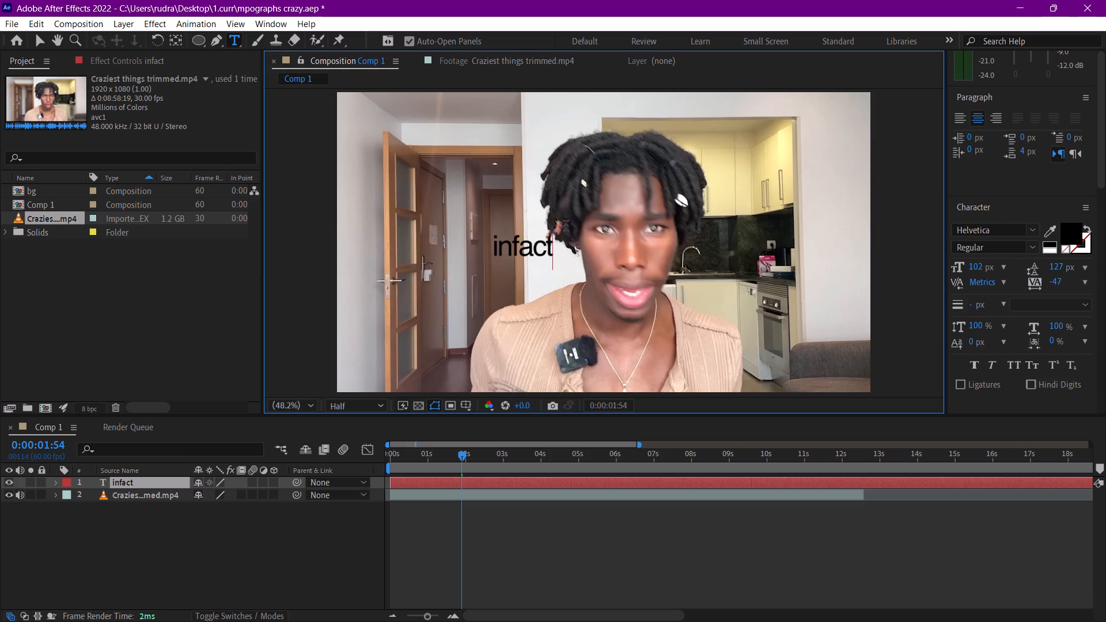
Format the infact text in Helvetica Bold with a white fill and a font size of 200 px.
{"action": "double_click", "coordinate": [510, 259]}
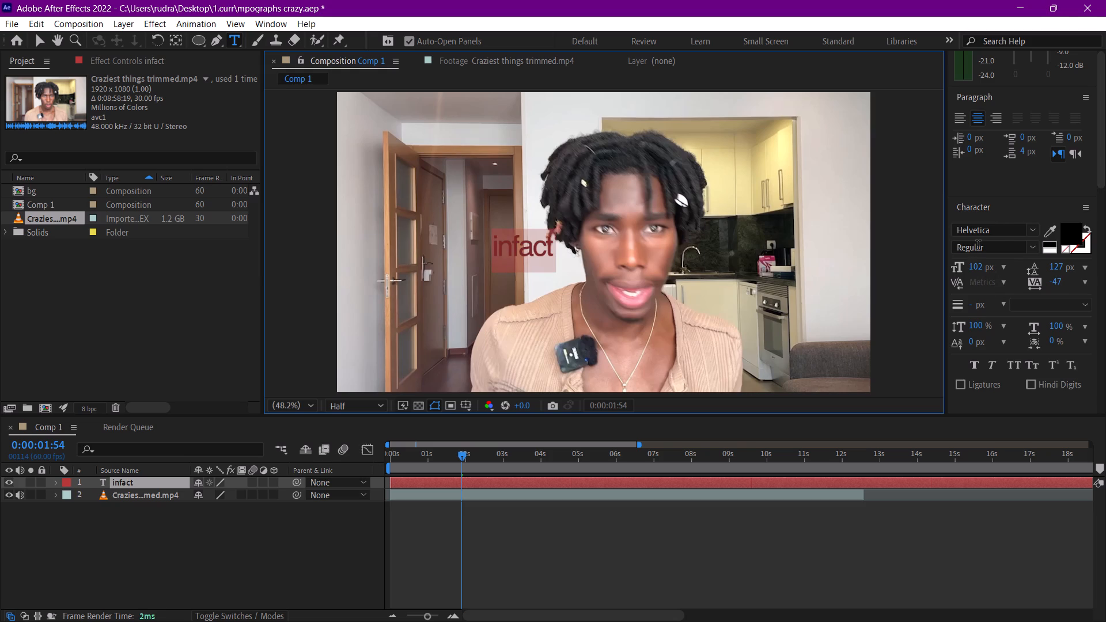
{"action": "left_click", "coordinate": [1035, 246]}
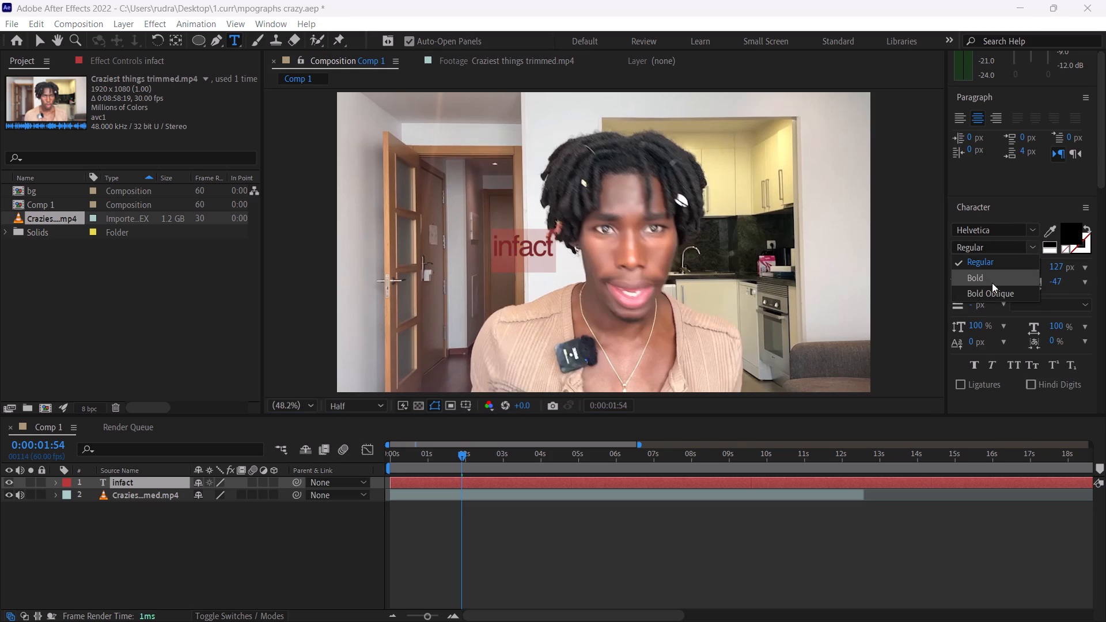
{"action": "left_click", "coordinate": [992, 283]}
{"action": "left_click_drag", "start_coordinate": [980, 266], "coordinate": [995, 266]}
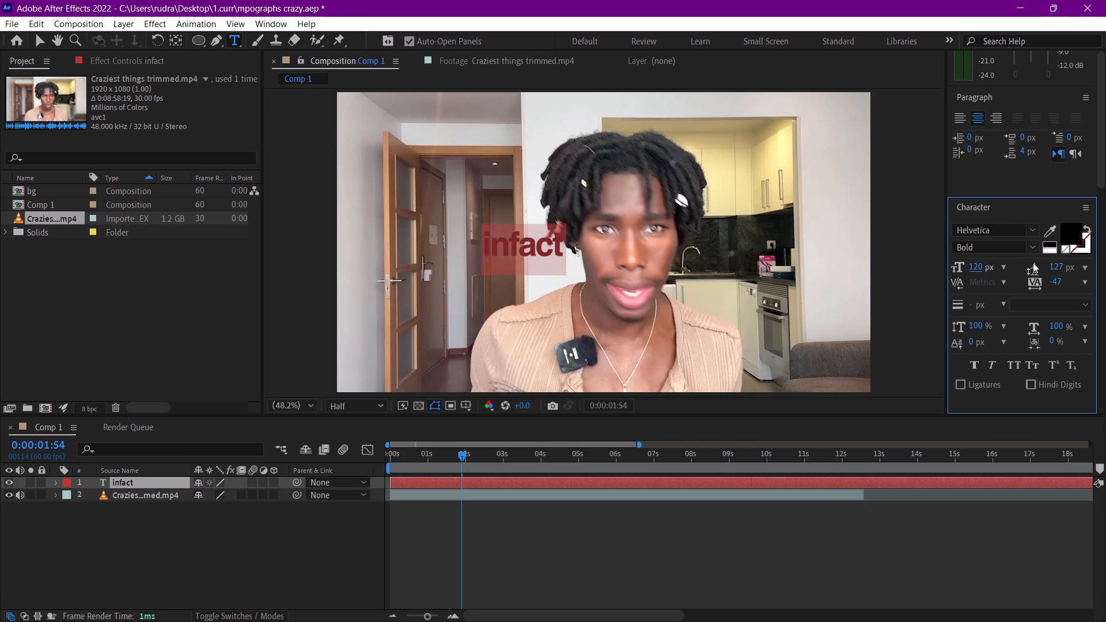
{"action": "left_click", "coordinate": [1066, 237]}
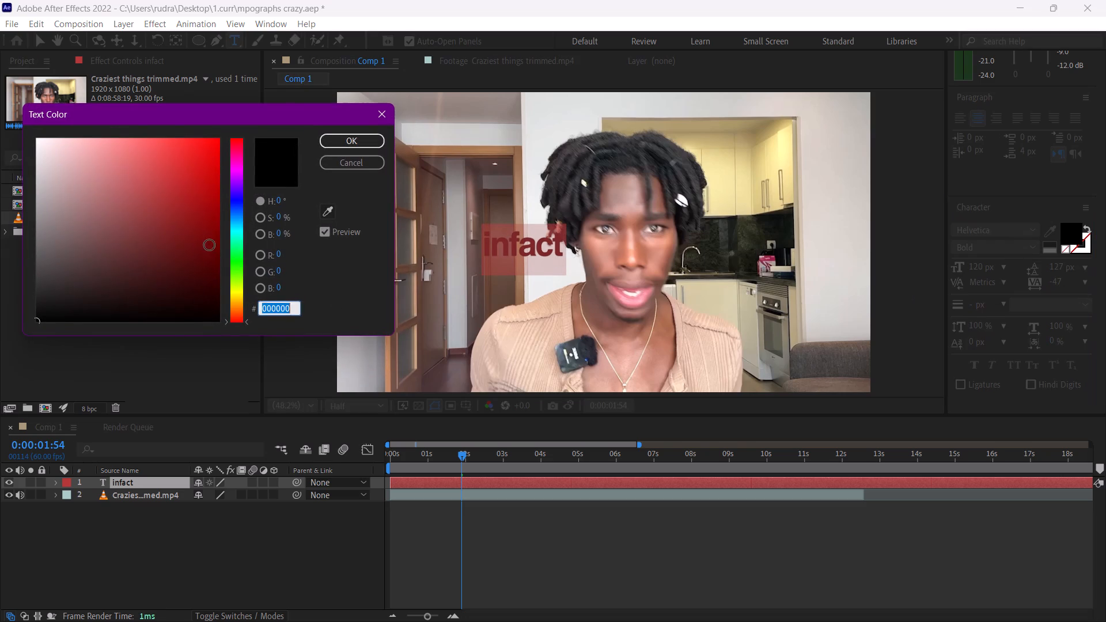
{"action": "left_click_drag", "start_coordinate": [193, 239], "coordinate": [43, 166]}
{"action": "left_click_drag", "start_coordinate": [53, 170], "coordinate": [7, 148]}
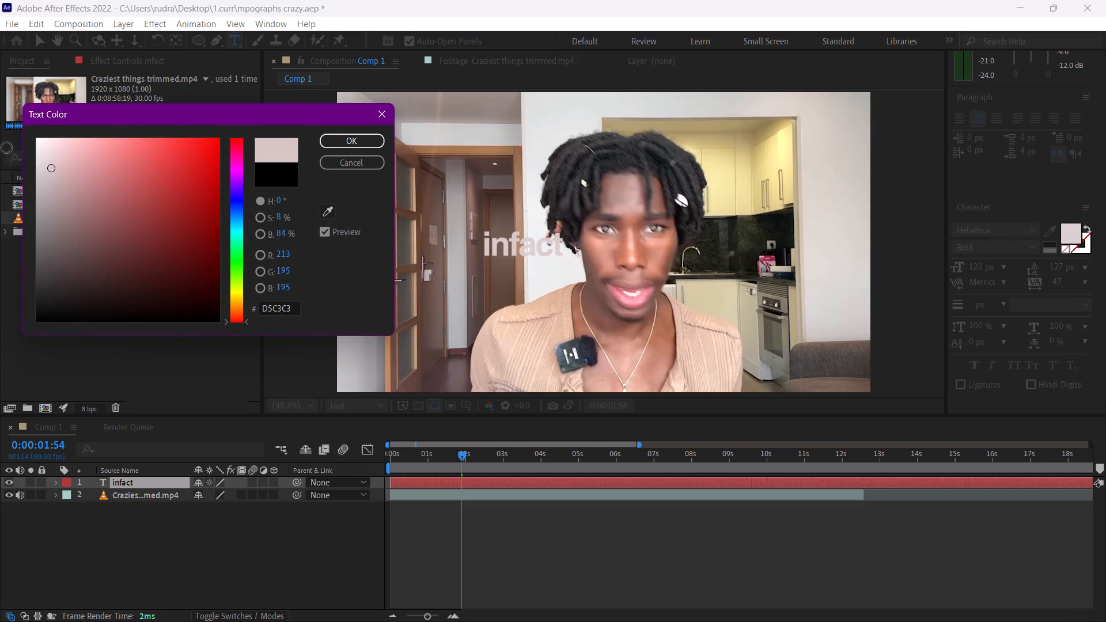
{"action": "left_click_drag", "start_coordinate": [7, 148], "coordinate": [0, 25]}
{"action": "left_click", "coordinate": [348, 141]}
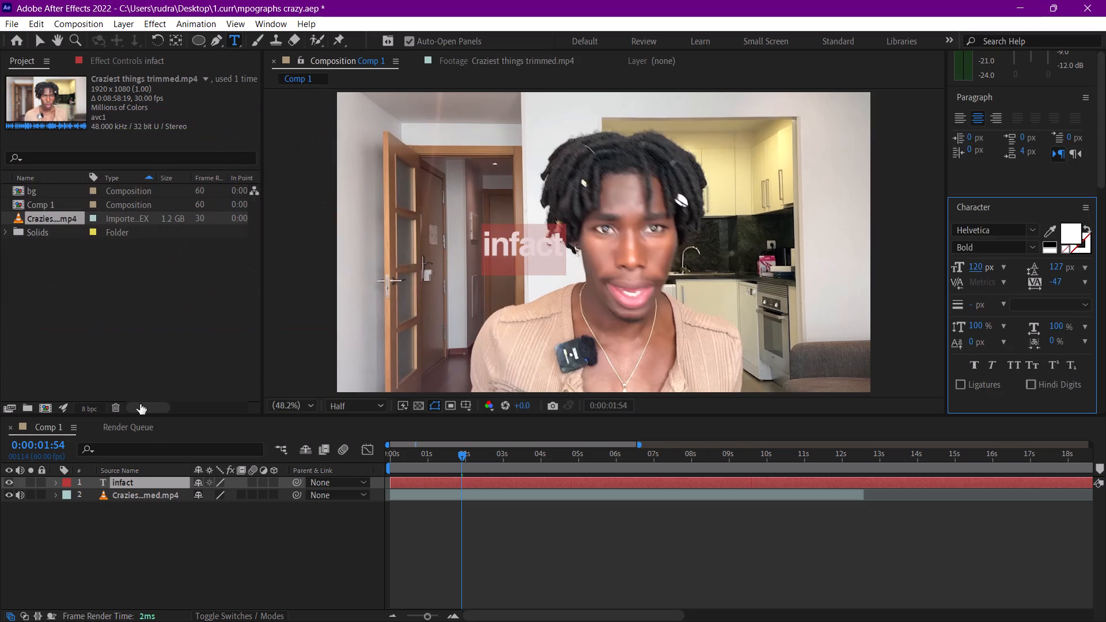
{"action": "left_click_drag", "start_coordinate": [975, 264], "coordinate": [1078, 271]}
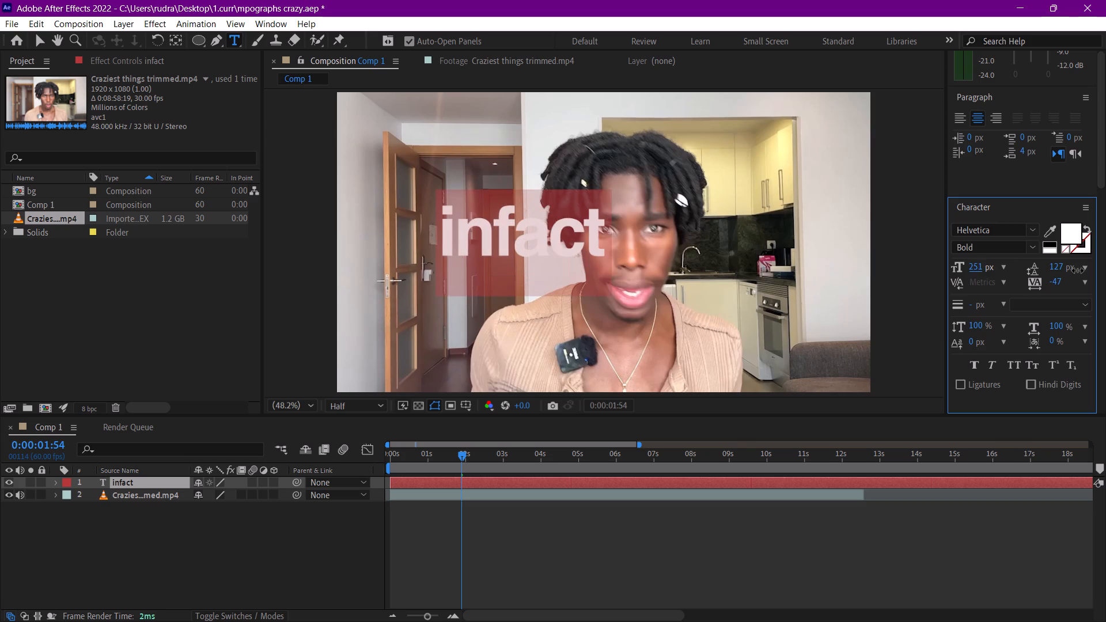
{"action": "left_click_drag", "start_coordinate": [1078, 271], "coordinate": [1047, 278]}
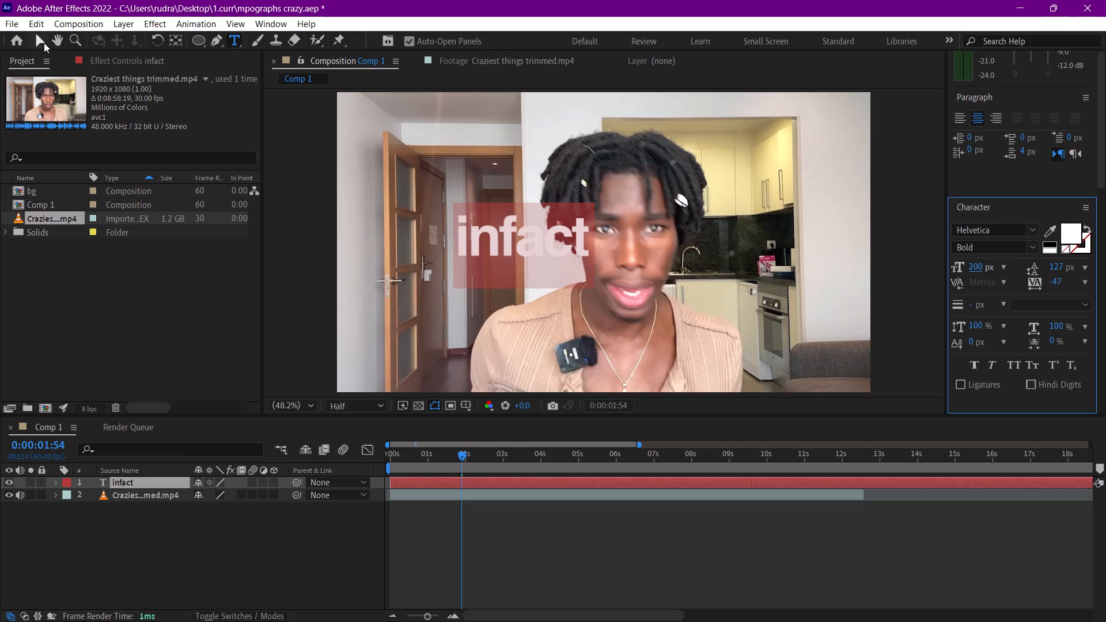
Center the infact layer's anchor point within the text and center the layer in the composition.
{"action": "left_click", "coordinate": [44, 43]}
{"action": "key", "text": "Home"}
{"action": "key", "text": "Up"}
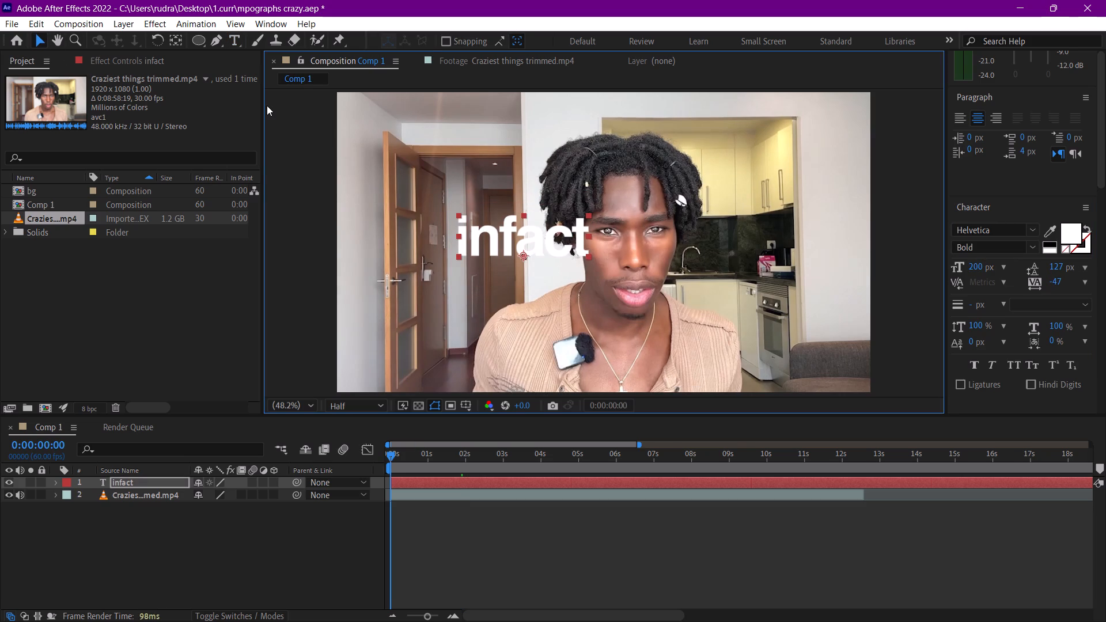
{"action": "left_click", "coordinate": [175, 480]}
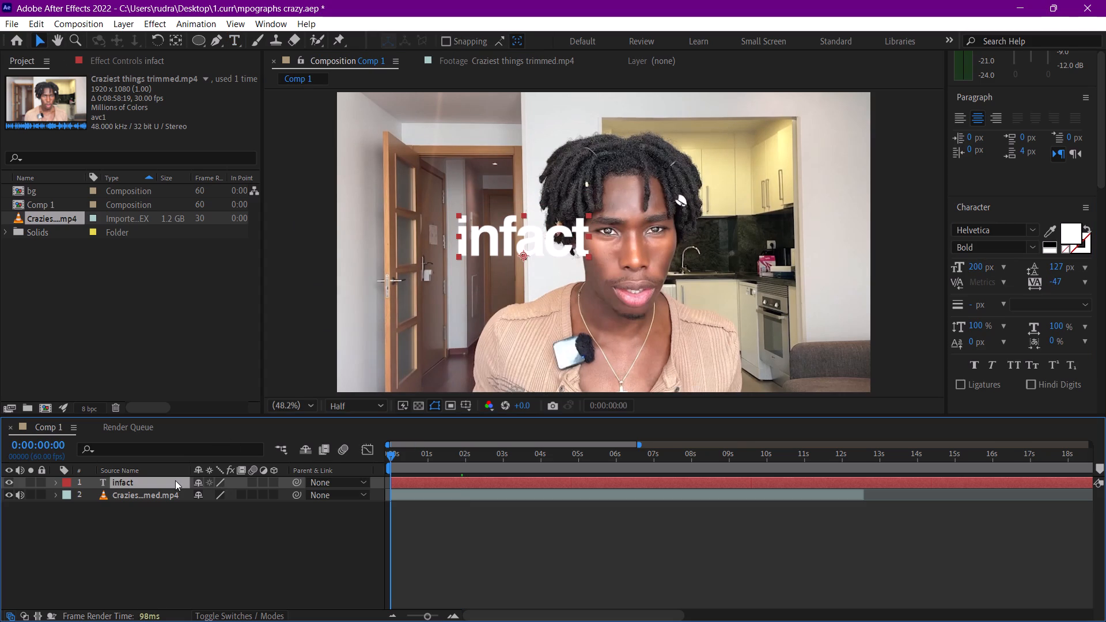
{"action": "key", "text": "Home"}
{"action": "key", "text": "Up"}
{"action": "key", "text": "Home"}
{"action": "left_click", "coordinate": [535, 239]}
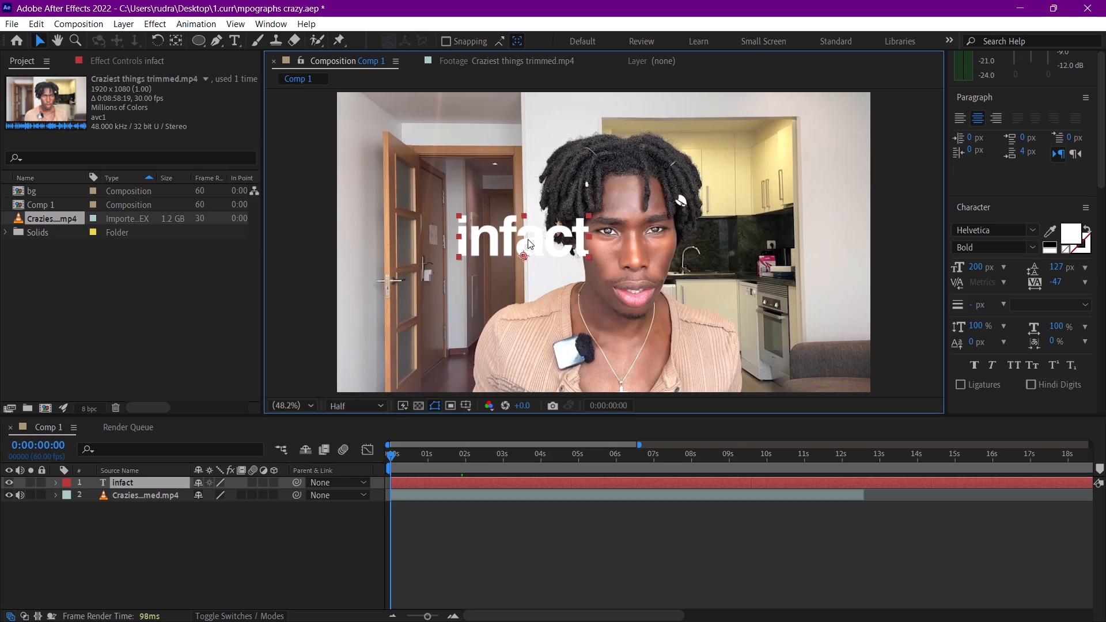
{"action": "key", "text": "Home"}
{"action": "key", "text": "Up"}
{"action": "key", "text": "Up"}
{"action": "key", "text": "Up"}
{"action": "key", "text": "Home"}
{"action": "key", "text": "Home"}
{"action": "key", "text": "Up"}
{"action": "key", "text": "Home"}
{"action": "type", "text": "78"}
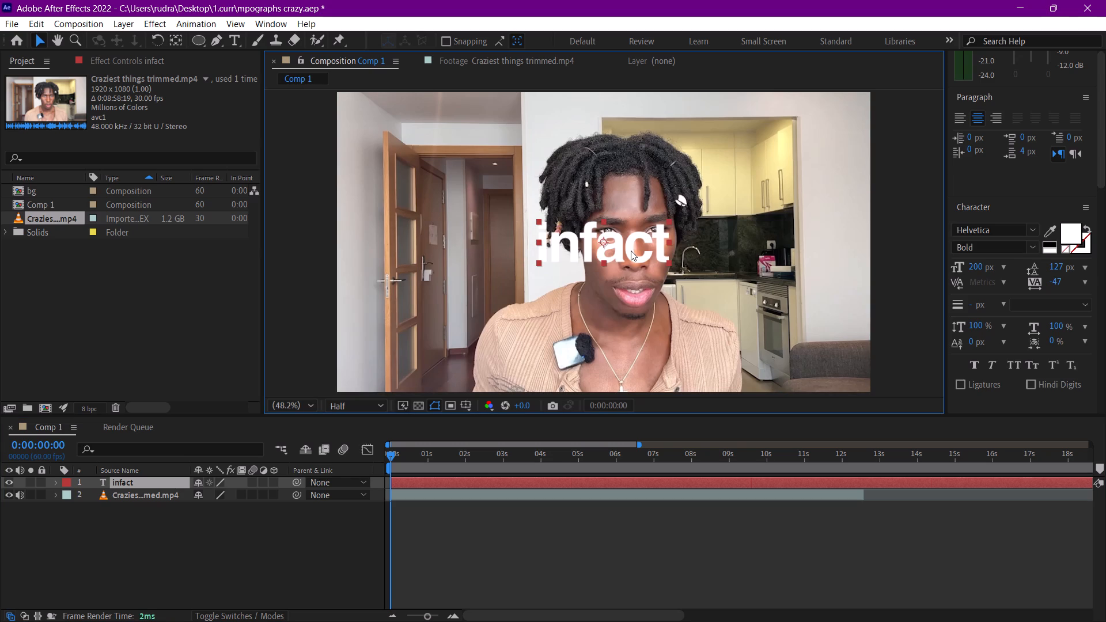
Move the infact text freehand so it sits over the middle of the speaker's face.
{"action": "left_click_drag", "start_coordinate": [631, 251], "coordinate": [479, 167]}
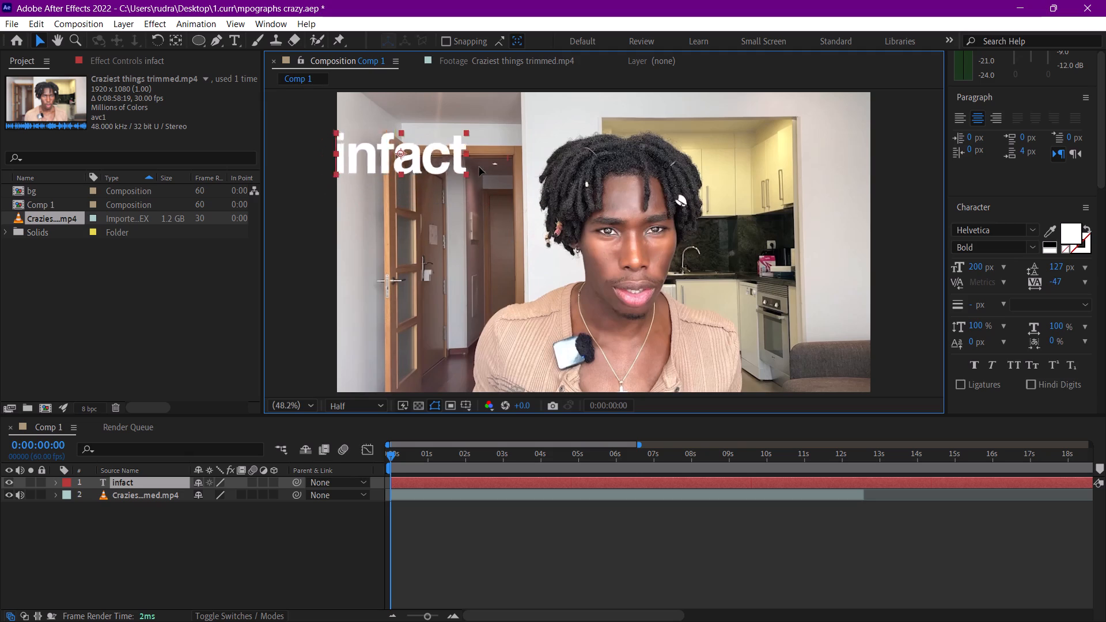
{"action": "left_click_drag", "start_coordinate": [479, 167], "coordinate": [660, 263]}
Play Comp 1 from the start to about 0:00:00:34 to check the infact text against the speech.
{"action": "key", "text": "space"}
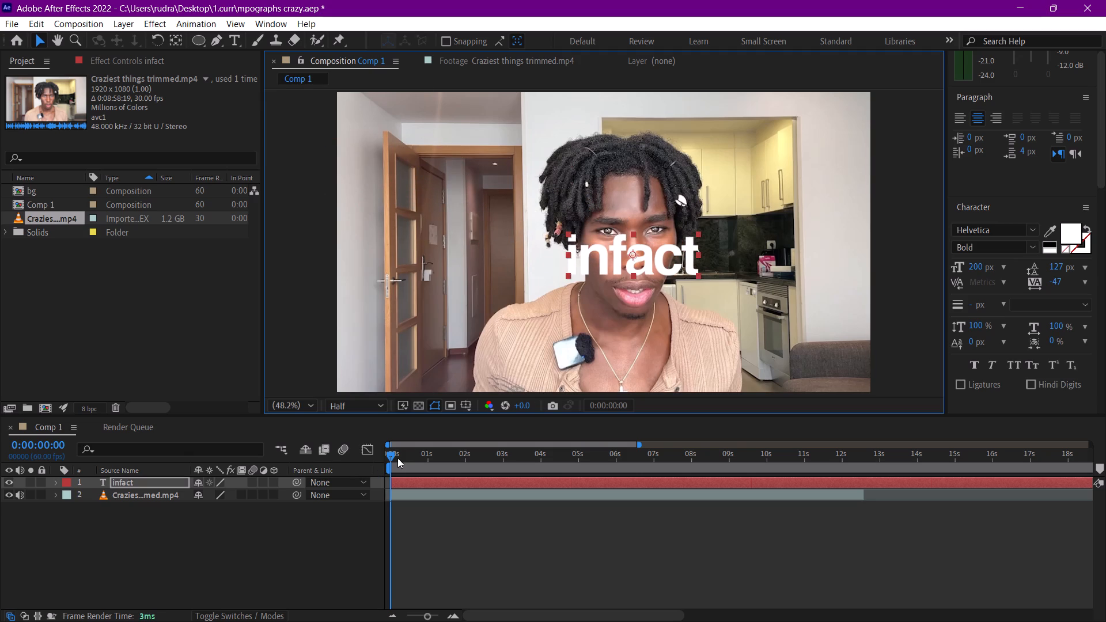
{"action": "key", "text": "space"}
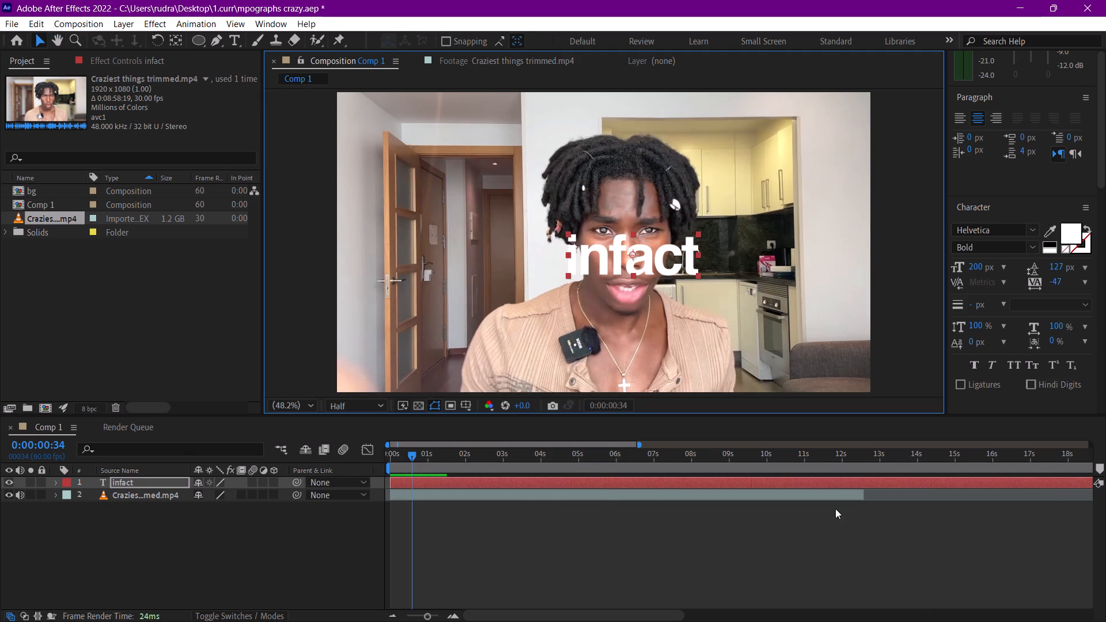
Split the infact text layer at 0:00:00:34.
{"action": "key", "text": "ctrl+shift+d"}
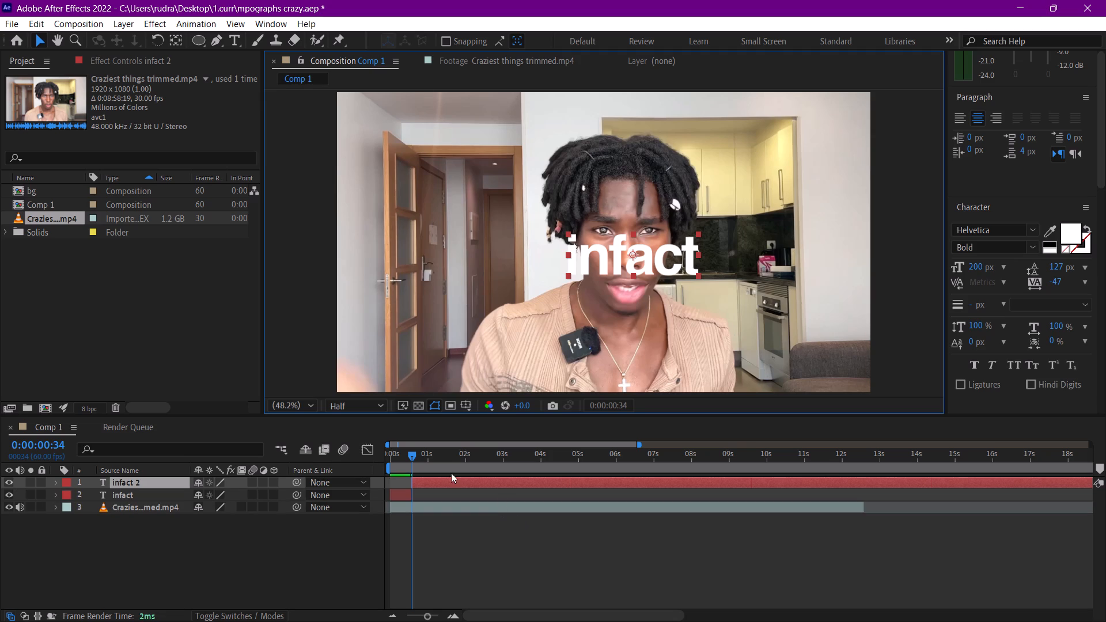
Set the blend mode of the infact and infact 2 layers to Difference, playing Comp 1 from the start to check.
{"action": "left_click_drag", "start_coordinate": [414, 457], "coordinate": [365, 452]}
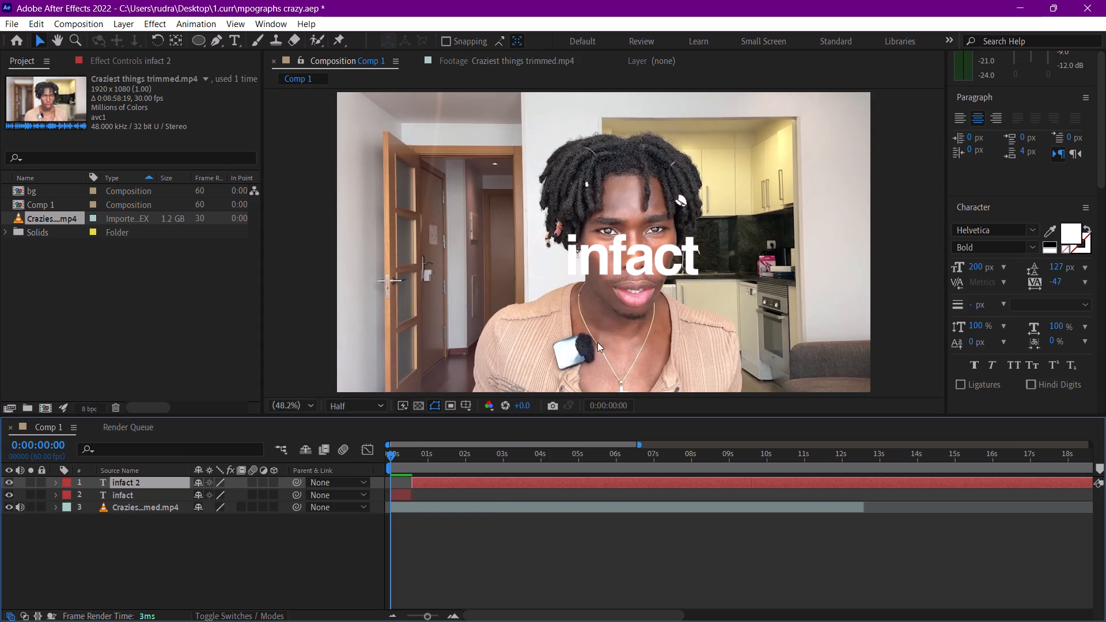
{"action": "left_click", "coordinate": [108, 494]}
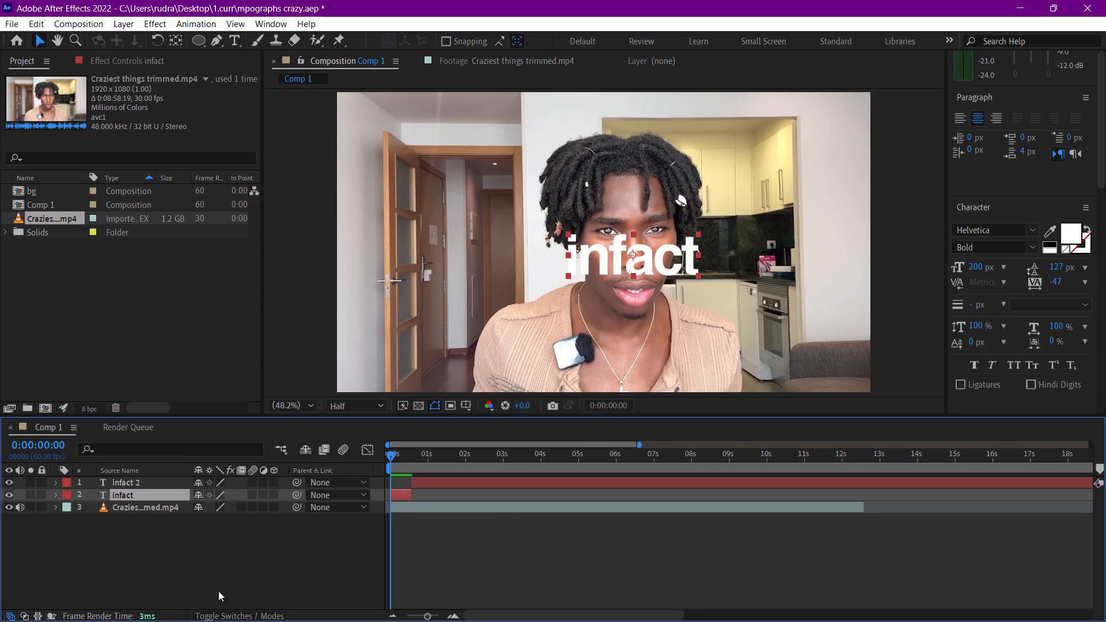
{"action": "left_click", "coordinate": [240, 620]}
{"action": "left_click", "coordinate": [230, 494]}
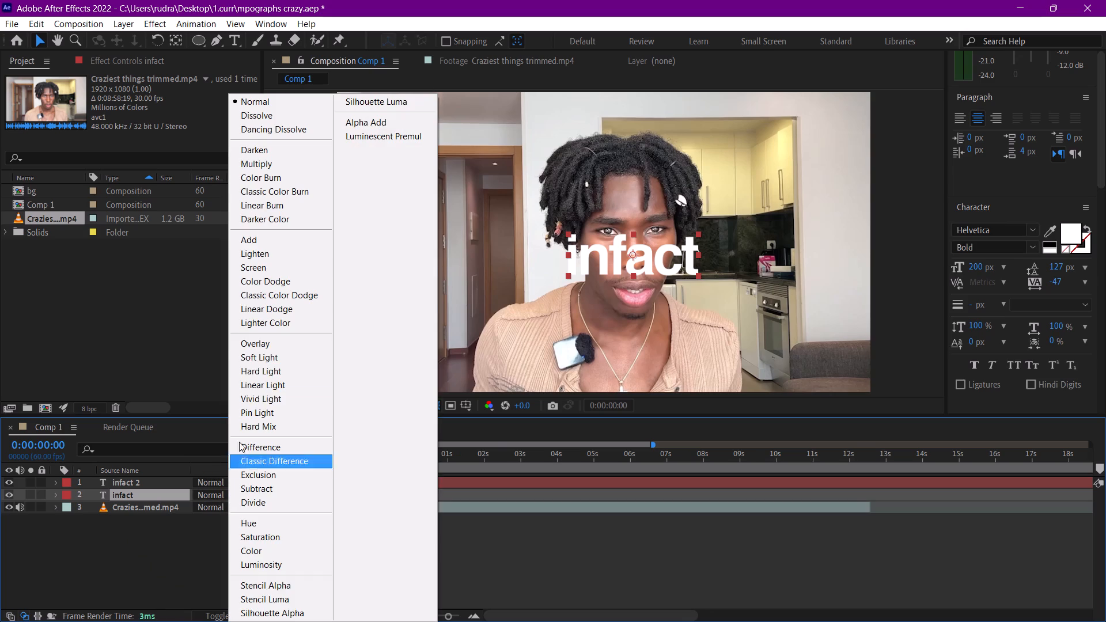
{"action": "left_click", "coordinate": [263, 443]}
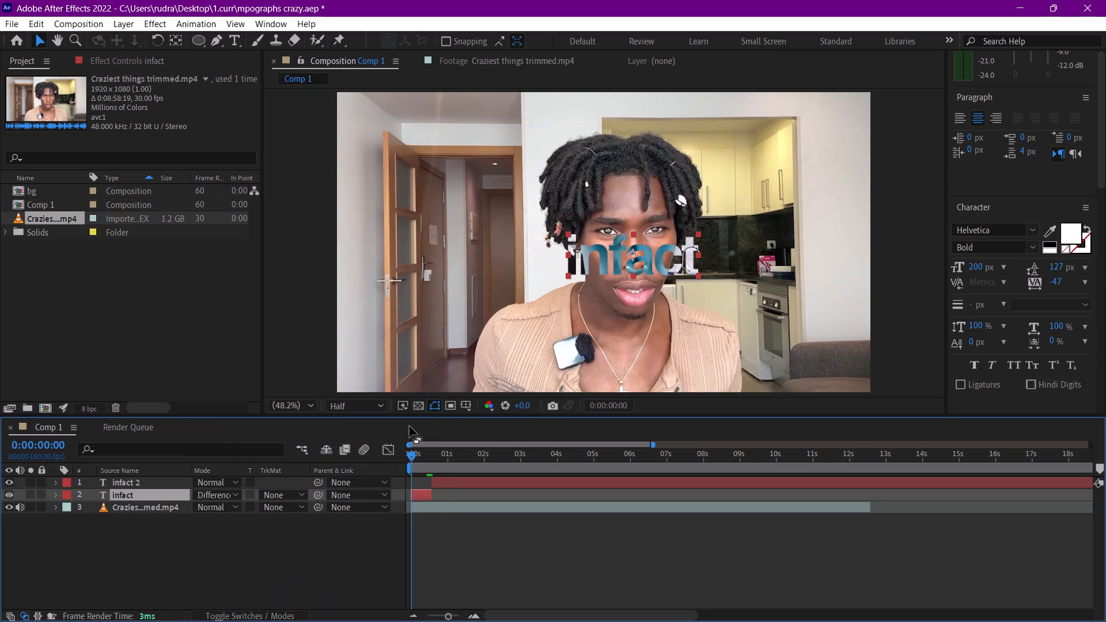
{"action": "left_click_drag", "start_coordinate": [459, 461], "coordinate": [325, 447]}
{"action": "key", "text": "space"}
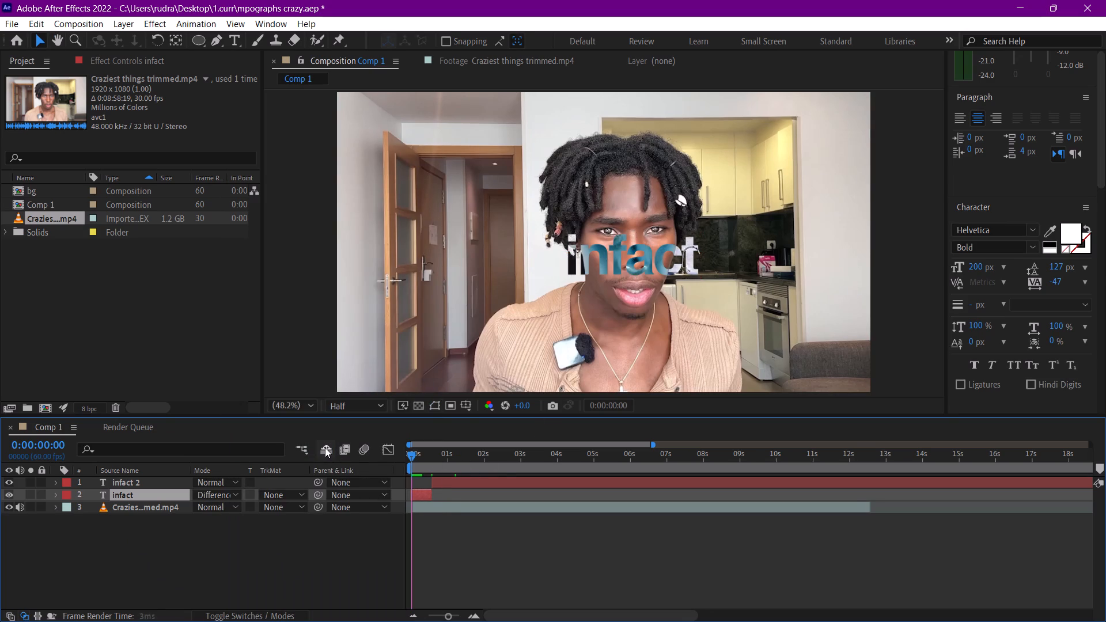
{"action": "key", "text": "space"}
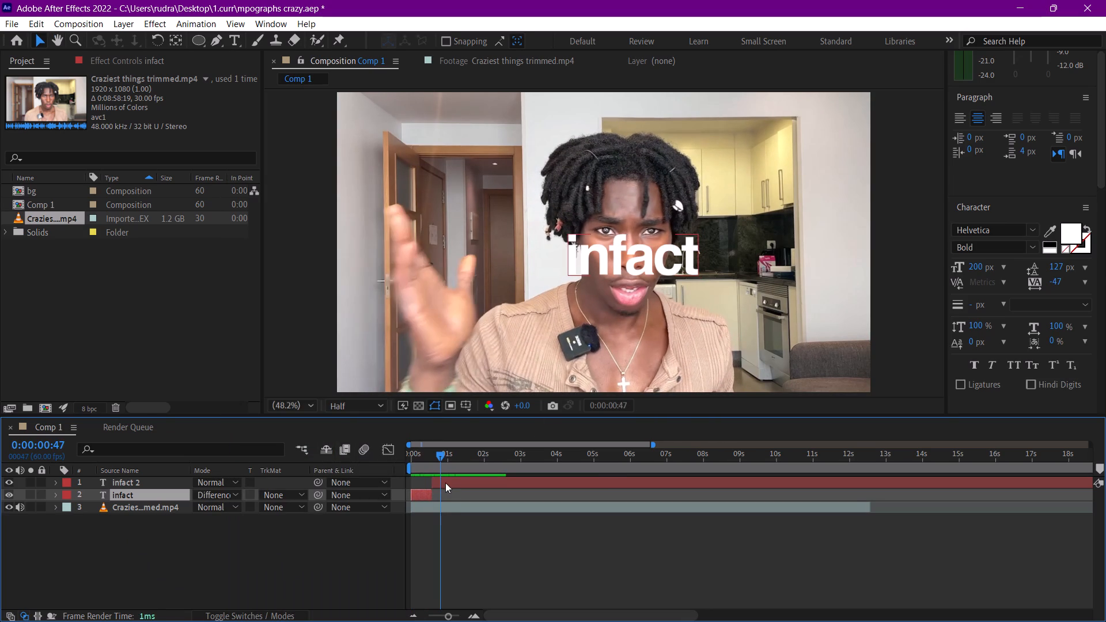
{"action": "left_click", "coordinate": [233, 479]}
{"action": "left_click", "coordinate": [254, 446]}
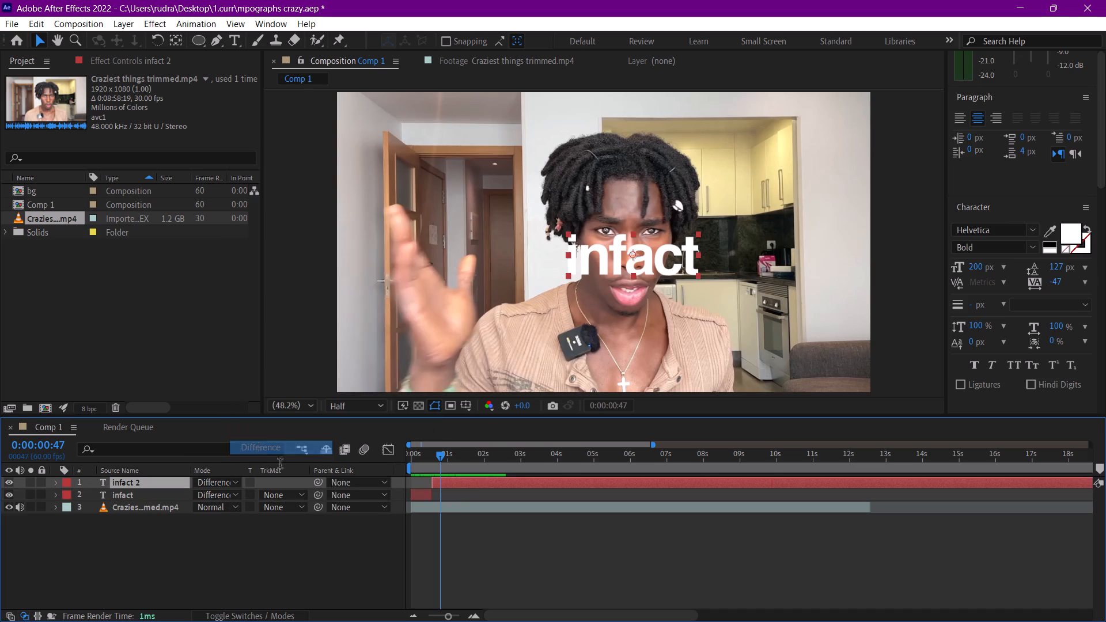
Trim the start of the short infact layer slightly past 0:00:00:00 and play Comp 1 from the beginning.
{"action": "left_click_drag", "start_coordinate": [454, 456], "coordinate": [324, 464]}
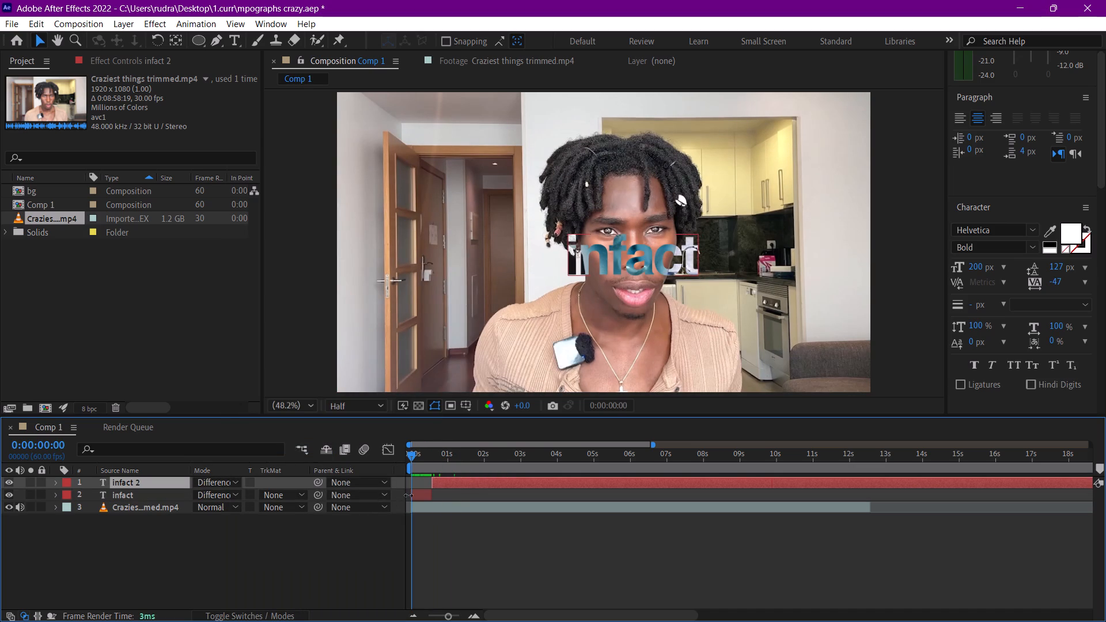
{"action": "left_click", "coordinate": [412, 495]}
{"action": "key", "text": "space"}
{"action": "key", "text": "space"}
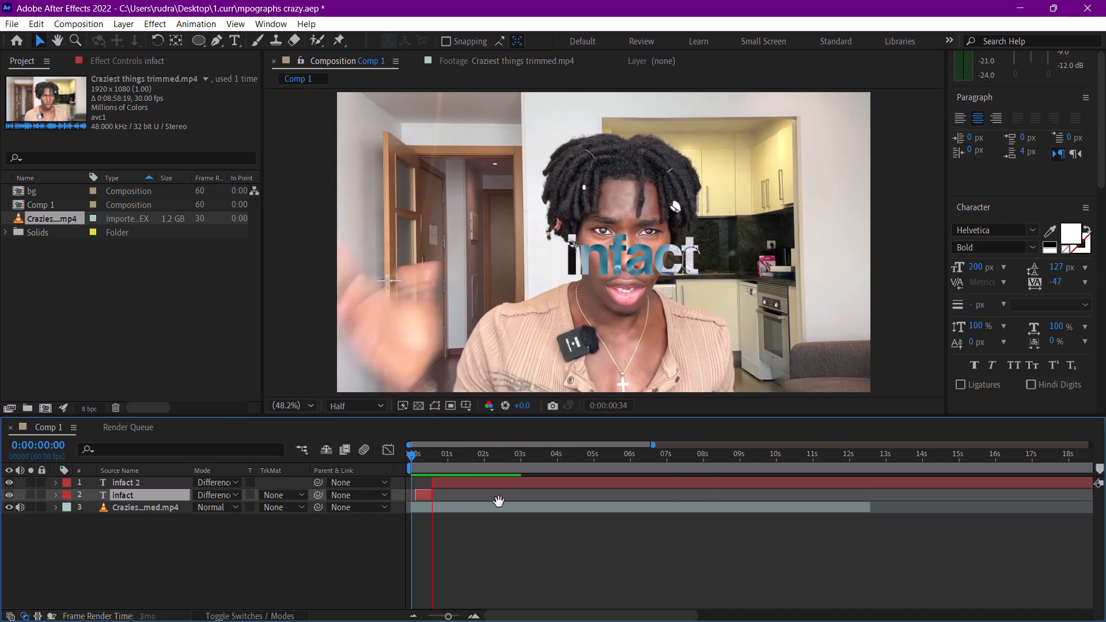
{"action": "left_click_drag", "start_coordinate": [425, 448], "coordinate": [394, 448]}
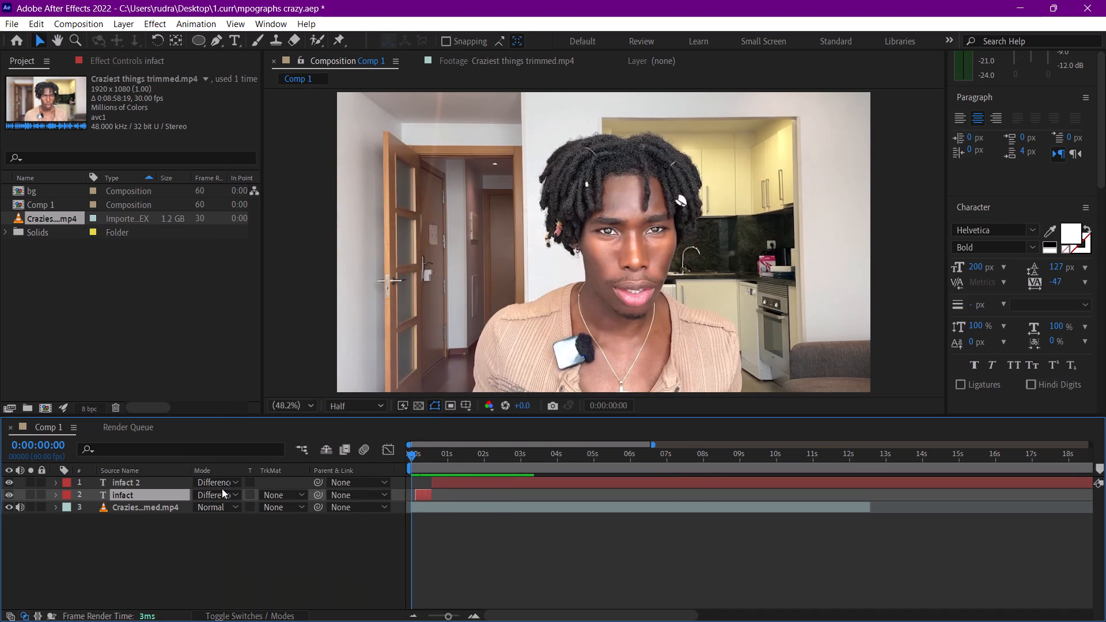
Add Position and Scale keyframes to the Craziest things footage layer at 0:00:00:00 and show both properties.
{"action": "left_click", "coordinate": [173, 505]}
{"action": "key", "text": "p"}
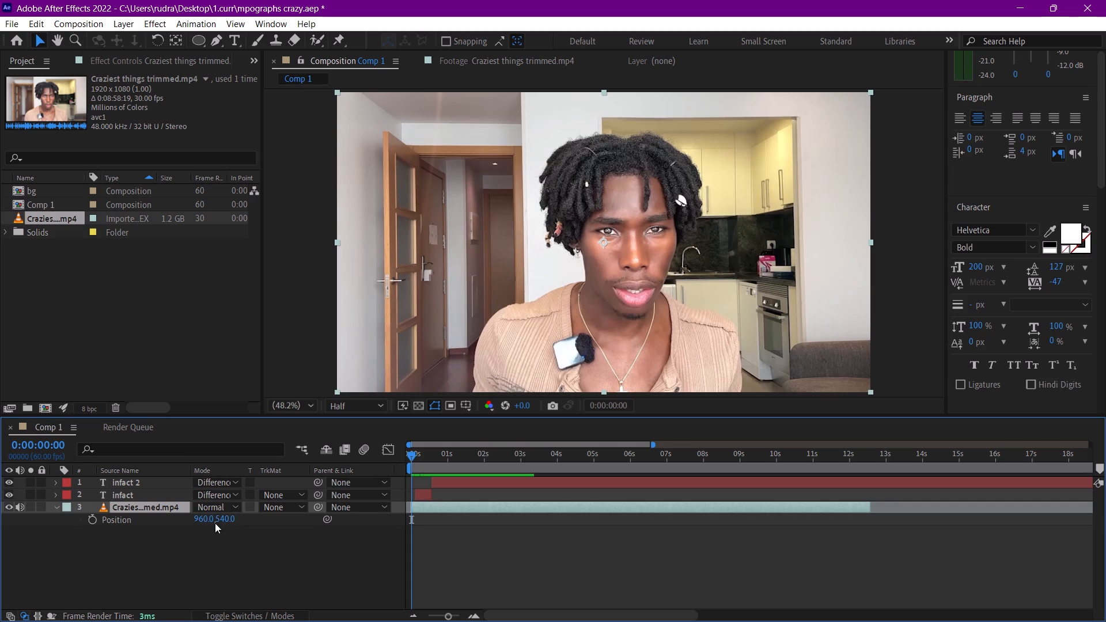
{"action": "left_click", "coordinate": [90, 518]}
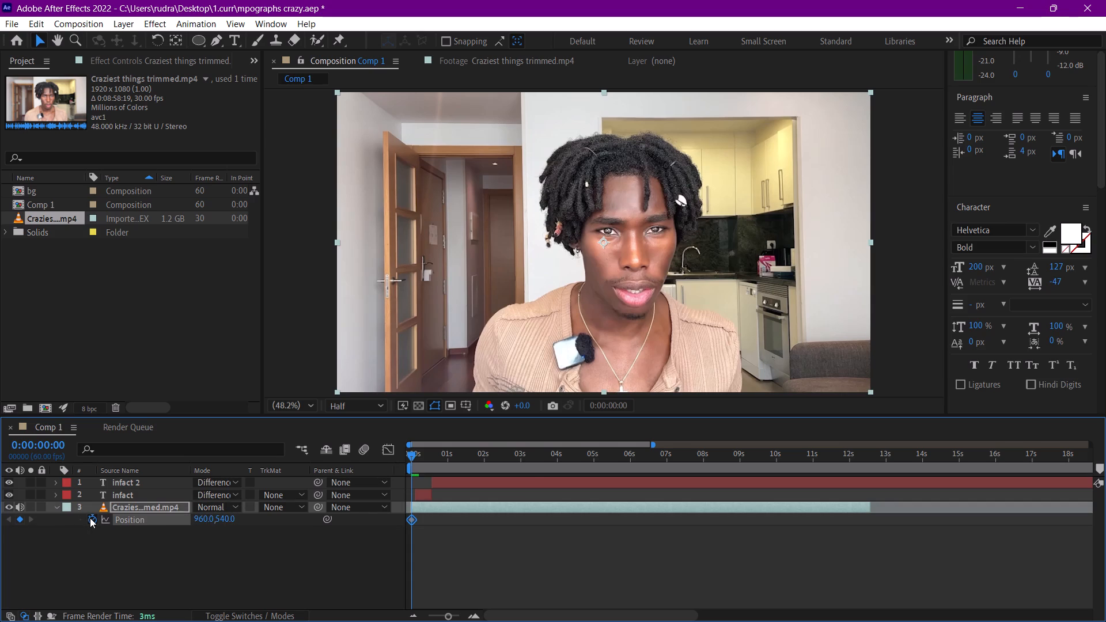
{"action": "key", "text": "s"}
{"action": "left_click", "coordinate": [94, 518]}
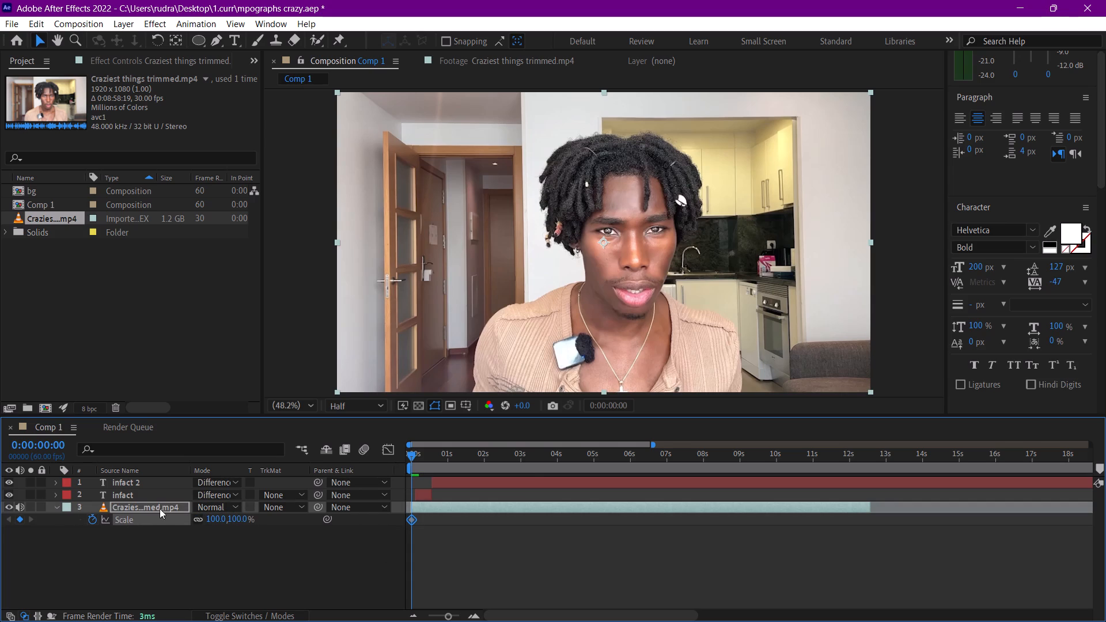
{"action": "key", "text": "u"}
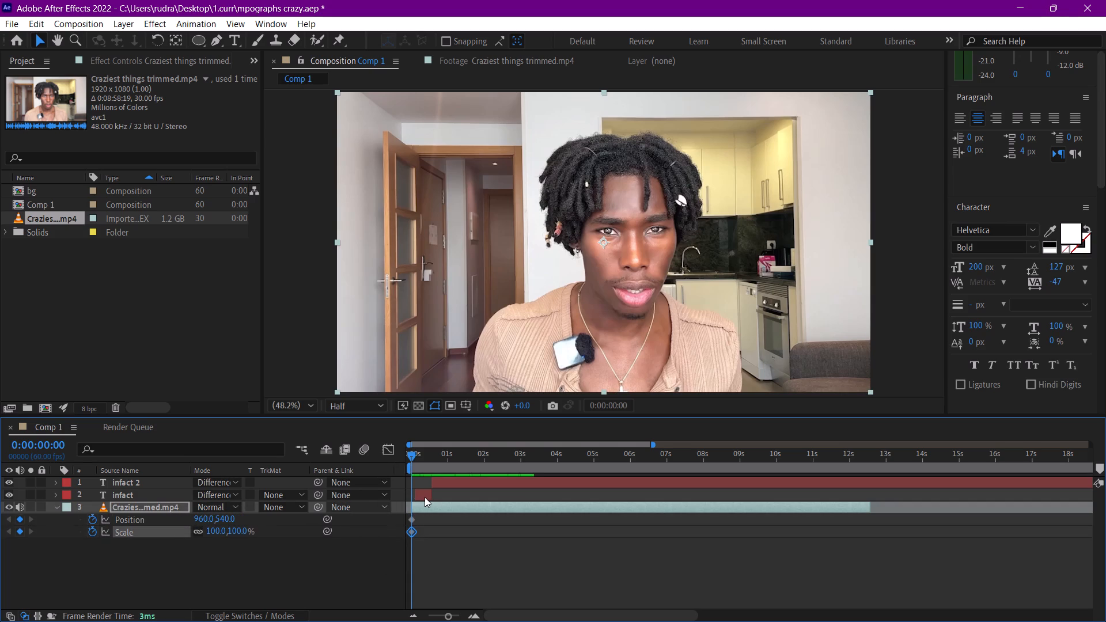
Slide the footage about half a second later, keeping its start and its Position and Scale keyframes near the beginning, and play it.
{"action": "left_click_drag", "start_coordinate": [426, 505], "coordinate": [446, 504]}
{"action": "left_click_drag", "start_coordinate": [432, 509], "coordinate": [413, 509]}
{"action": "left_click_drag", "start_coordinate": [445, 517], "coordinate": [430, 535]}
{"action": "left_click_drag", "start_coordinate": [430, 535], "coordinate": [413, 535]}
{"action": "key", "text": "space"}
{"action": "key", "text": "space"}
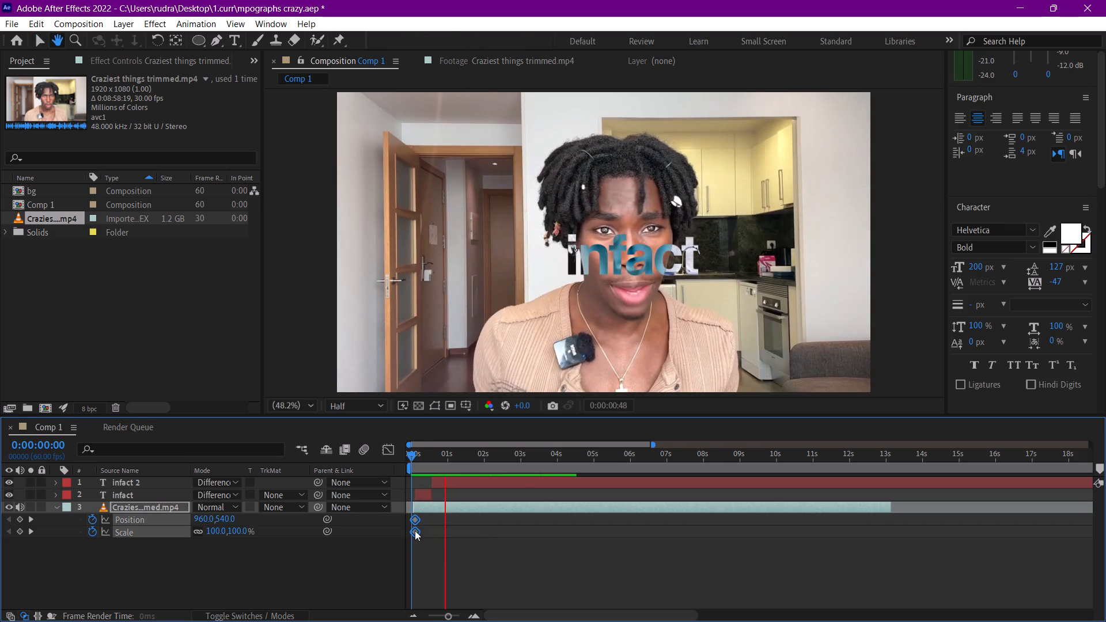
Move the footage layer's Position and Scale keyframes together to about 0:00:00:25.
{"action": "left_click_drag", "start_coordinate": [425, 518], "coordinate": [411, 535]}
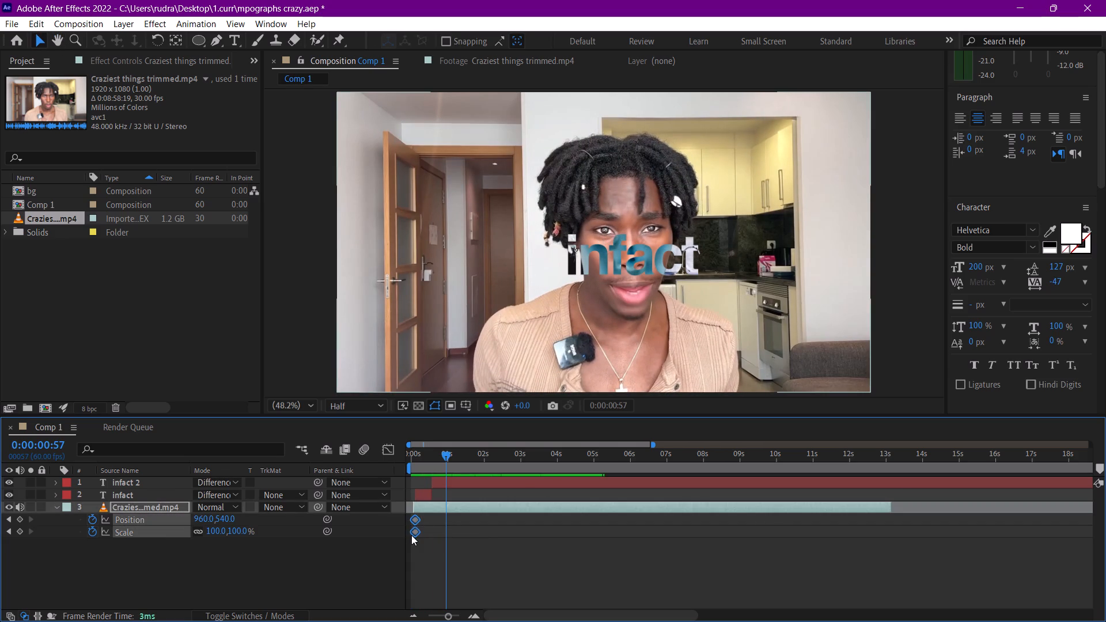
{"action": "left_click_drag", "start_coordinate": [411, 529], "coordinate": [420, 530]}
{"action": "left_click_drag", "start_coordinate": [422, 520], "coordinate": [412, 529]}
{"action": "left_click_drag", "start_coordinate": [412, 529], "coordinate": [412, 531]}
{"action": "left_click_drag", "start_coordinate": [412, 531], "coordinate": [424, 533]}
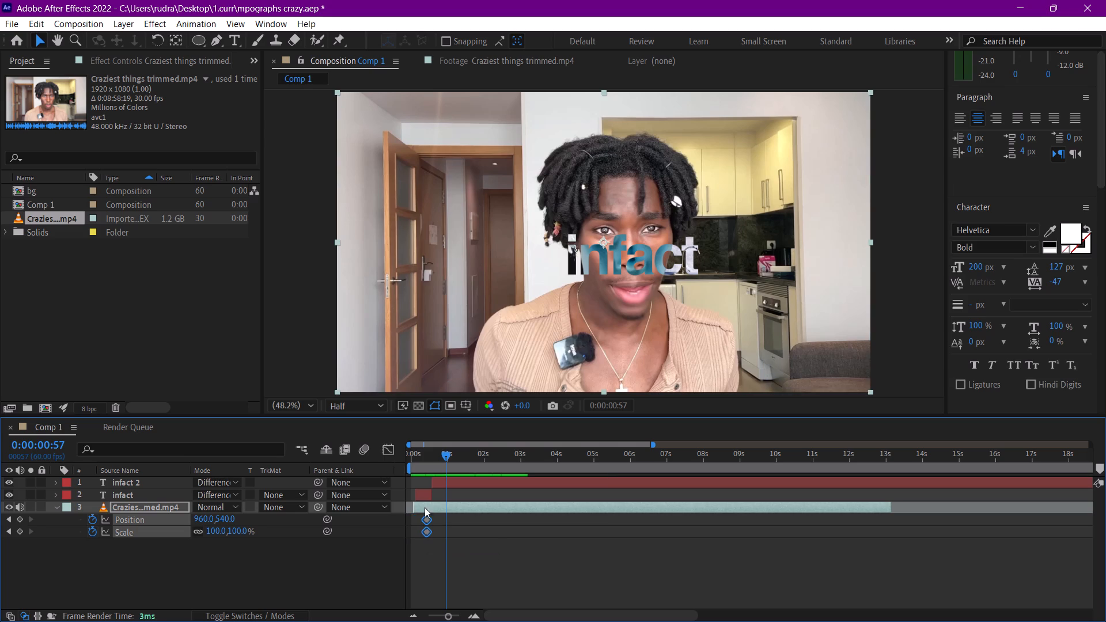
Delete the short first infact layer.
{"action": "left_click", "coordinate": [423, 493]}
{"action": "key", "text": "Delete"}
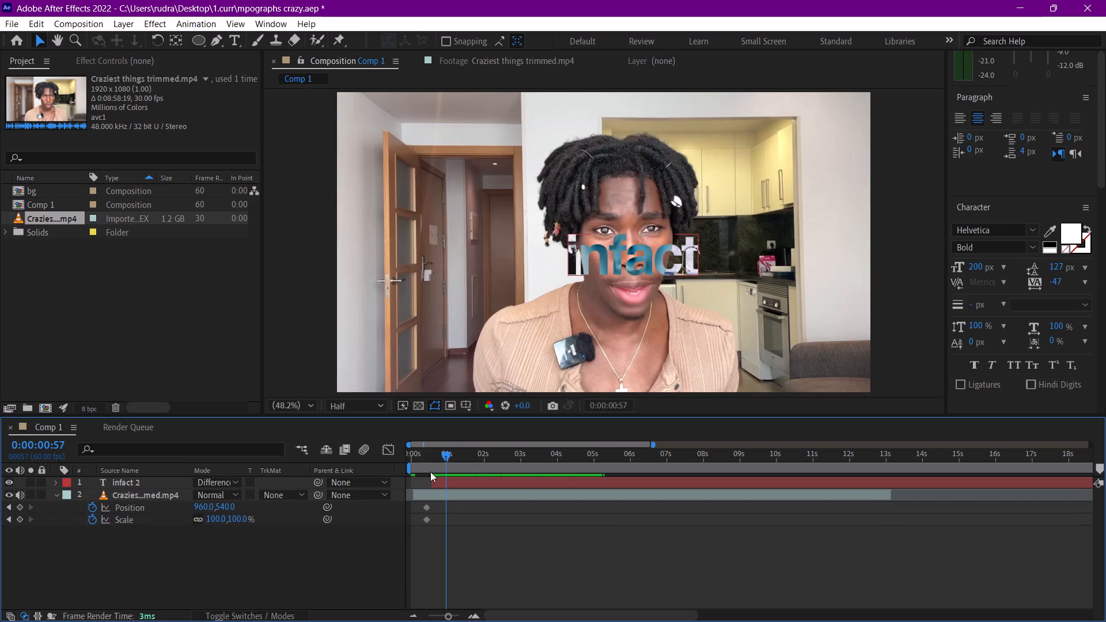
Shift the infact 2 and footage layers together about 0.3 seconds earlier in the timeline.
{"action": "left_click_drag", "start_coordinate": [430, 466], "coordinate": [418, 462]}
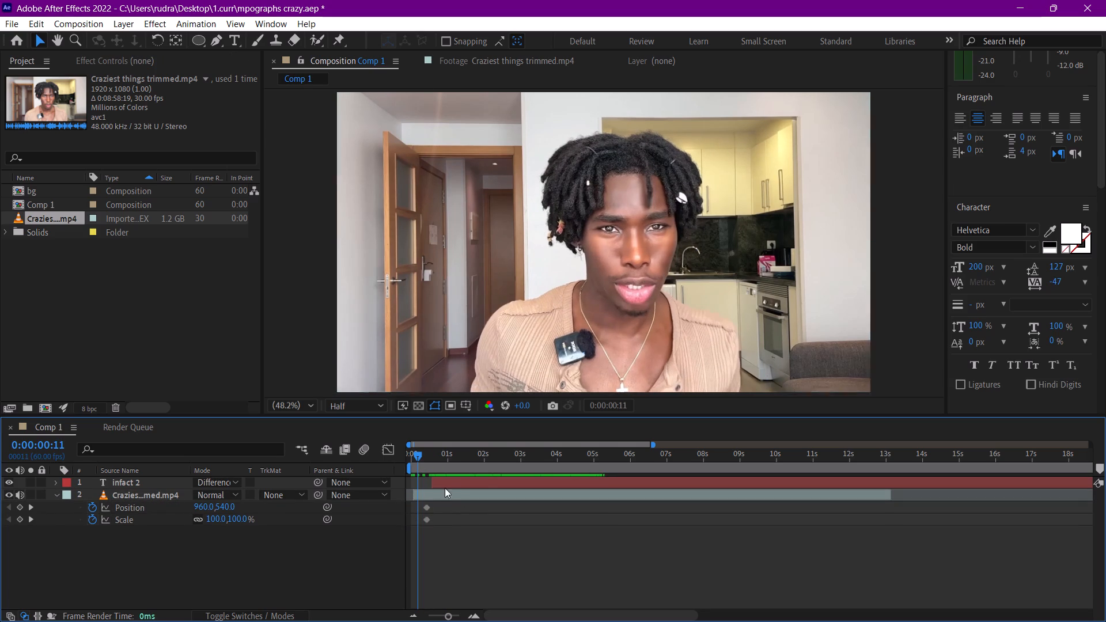
{"action": "left_click_drag", "start_coordinate": [480, 518], "coordinate": [466, 477]}
{"action": "left_click_drag", "start_coordinate": [143, 564], "coordinate": [148, 471]}
{"action": "left_click_drag", "start_coordinate": [445, 498], "coordinate": [428, 498]}
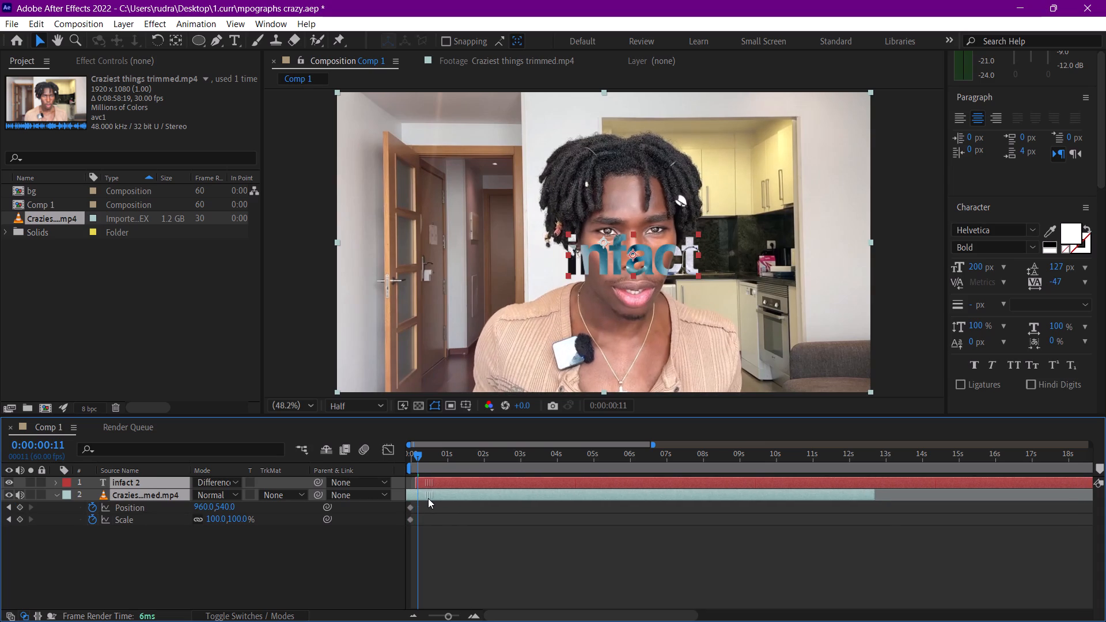
{"action": "left_click_drag", "start_coordinate": [428, 498], "coordinate": [433, 498]}
Play Comp 1 from the start to check the timing and shift the infact 2 and footage layers together about 0.2 seconds later.
{"action": "left_click_drag", "start_coordinate": [412, 458], "coordinate": [404, 456]}
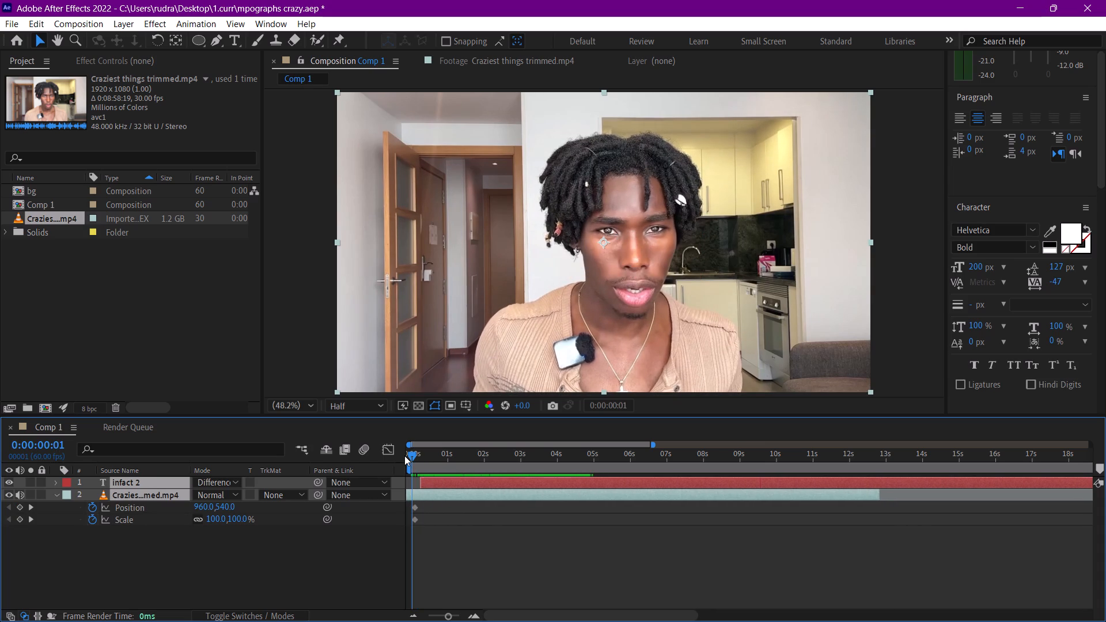
{"action": "left_click_drag", "start_coordinate": [404, 456], "coordinate": [403, 456]}
{"action": "key", "text": "space"}
{"action": "key", "text": "space"}
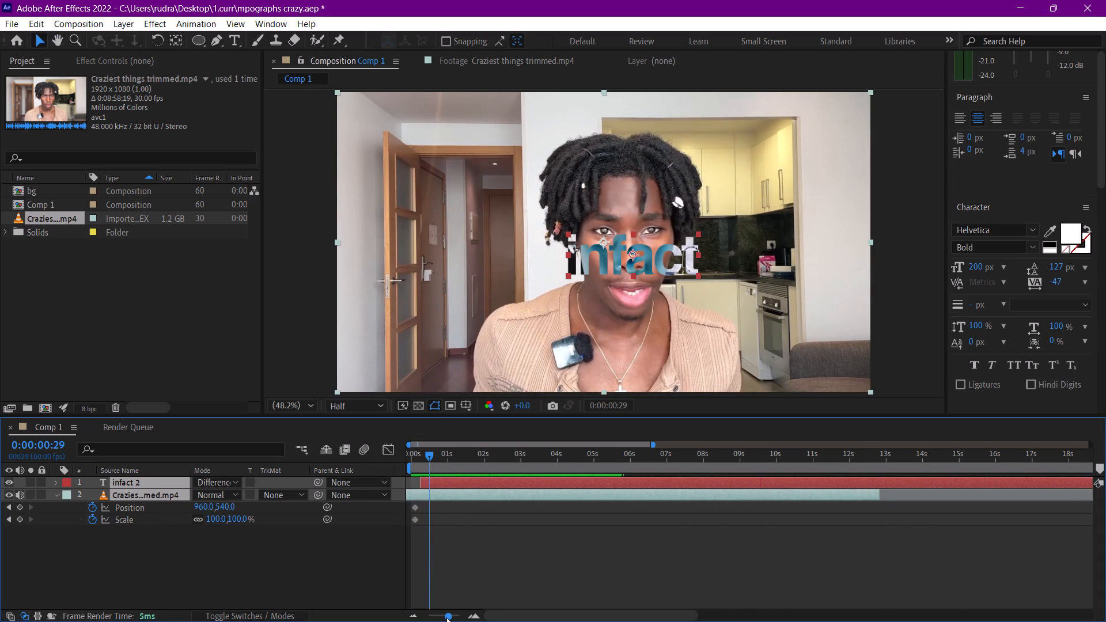
{"action": "left_click_drag", "start_coordinate": [446, 617], "coordinate": [454, 615]}
{"action": "scroll", "coordinate": [450, 568], "scroll_direction": "up", "scroll_amount": 4}
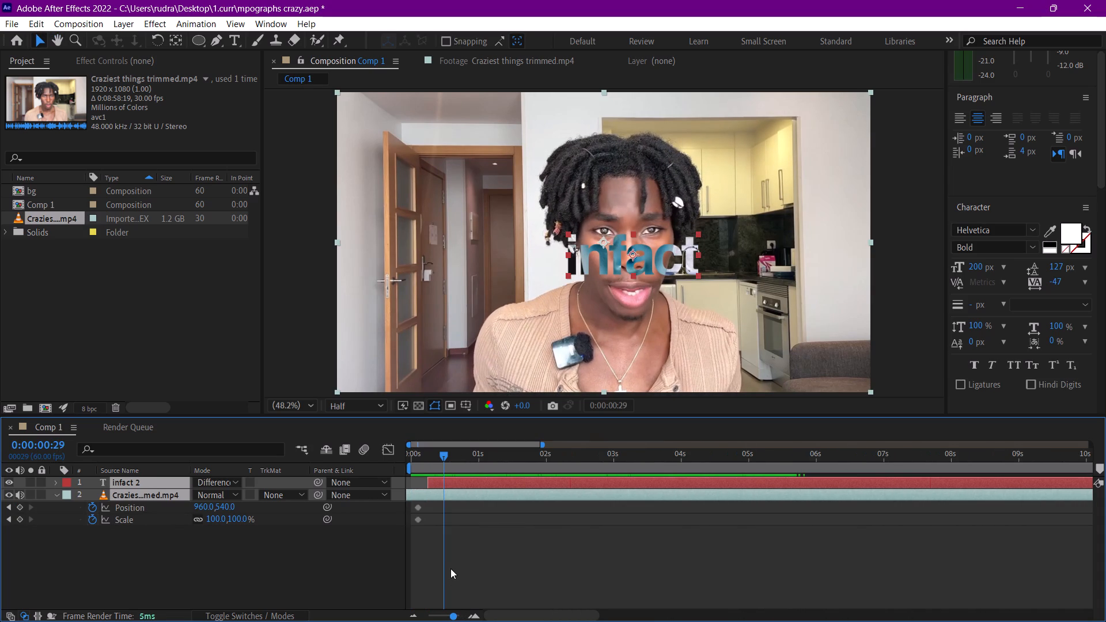
{"action": "key", "text": "space"}
{"action": "key", "text": "space"}
{"action": "left_click_drag", "start_coordinate": [442, 477], "coordinate": [456, 479]}
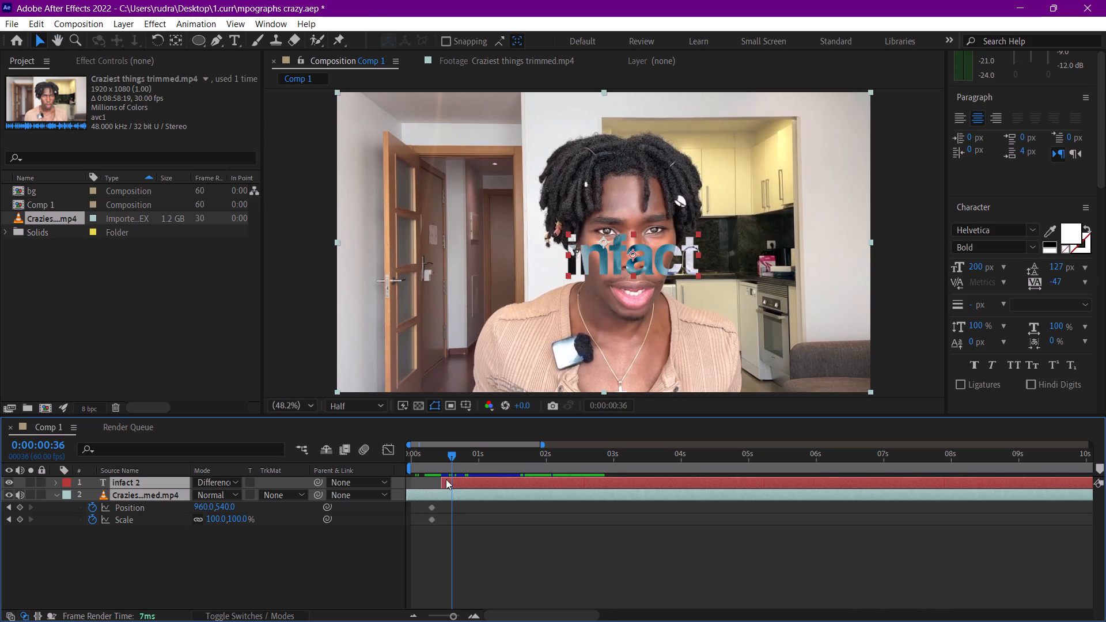
{"action": "left_click", "coordinate": [510, 557]}
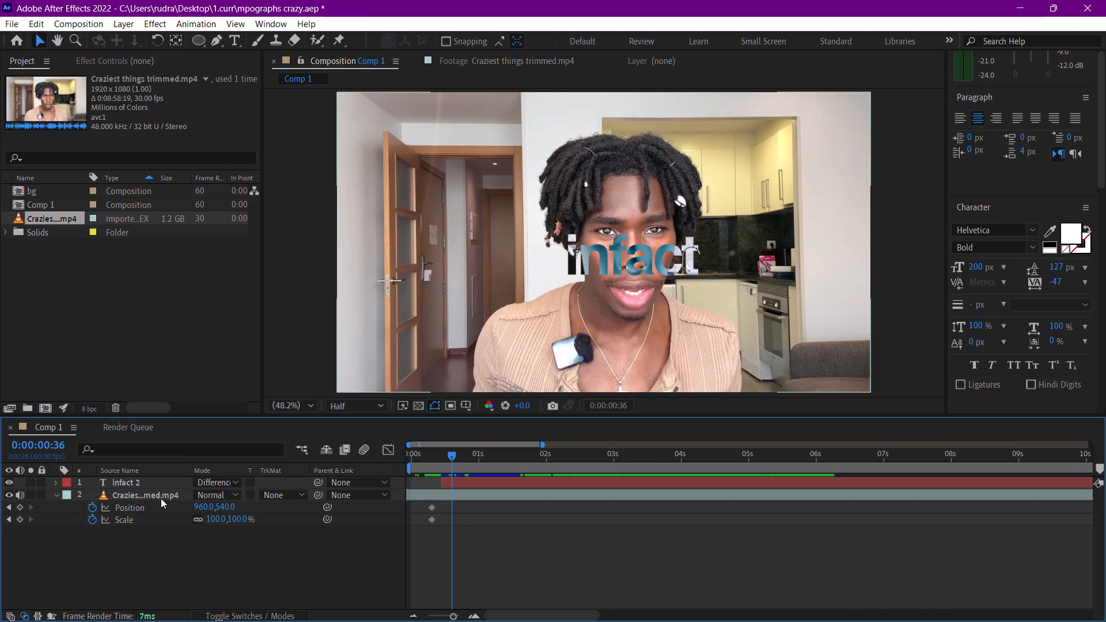
Reveal the footage layer's audio waveform and play from 0:00:00:36 to compare the speech with the infact text.
{"action": "left_click", "coordinate": [161, 498]}
{"action": "key", "text": "l"}
{"action": "key", "text": "l"}
{"action": "key", "text": "l"}
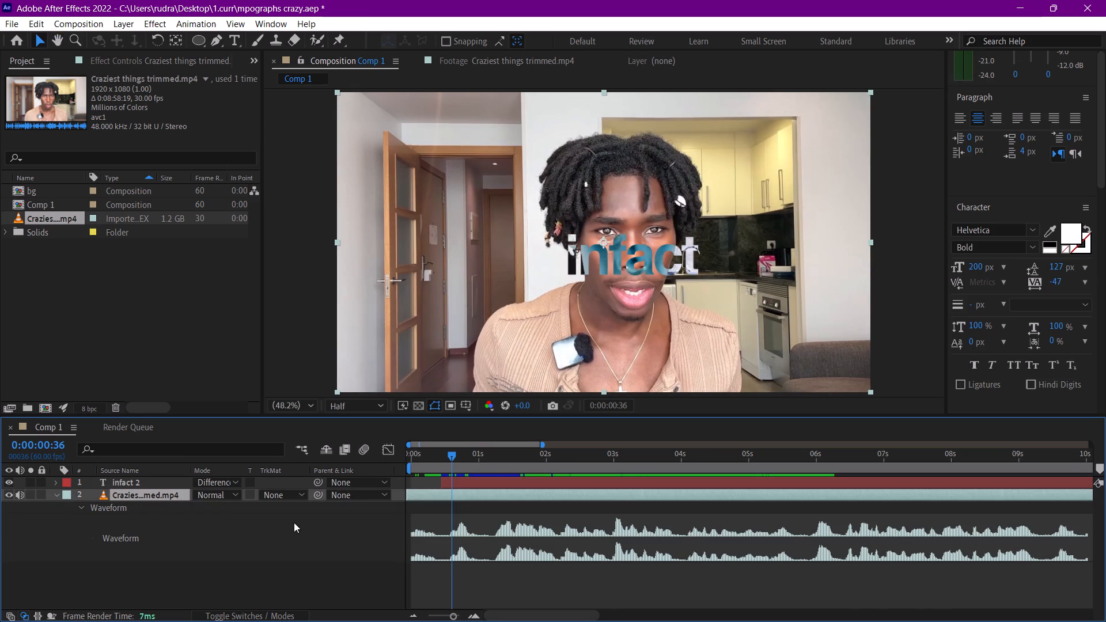
{"action": "key", "text": "space"}
{"action": "key", "text": "space"}
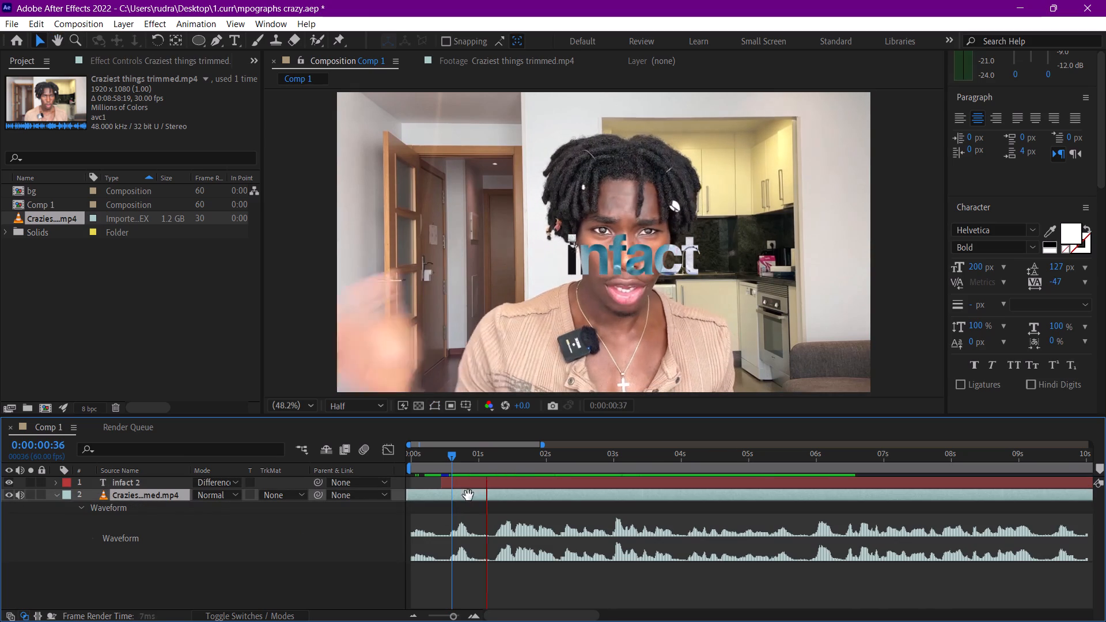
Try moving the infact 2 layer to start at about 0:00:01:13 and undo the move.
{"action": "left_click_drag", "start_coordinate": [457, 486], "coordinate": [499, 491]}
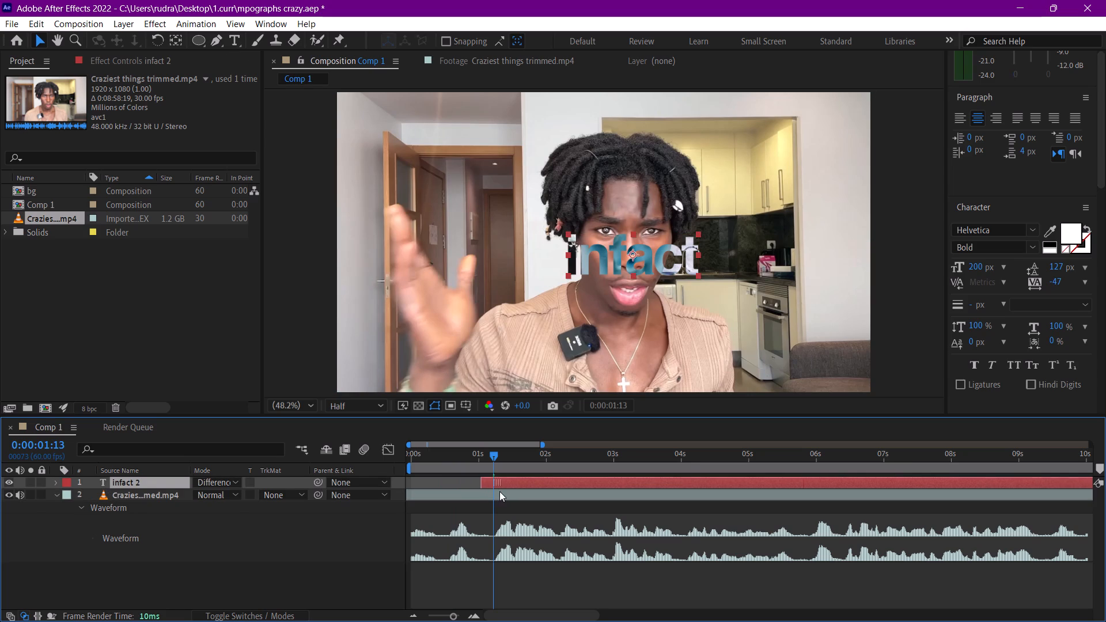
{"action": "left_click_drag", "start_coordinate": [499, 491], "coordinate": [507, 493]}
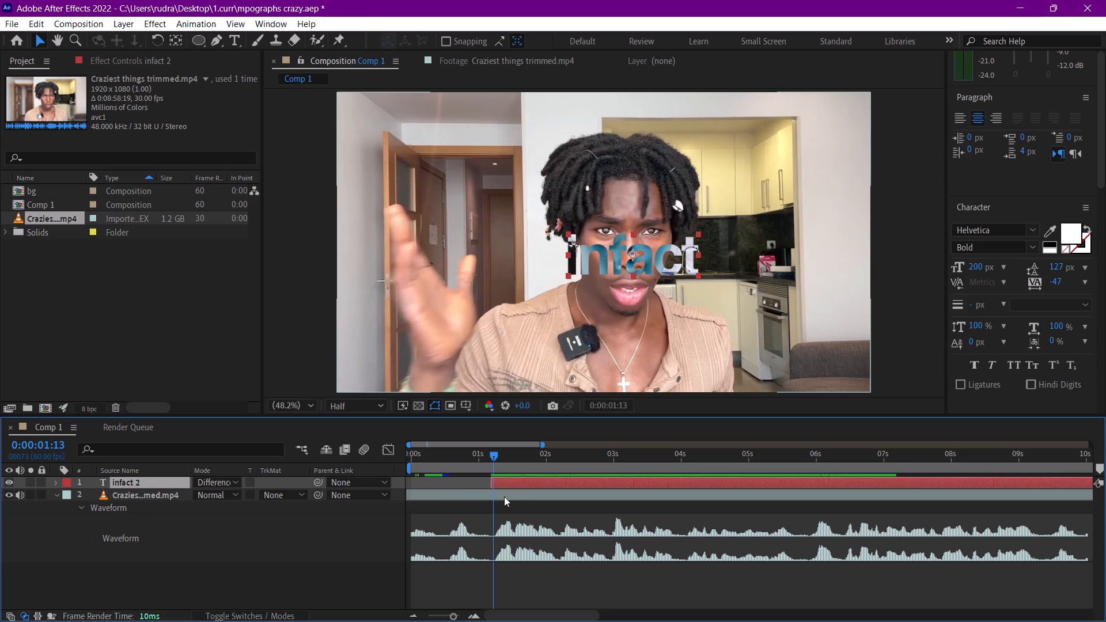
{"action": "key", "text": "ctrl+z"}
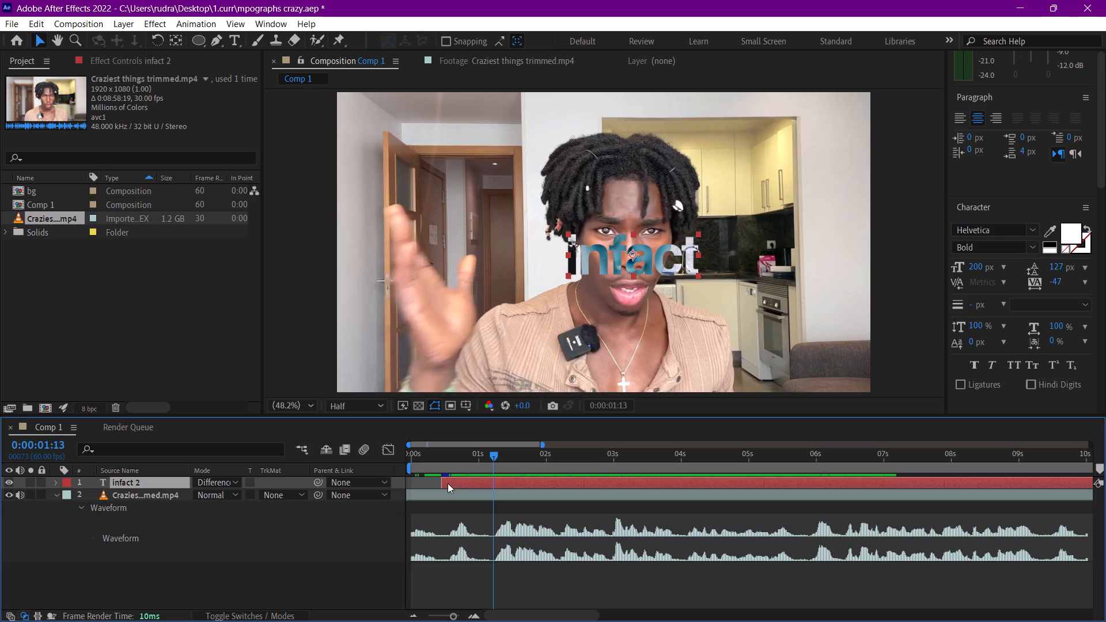
Split the infact 2 layer at 0:00:01:13.
{"action": "left_click", "coordinate": [496, 484]}
{"action": "key", "text": "ctrl+shift+d"}
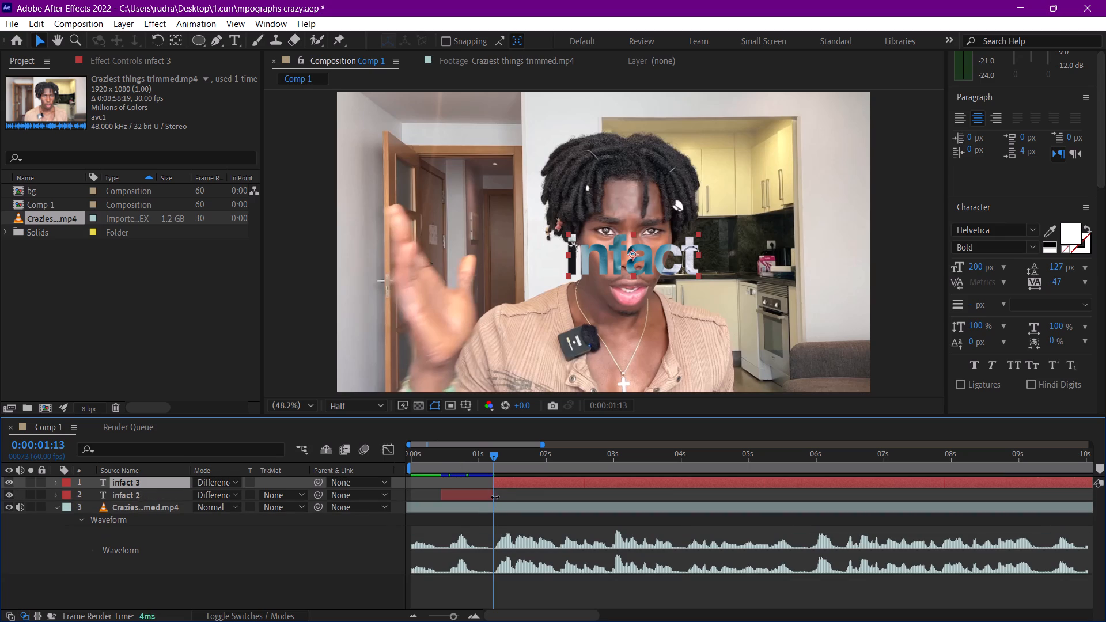
Collapse the audio waveform of the Craziest things trimmed footage layer.
{"action": "left_click", "coordinate": [134, 507]}
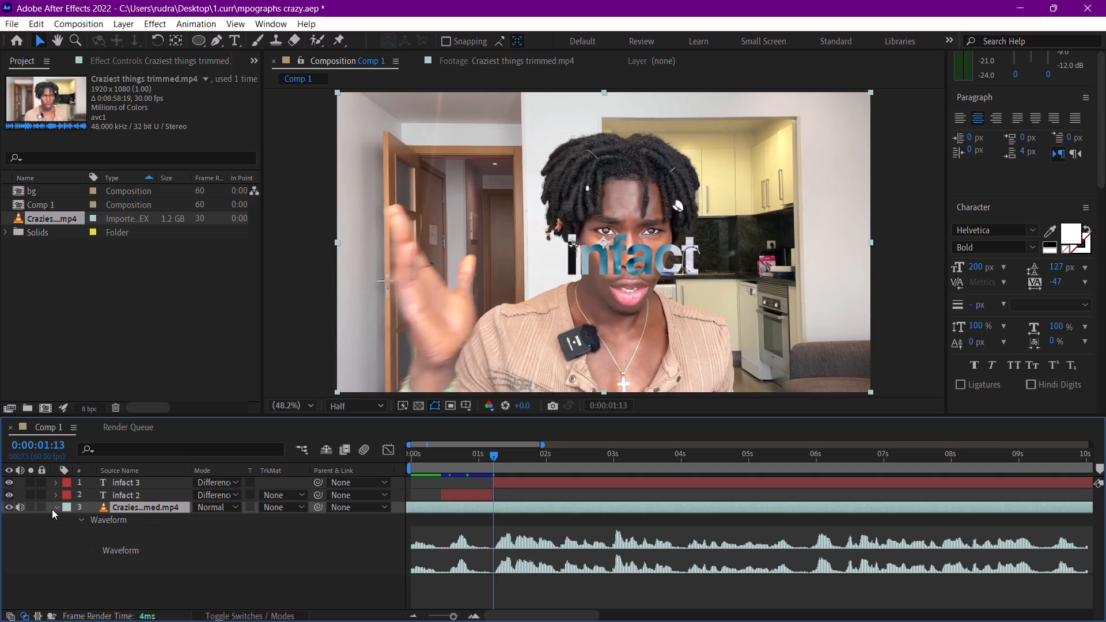
{"action": "left_click", "coordinate": [52, 509]}
Reveal the footage layer's keyframes and move its Position and Scale keyframes together to 0:00:00:01, at the start of Comp 1.
{"action": "left_click", "coordinate": [140, 500]}
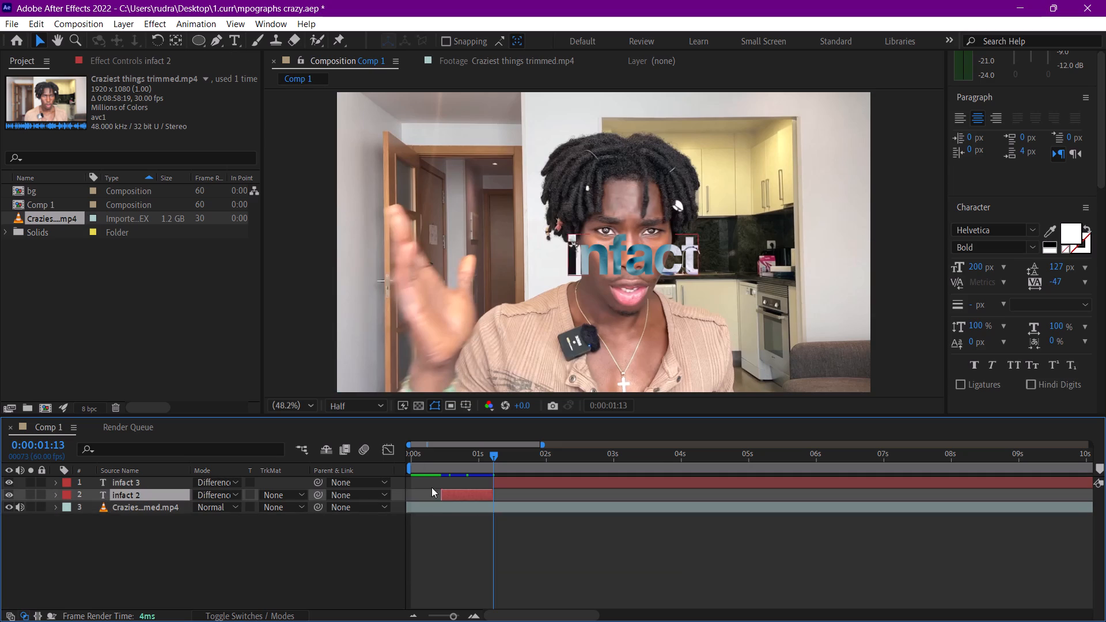
{"action": "left_click", "coordinate": [440, 509]}
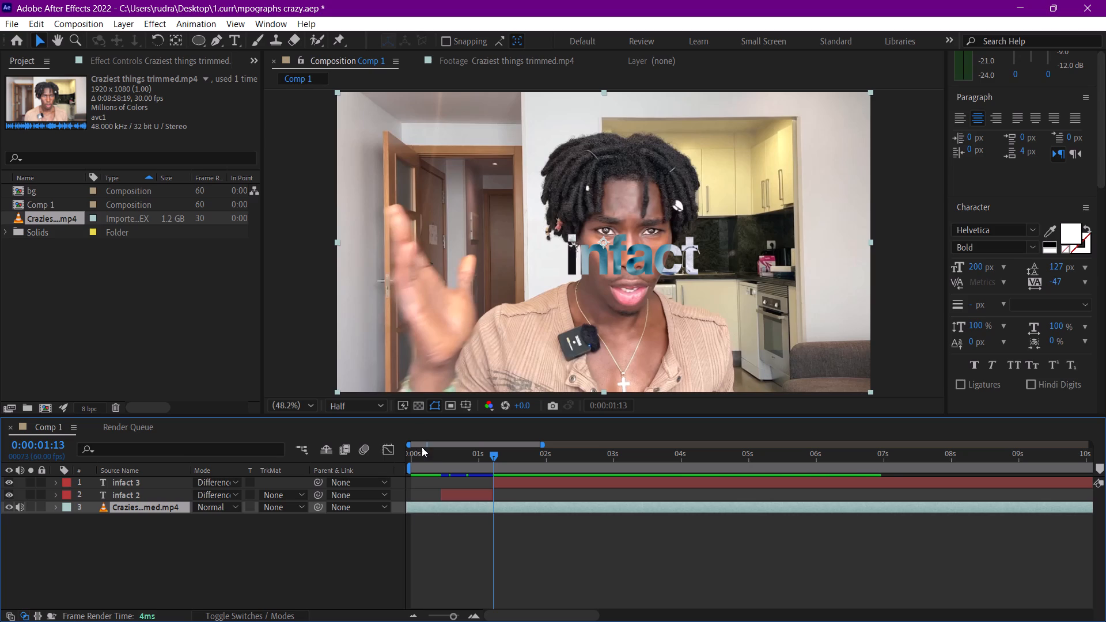
{"action": "left_click_drag", "start_coordinate": [425, 459], "coordinate": [397, 455]}
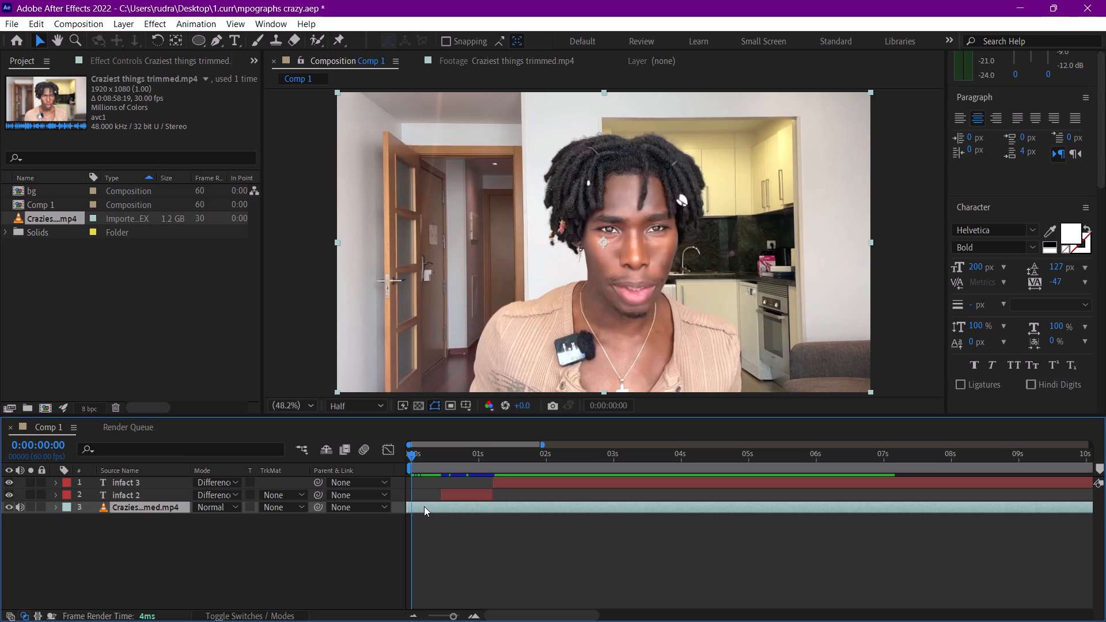
{"action": "left_click", "coordinate": [424, 506]}
{"action": "key", "text": "u"}
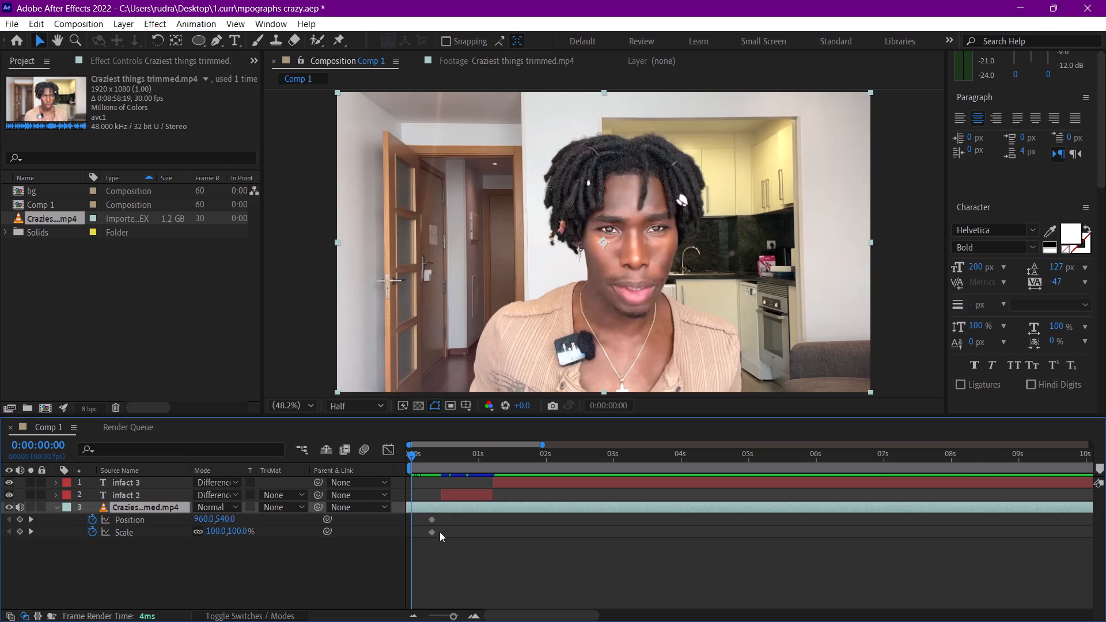
{"action": "left_click_drag", "start_coordinate": [442, 526], "coordinate": [422, 537]}
{"action": "left_click_drag", "start_coordinate": [450, 518], "coordinate": [421, 545]}
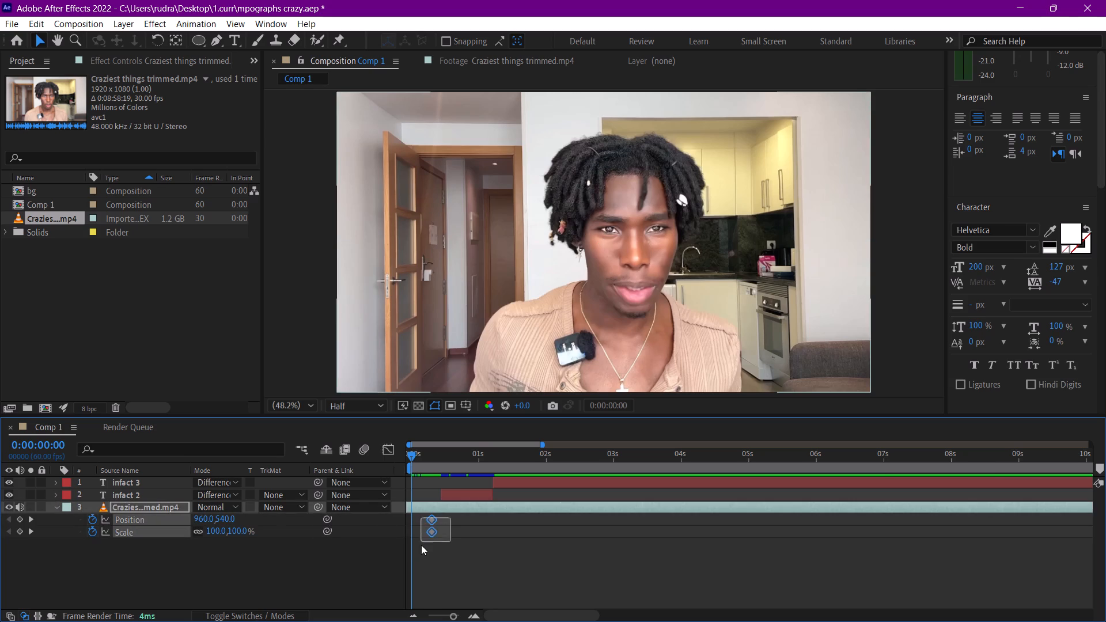
{"action": "left_click_drag", "start_coordinate": [421, 545], "coordinate": [421, 545]}
{"action": "left_click_drag", "start_coordinate": [433, 530], "coordinate": [414, 529]}
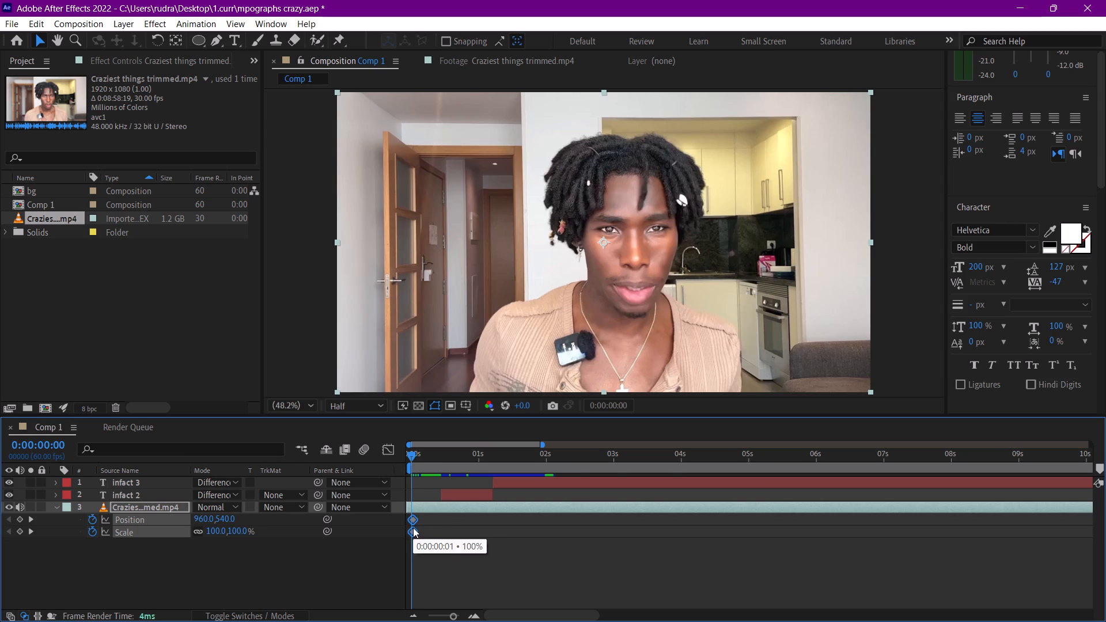
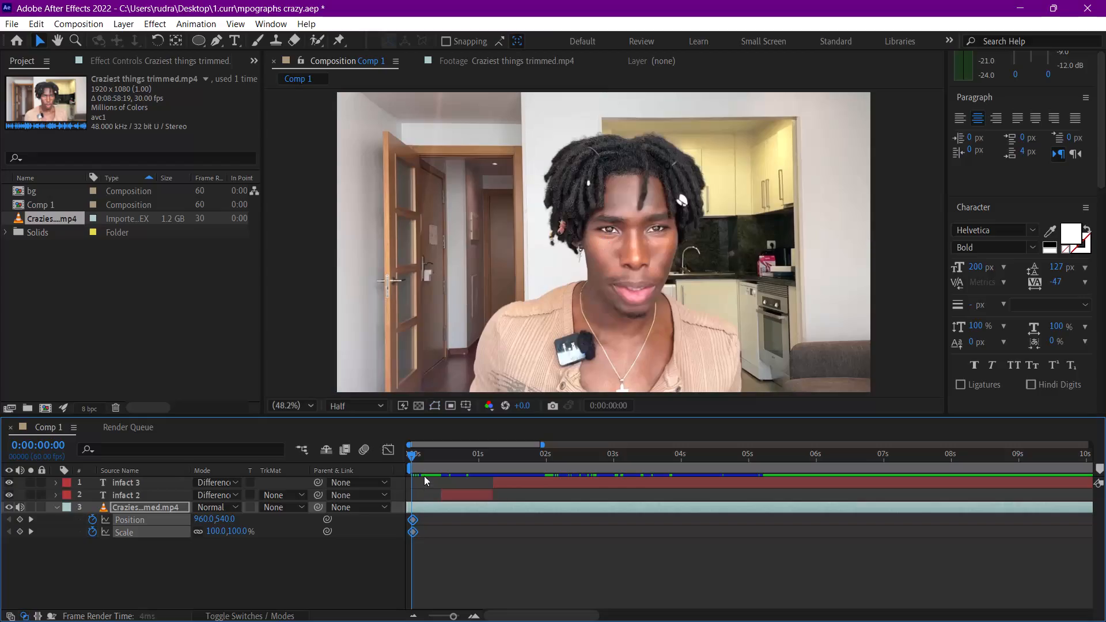
Keyframe the footage layer at 0:00:01:13 with Scale 131% and horizontal Position 905.
{"action": "key", "text": "space"}
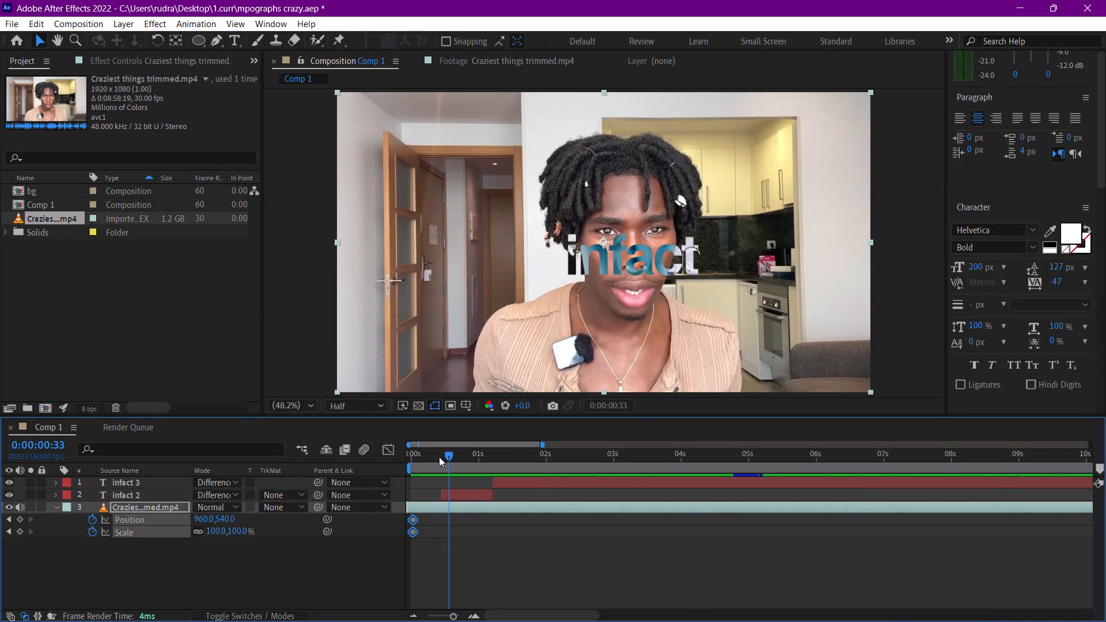
{"action": "key", "text": "space"}
{"action": "key", "text": "space"}
{"action": "left_click", "coordinate": [494, 457]}
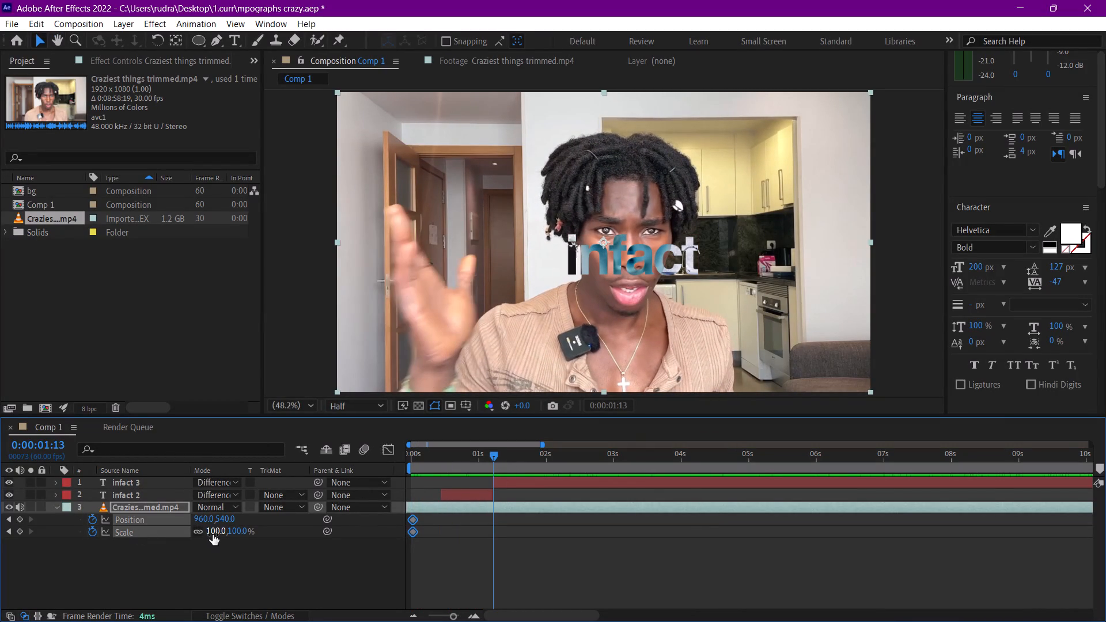
{"action": "left_click_drag", "start_coordinate": [213, 534], "coordinate": [231, 531]}
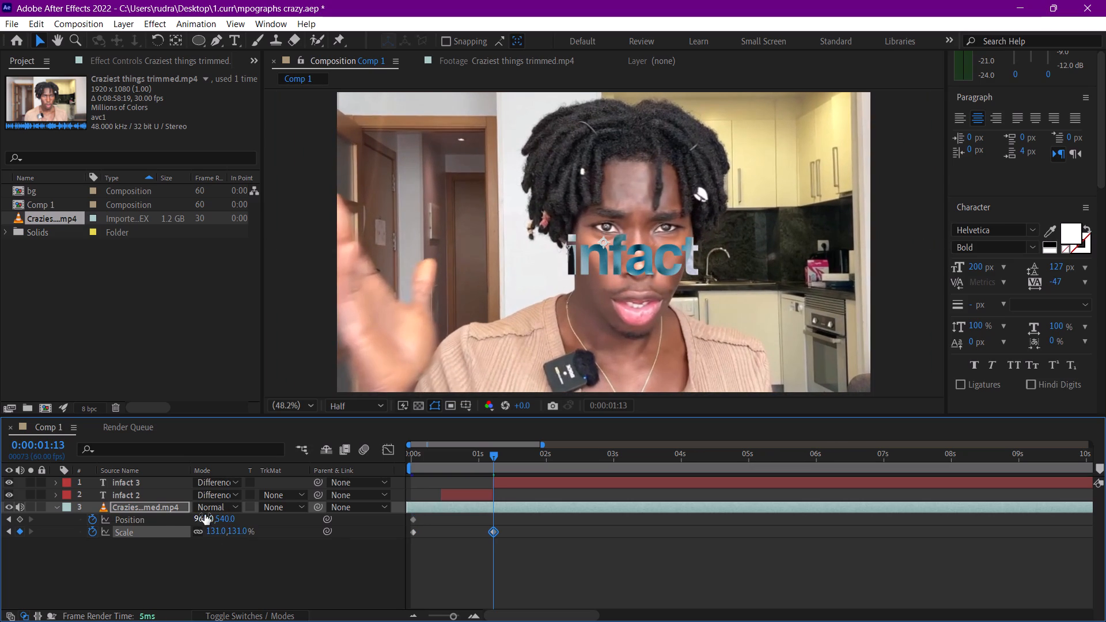
{"action": "left_click_drag", "start_coordinate": [200, 520], "coordinate": [161, 524]}
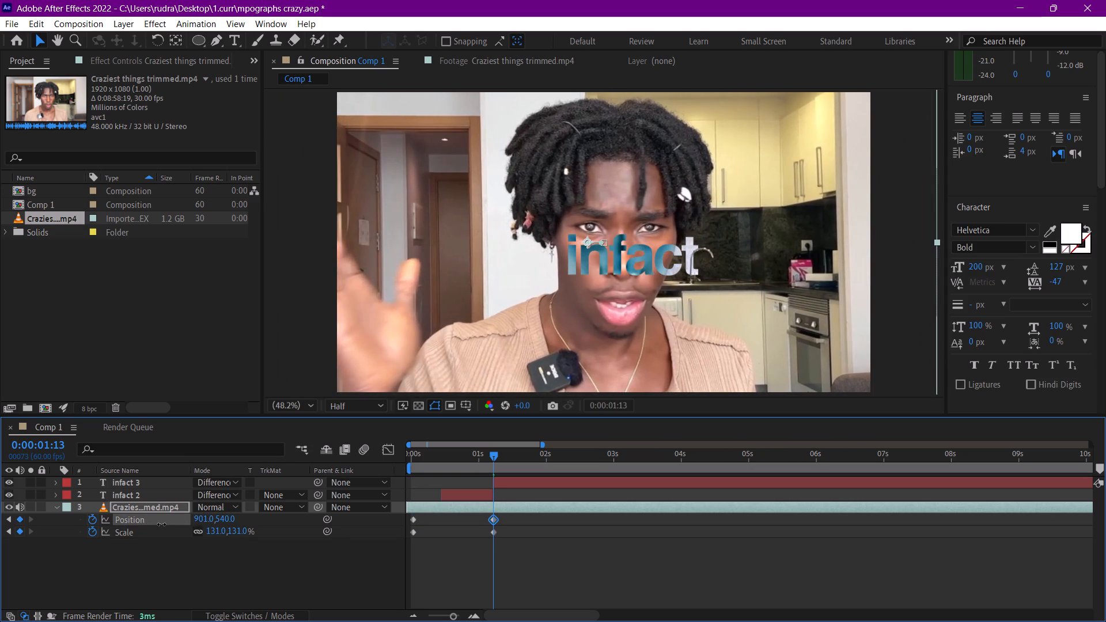
{"action": "left_click_drag", "start_coordinate": [161, 524], "coordinate": [166, 525]}
Apply Easy Ease to all four Position and Scale keyframes of the footage layer.
{"action": "left_click_drag", "start_coordinate": [524, 523], "coordinate": [475, 526]}
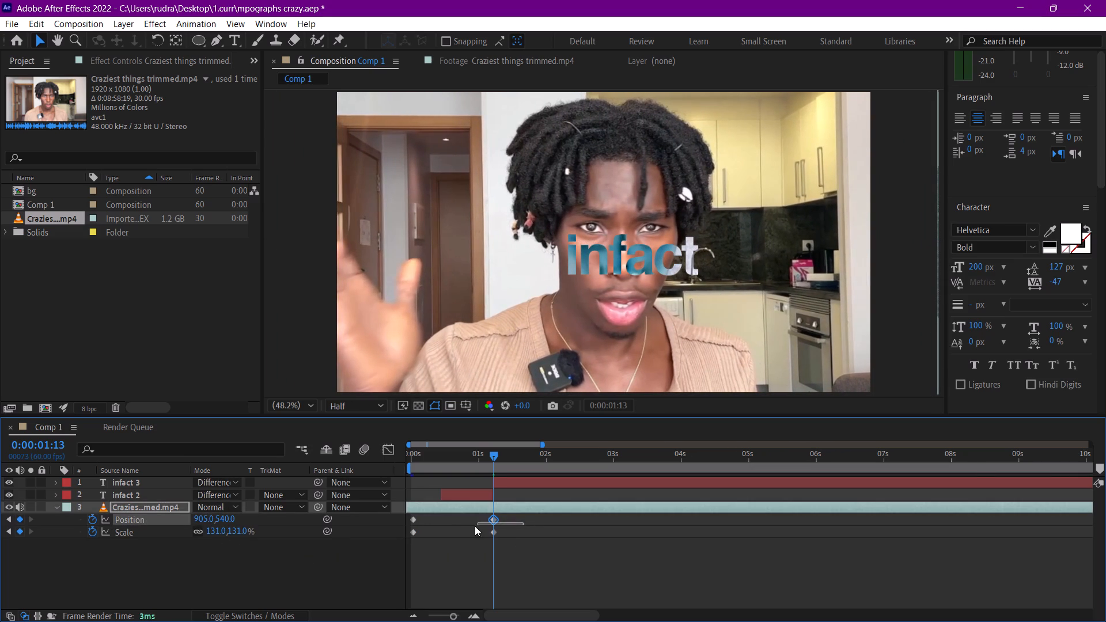
{"action": "left_click_drag", "start_coordinate": [475, 526], "coordinate": [404, 530]}
{"action": "right_click", "coordinate": [493, 521]}
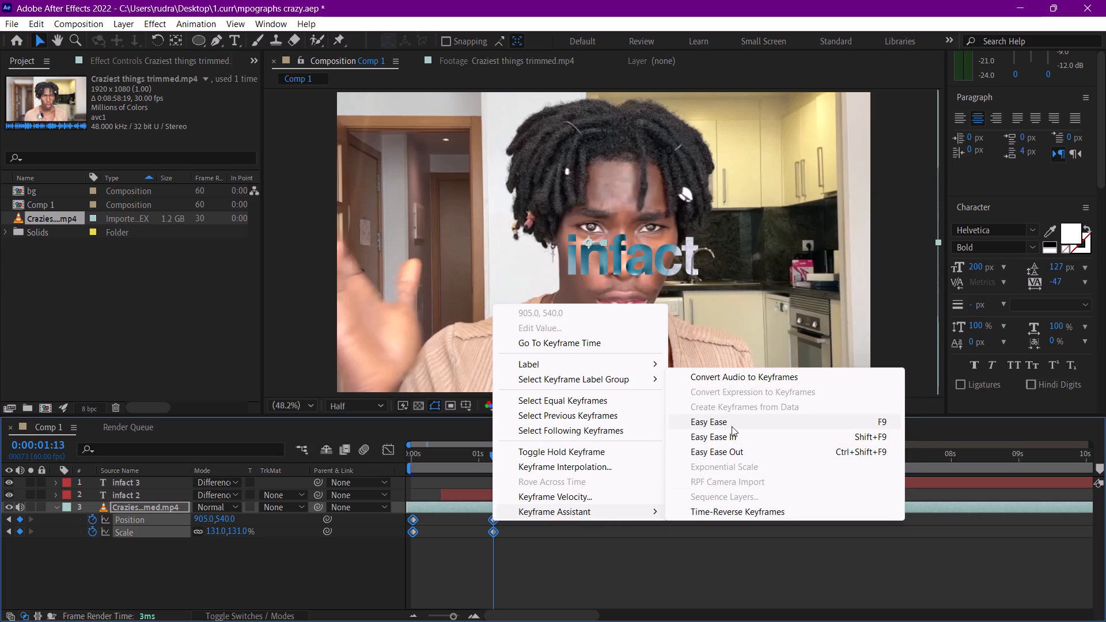
{"action": "left_click", "coordinate": [732, 426]}
Lengthen the outgoing ease of the footage's first Scale and Position keyframes in the speed graph and preview the zoom from the start.
{"action": "left_click", "coordinate": [379, 450]}
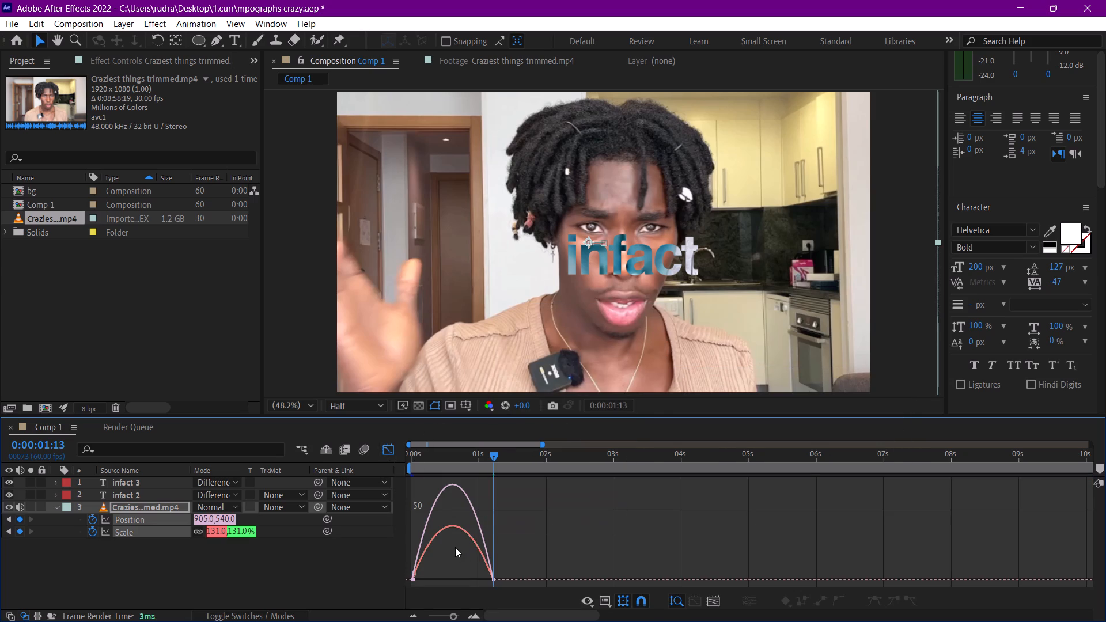
{"action": "left_click", "coordinate": [462, 528]}
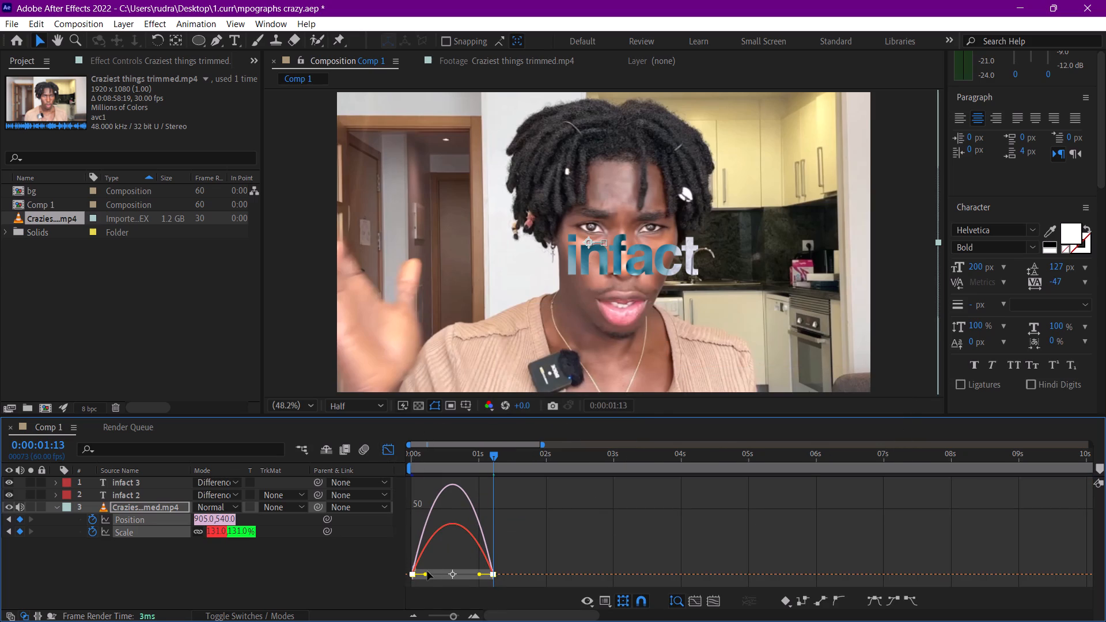
{"action": "left_click_drag", "start_coordinate": [427, 575], "coordinate": [441, 576]}
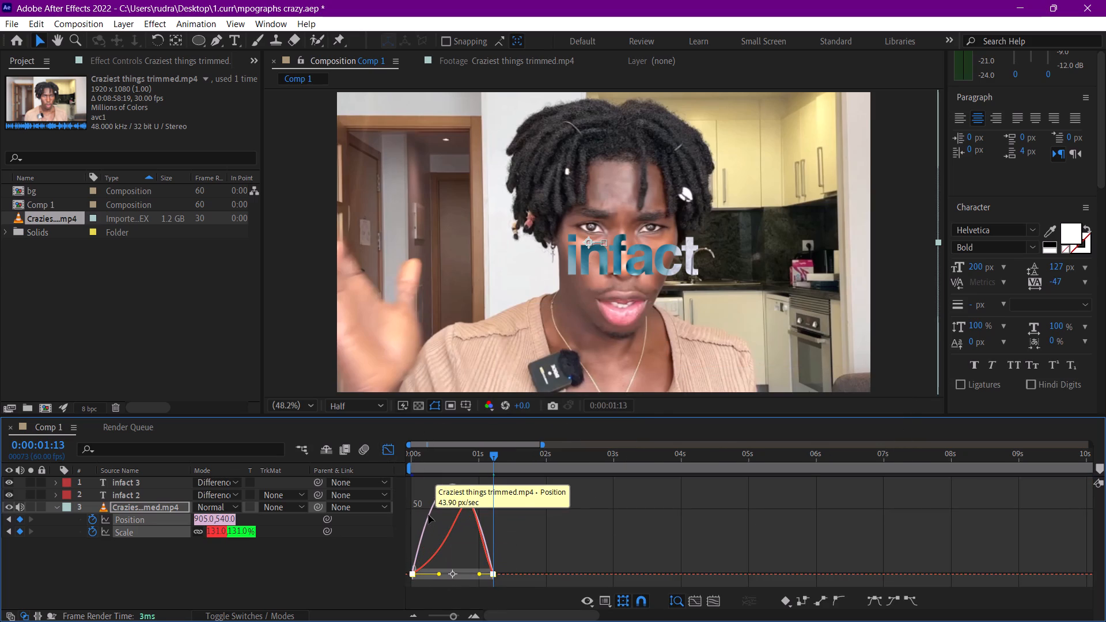
{"action": "left_click", "coordinate": [429, 515]}
{"action": "left_click_drag", "start_coordinate": [427, 573], "coordinate": [441, 573]}
{"action": "left_click", "coordinate": [384, 446]}
{"action": "left_click_drag", "start_coordinate": [437, 453], "coordinate": [431, 453]}
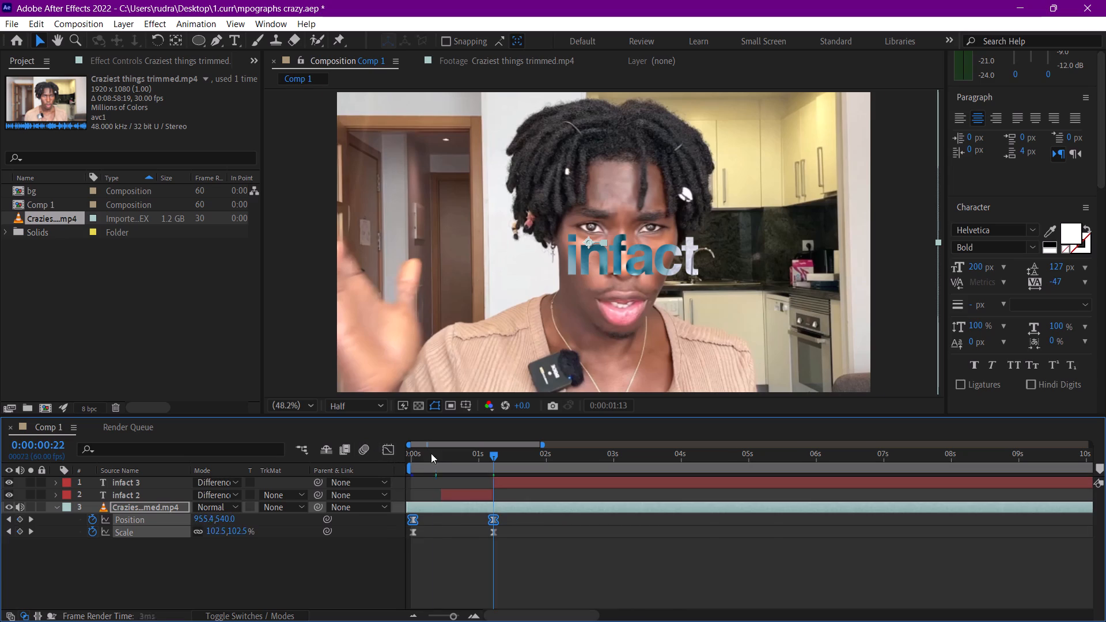
{"action": "left_click_drag", "start_coordinate": [431, 453], "coordinate": [399, 460]}
{"action": "key", "text": "space"}
{"action": "key", "text": "space"}
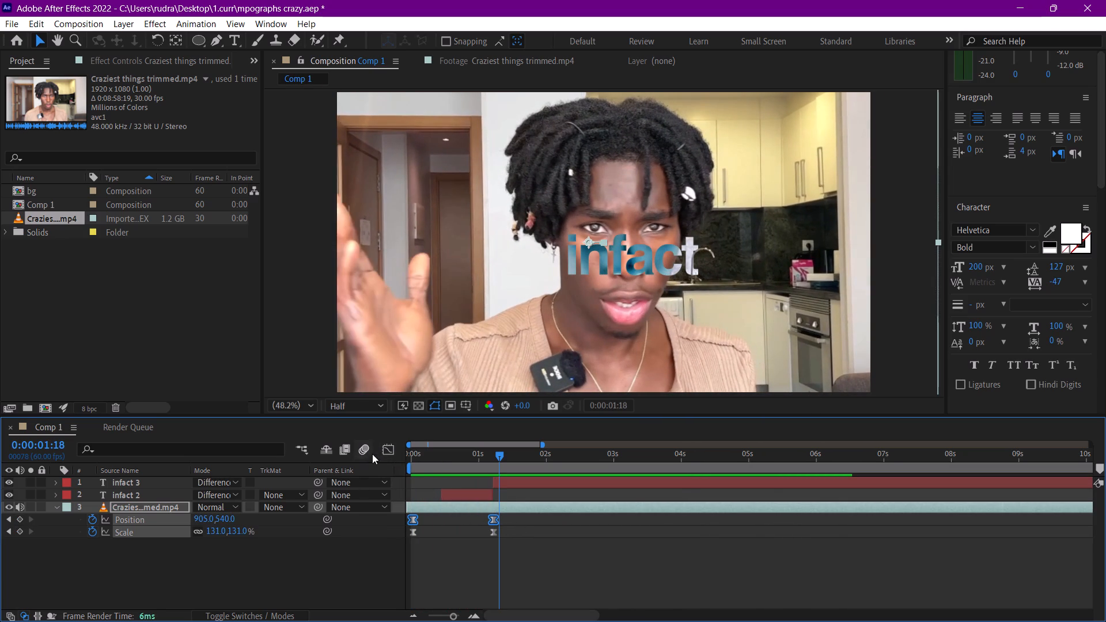
Extend the outgoing ease of the first Position and Scale keyframes further for a sharper speed peak, and replay from the start.
{"action": "left_click", "coordinate": [382, 454]}
{"action": "left_click", "coordinate": [426, 567]}
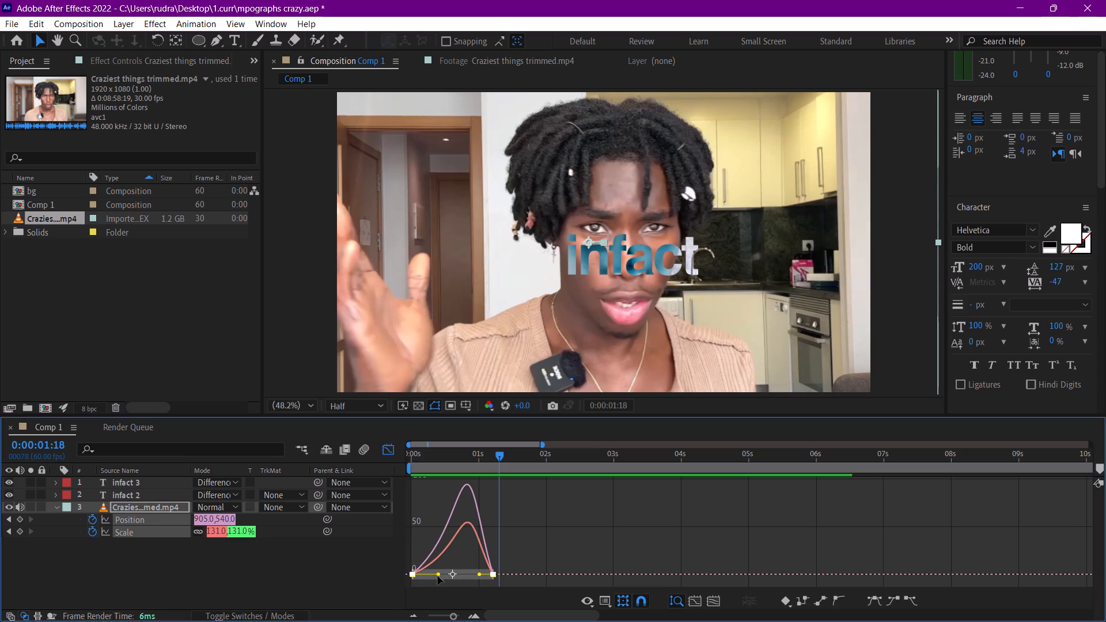
{"action": "left_click_drag", "start_coordinate": [438, 576], "coordinate": [452, 575]}
{"action": "left_click", "coordinate": [469, 553]}
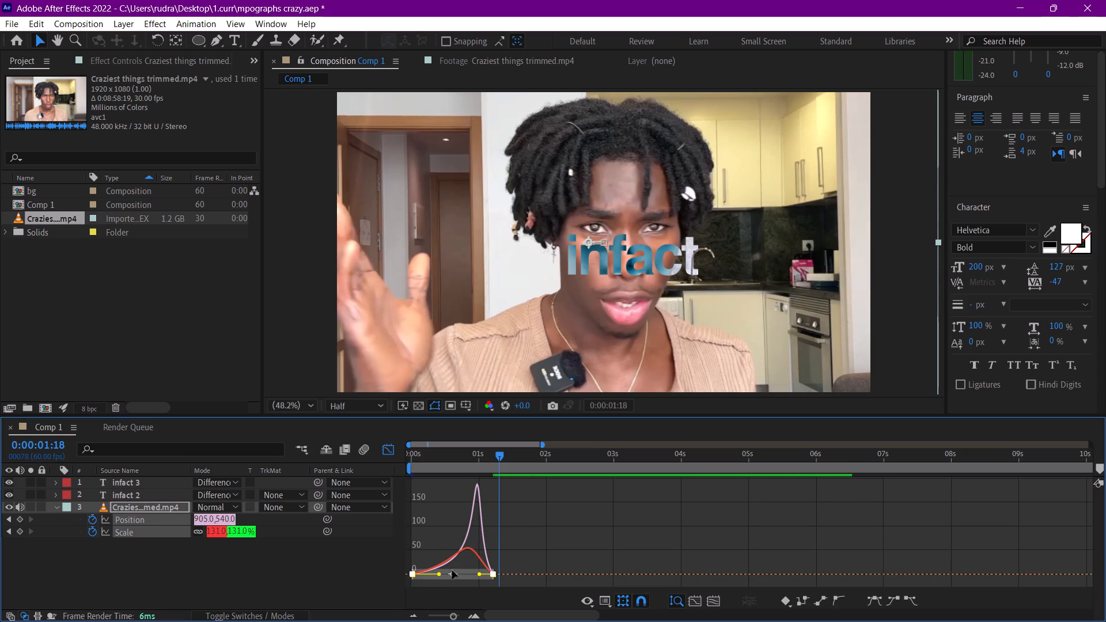
{"action": "left_click_drag", "start_coordinate": [437, 575], "coordinate": [449, 575]}
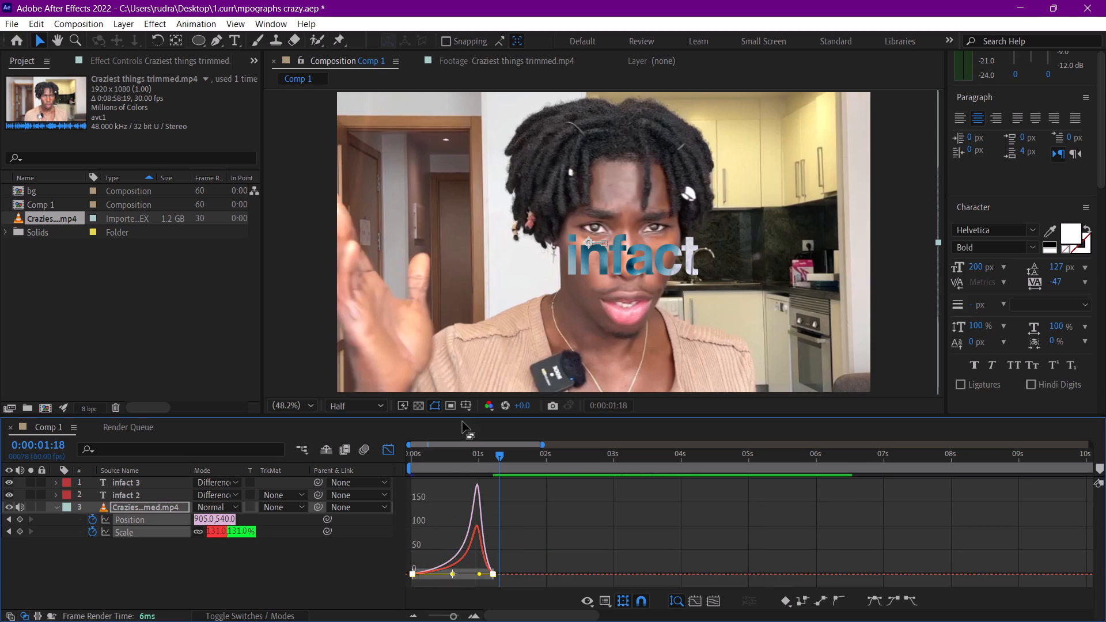
{"action": "left_click", "coordinate": [387, 456]}
{"action": "left_click_drag", "start_coordinate": [425, 456], "coordinate": [359, 458]}
{"action": "key", "text": "space"}
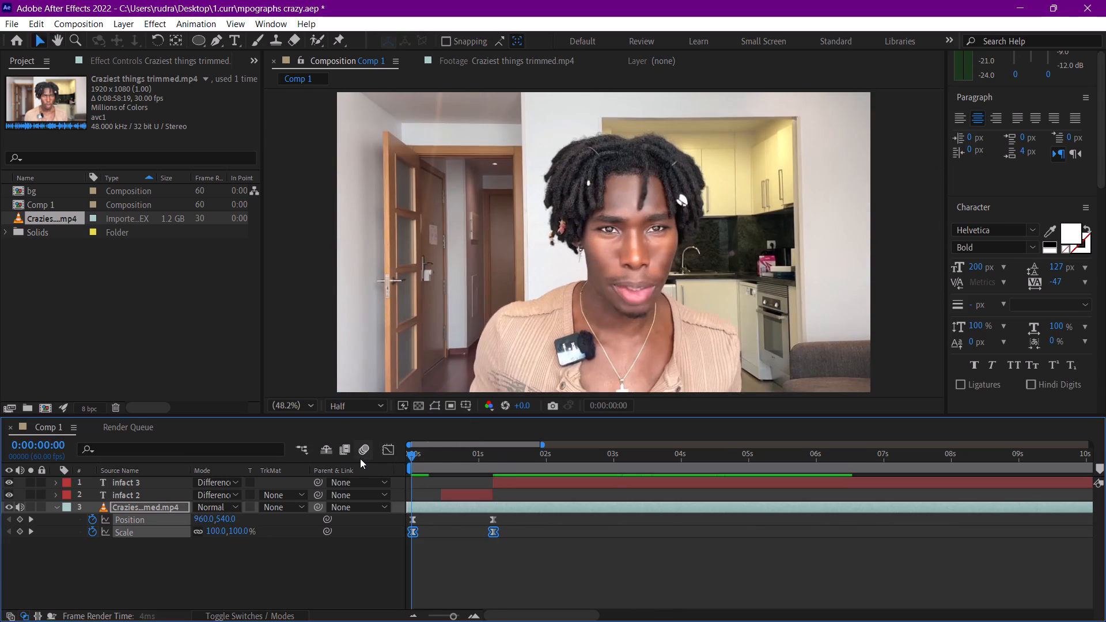
{"action": "key", "text": "space"}
Move the footage's starting Position and Scale keyframes to about 0:00:00:21 and preview the timing.
{"action": "left_click_drag", "start_coordinate": [438, 519], "coordinate": [428, 519]}
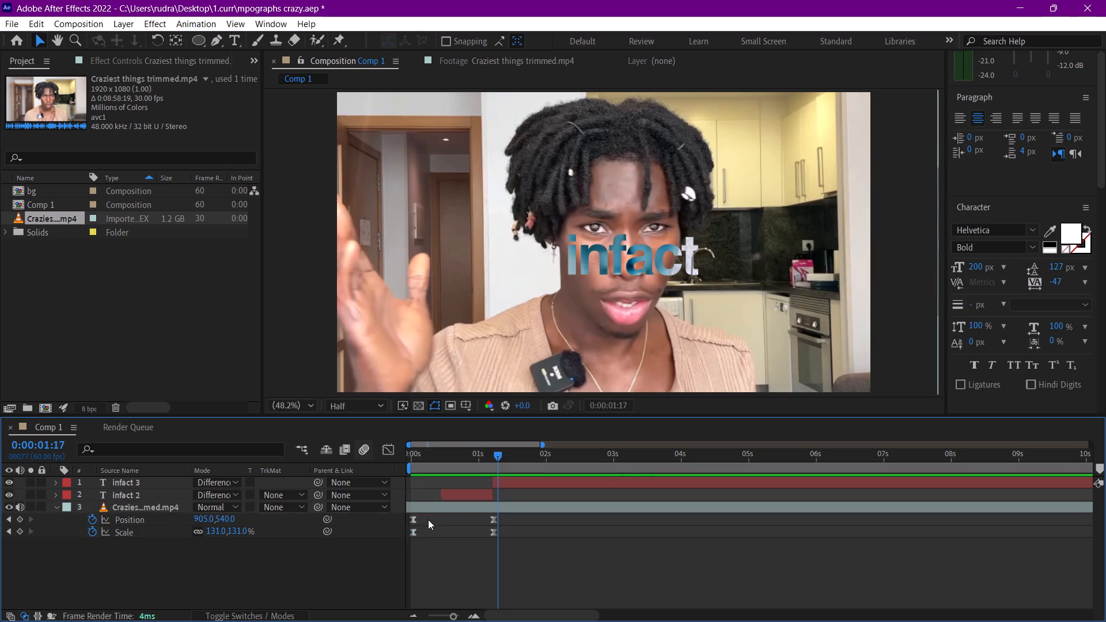
{"action": "left_click_drag", "start_coordinate": [428, 519], "coordinate": [400, 537]}
{"action": "left_click_drag", "start_coordinate": [412, 533], "coordinate": [435, 536]}
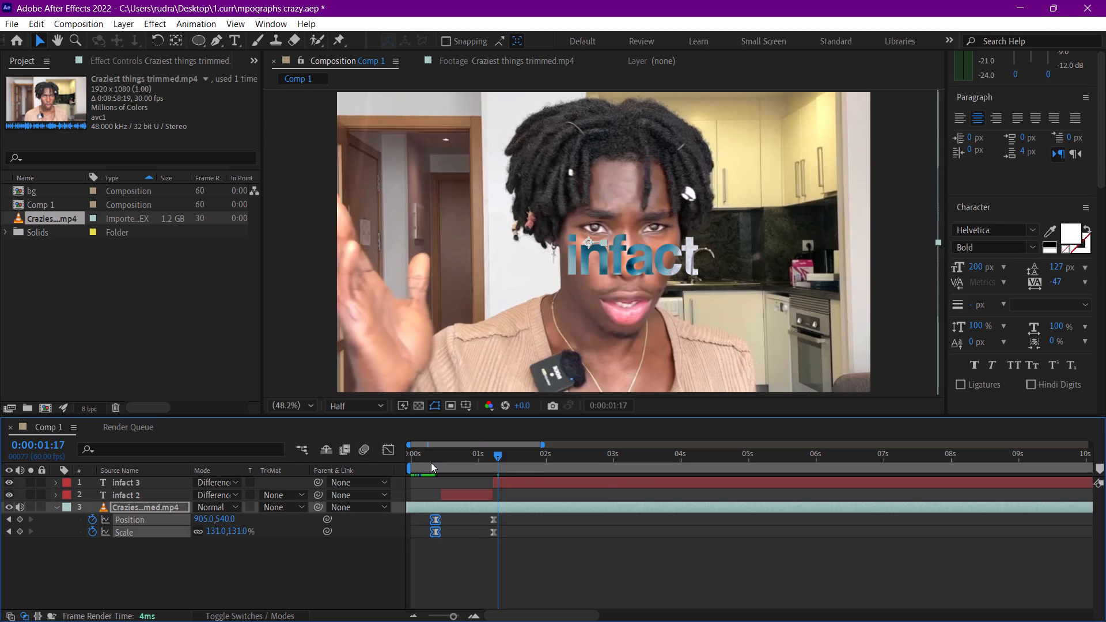
{"action": "left_click", "coordinate": [431, 462]}
{"action": "key", "text": "space"}
{"action": "key", "text": "space"}
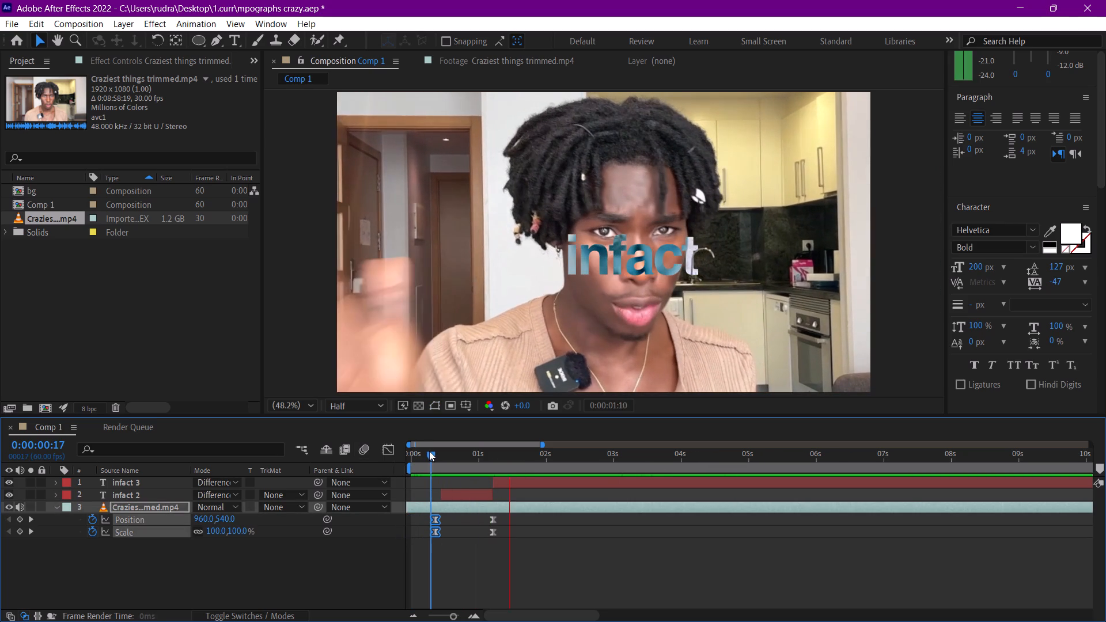
Move the footage's ending Position and Scale keyframes to about 0:00:01:32.
{"action": "left_click_drag", "start_coordinate": [509, 521], "coordinate": [504, 519]}
{"action": "left_click_drag", "start_coordinate": [505, 518], "coordinate": [487, 541]}
{"action": "left_click_drag", "start_coordinate": [491, 532], "coordinate": [507, 532]}
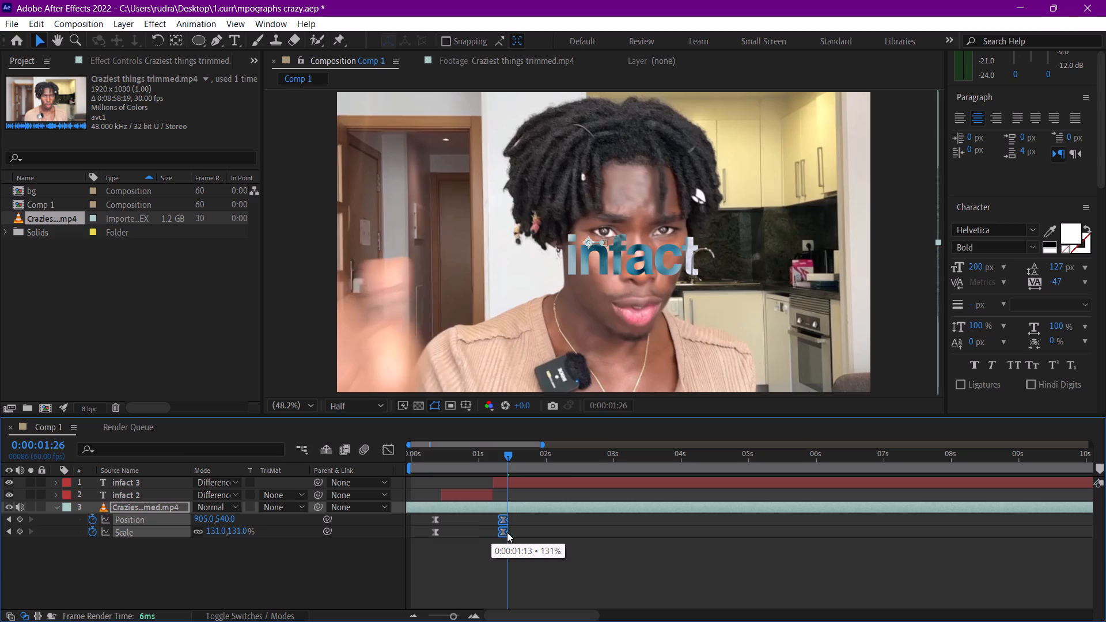
{"action": "left_click_drag", "start_coordinate": [507, 532], "coordinate": [512, 532]}
Lengthen the incoming ease of the footage's ending Position and Scale keyframes in the speed graph and preview the zoom from the start.
{"action": "left_click", "coordinate": [387, 454]}
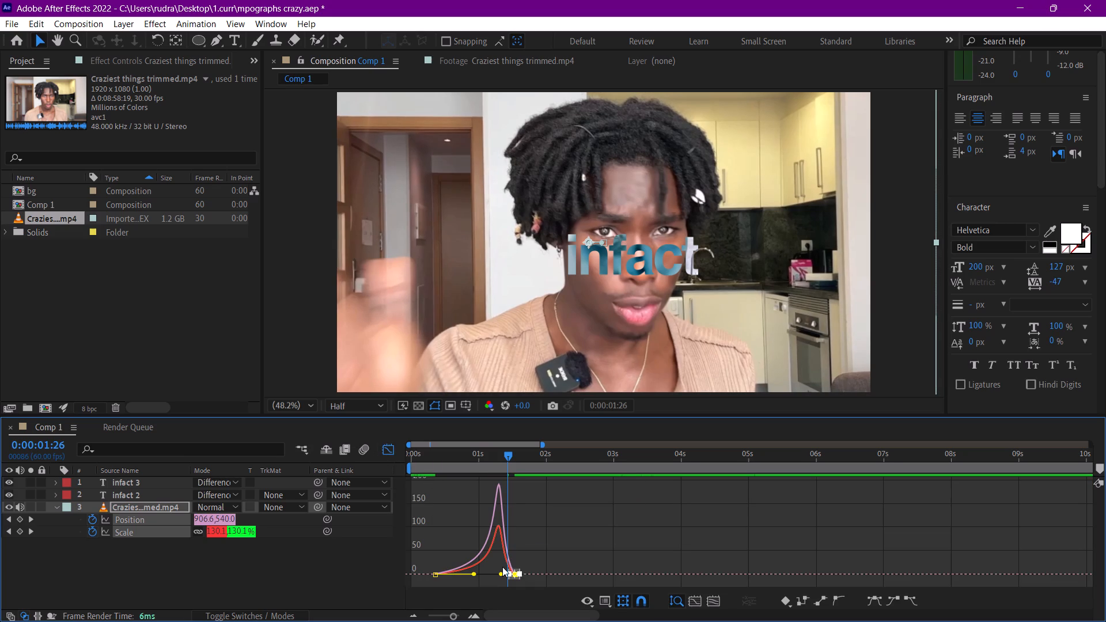
{"action": "left_click_drag", "start_coordinate": [497, 573], "coordinate": [489, 573]}
{"action": "left_click", "coordinate": [505, 554]}
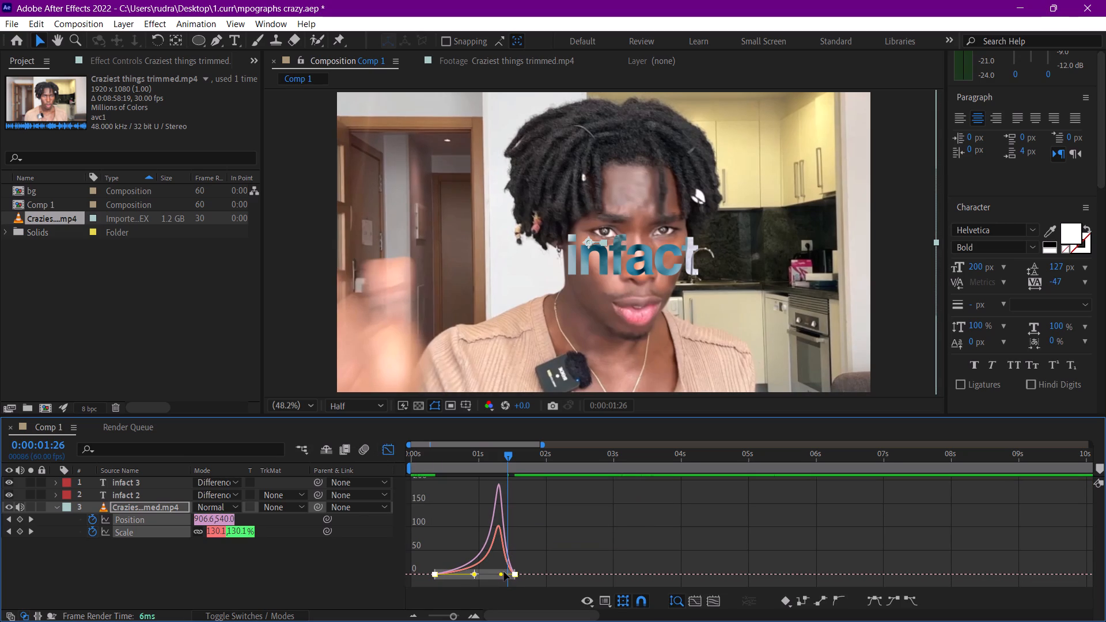
{"action": "left_click_drag", "start_coordinate": [502, 573], "coordinate": [494, 573]}
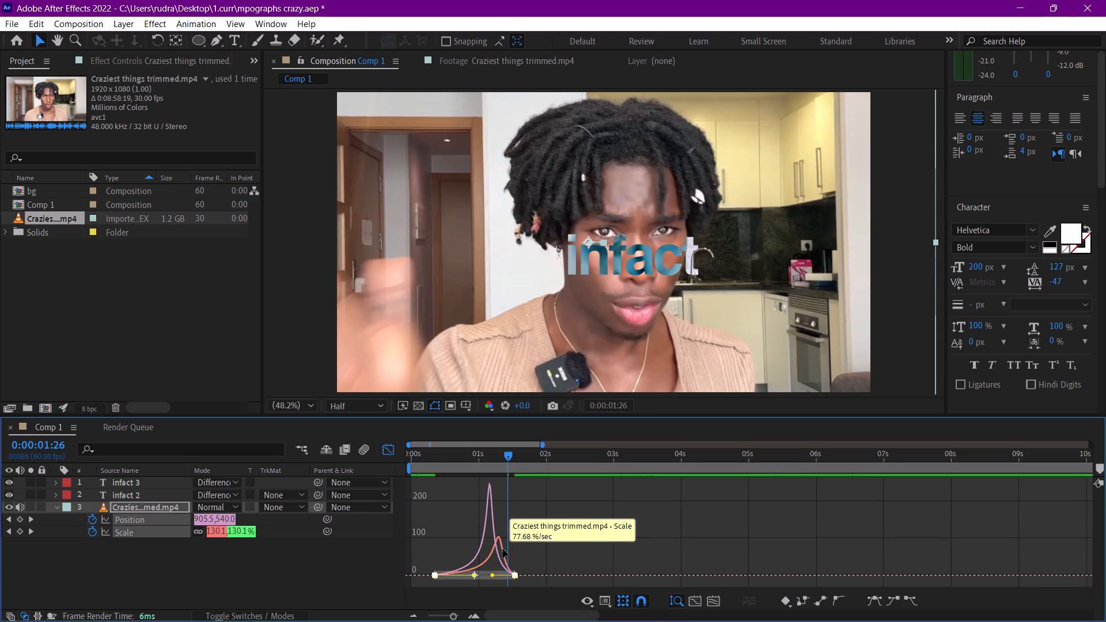
{"action": "left_click", "coordinate": [503, 549]}
{"action": "left_click_drag", "start_coordinate": [502, 572], "coordinate": [494, 572]}
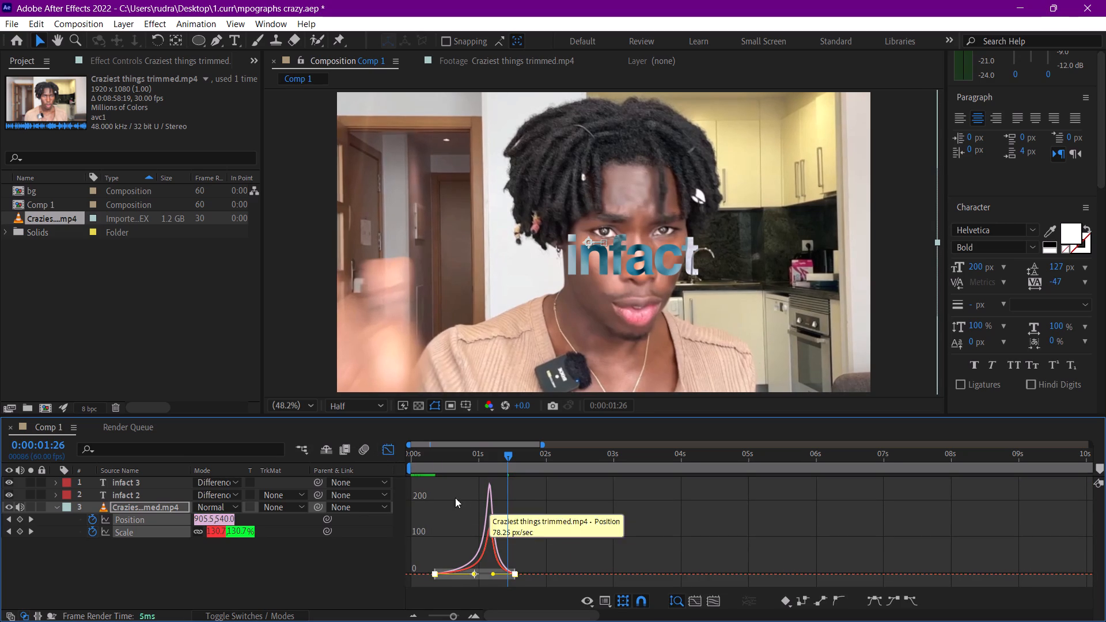
{"action": "left_click", "coordinate": [393, 454]}
{"action": "left_click_drag", "start_coordinate": [451, 469], "coordinate": [422, 467]}
{"action": "key", "text": "space"}
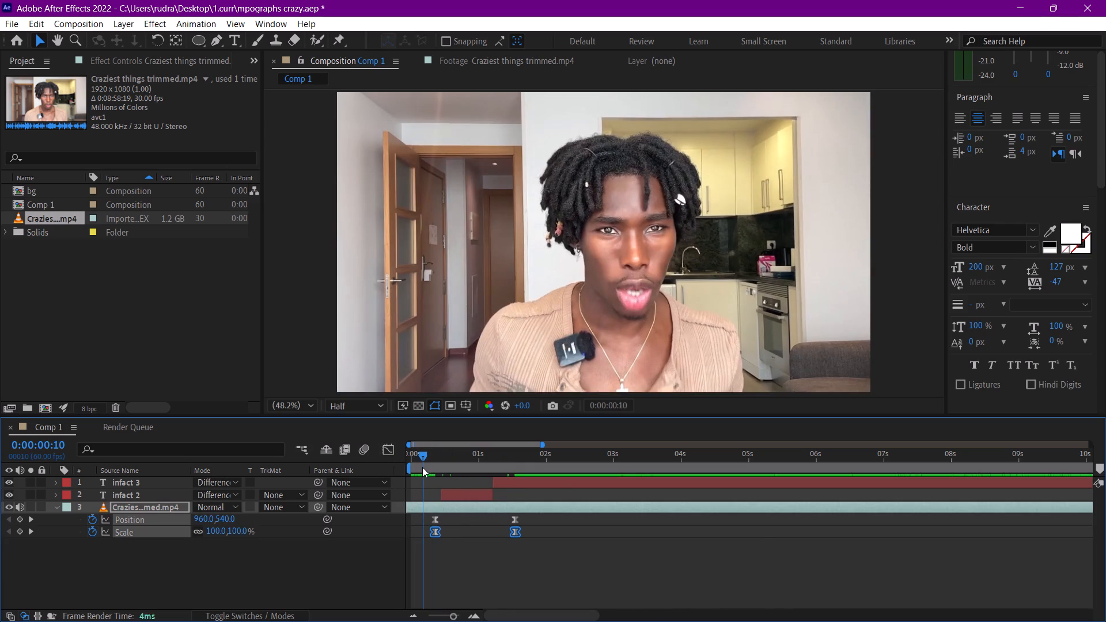
{"action": "key", "text": "space"}
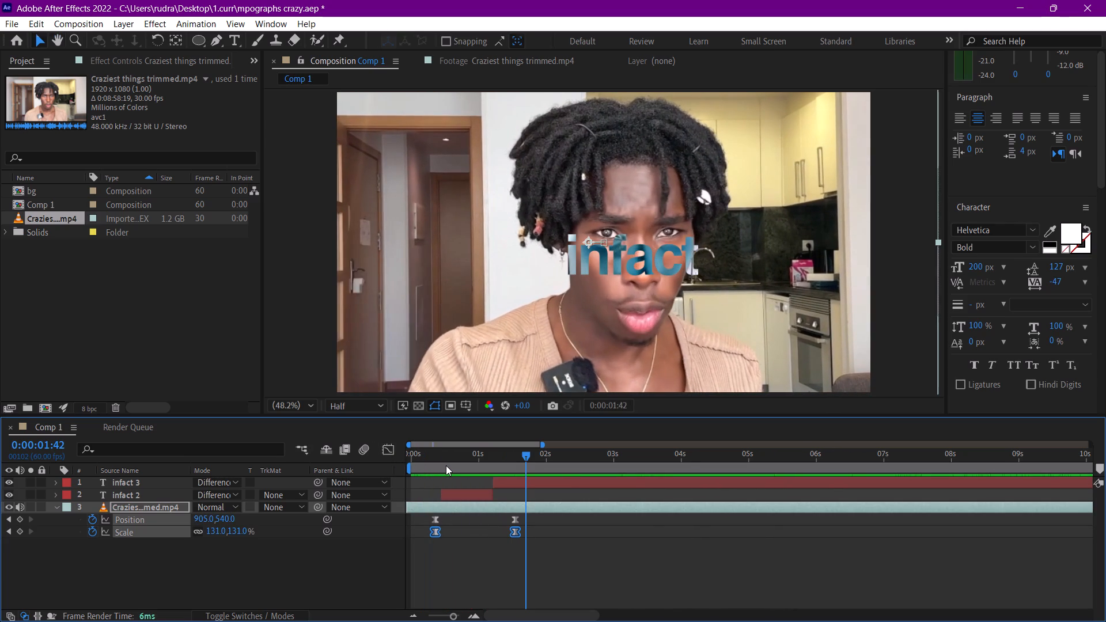
{"action": "left_click_drag", "start_coordinate": [494, 460], "coordinate": [357, 460]}
{"action": "key", "text": "space"}
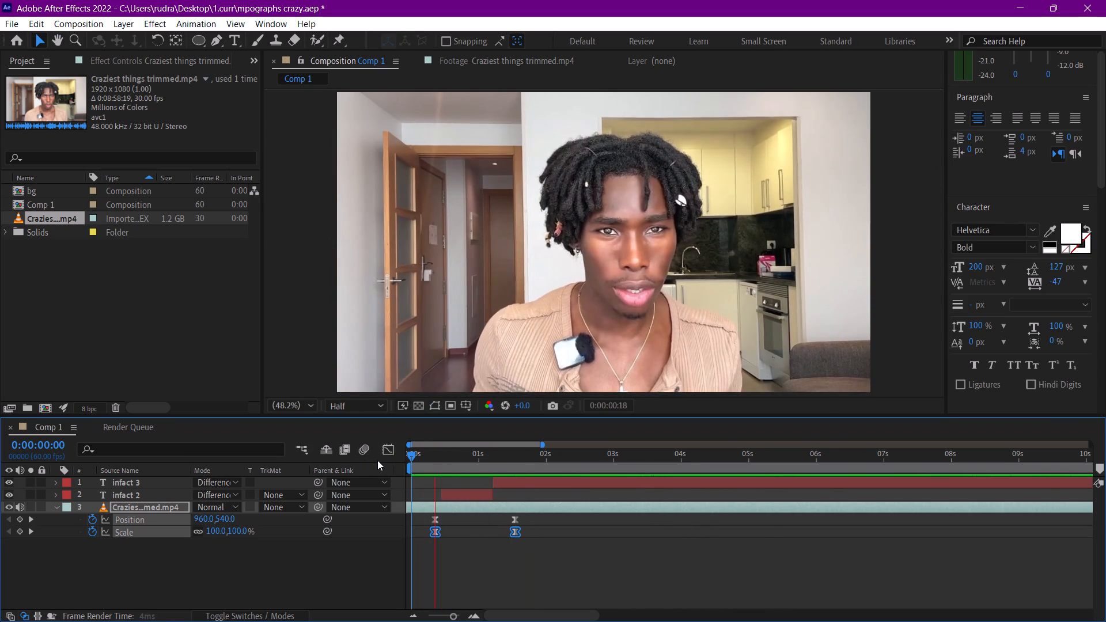
{"action": "key", "text": "space"}
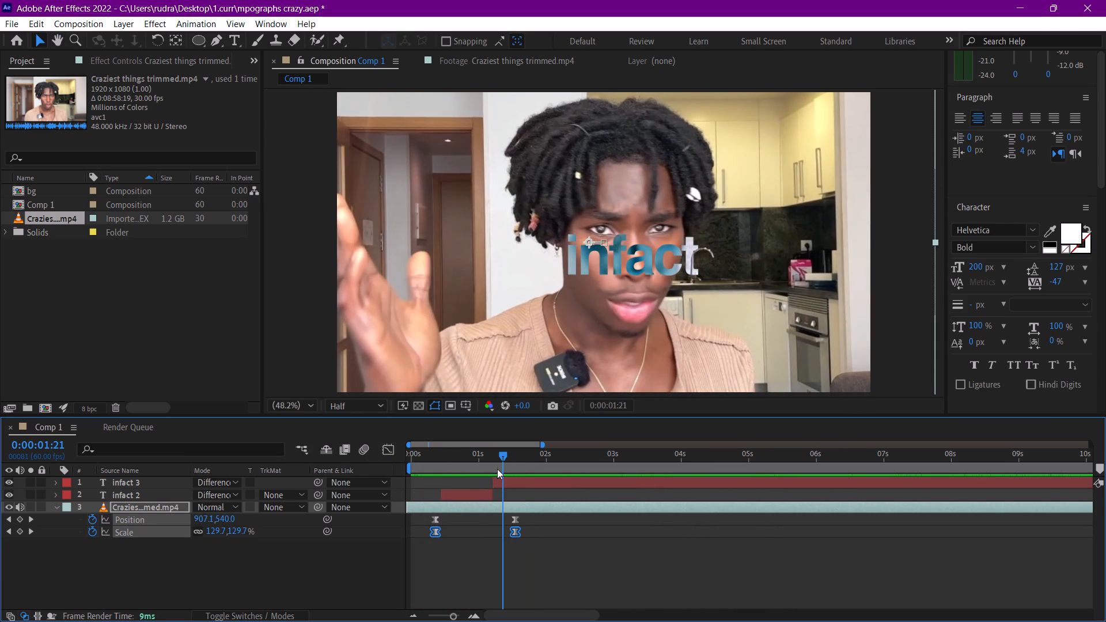
Delete the infact 2 text layer.
{"action": "left_click", "coordinate": [484, 496]}
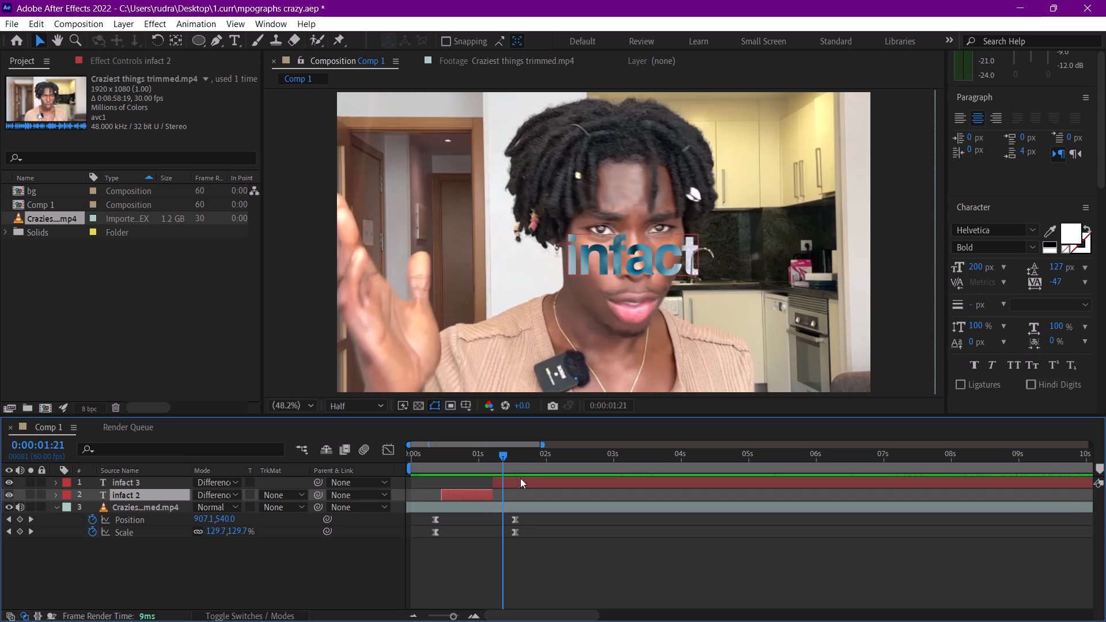
{"action": "key", "text": "Delete"}
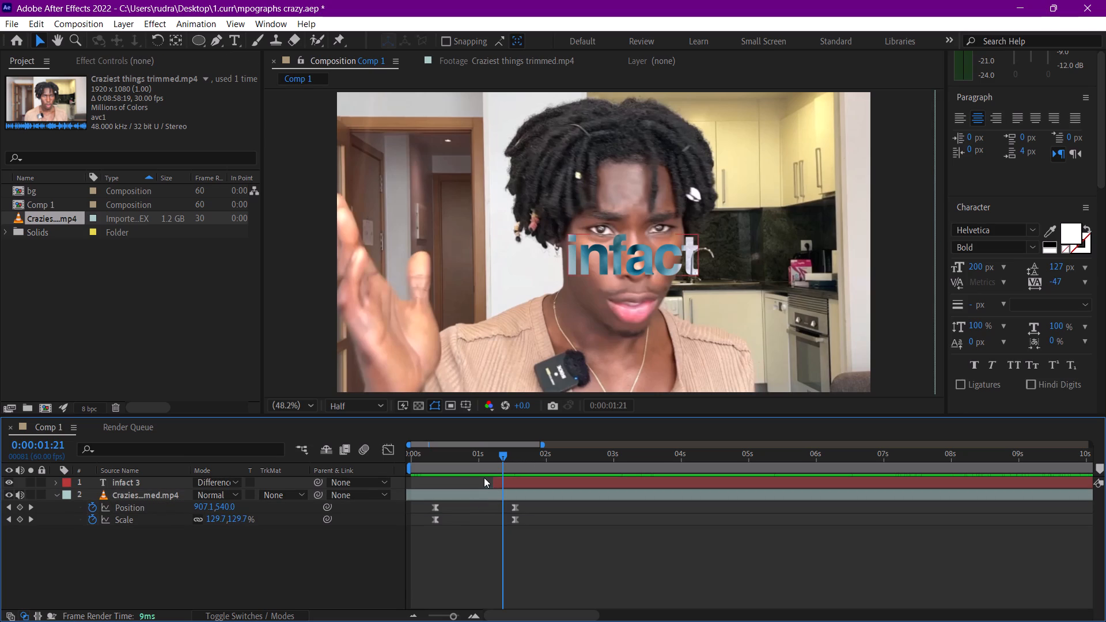
Place the current time at 0:00:01:12 and reveal the audio waveform of the Craziest things trimmed footage layer.
{"action": "left_click", "coordinate": [493, 456]}
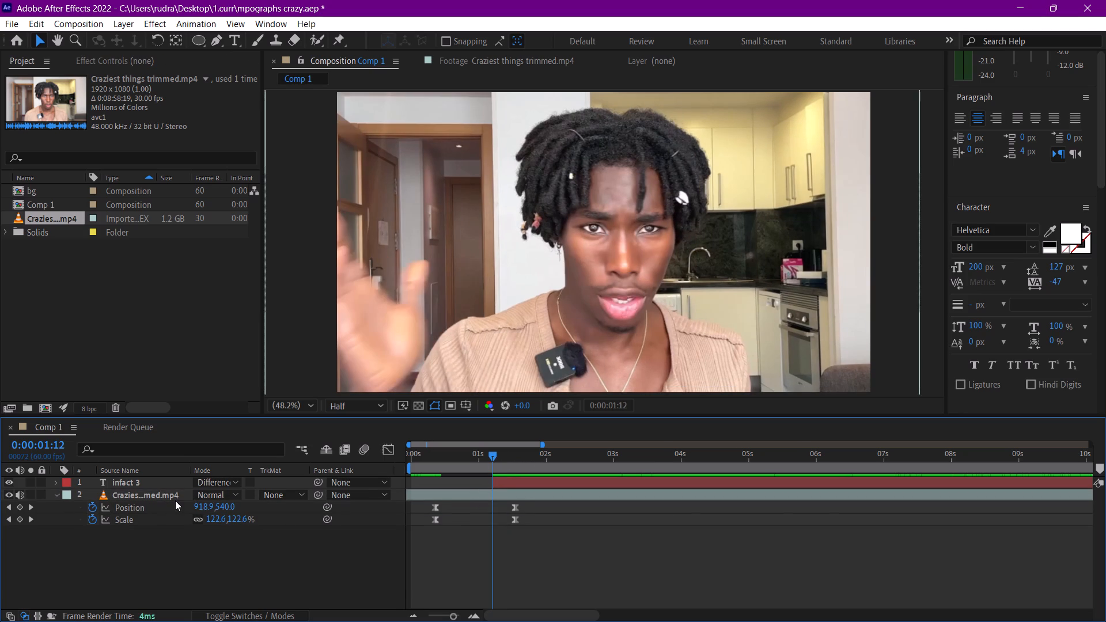
{"action": "left_click", "coordinate": [175, 492]}
{"action": "key", "text": "l"}
{"action": "type", "text": "llll"}
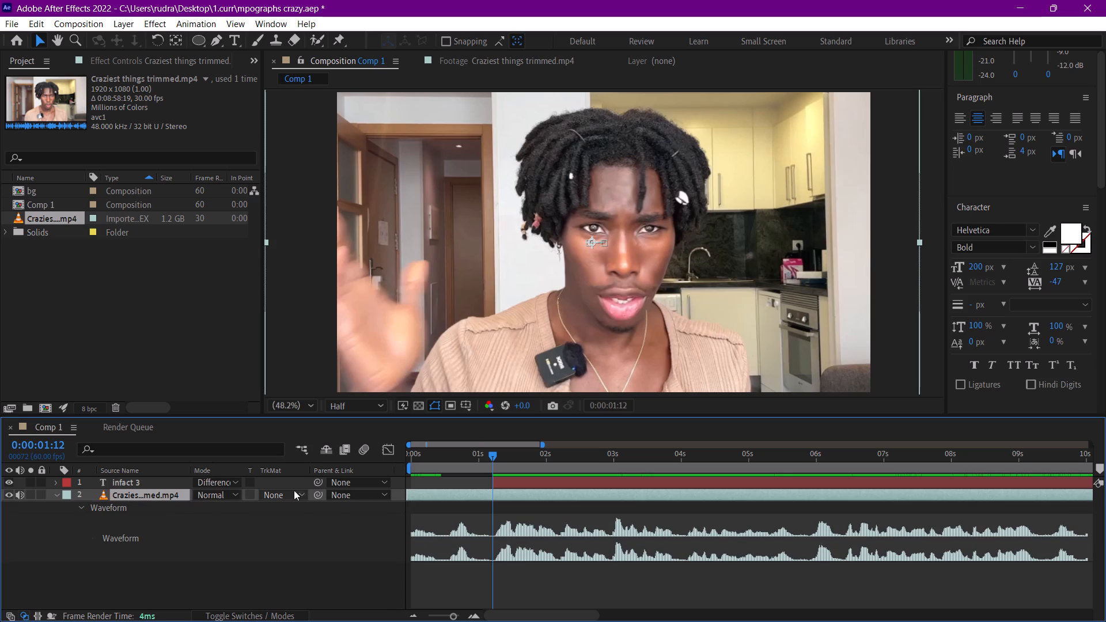
Play and scrub the speech from the start of the infact 3 layer, and park the current time at 0:00:01:32.
{"action": "left_click", "coordinate": [504, 478]}
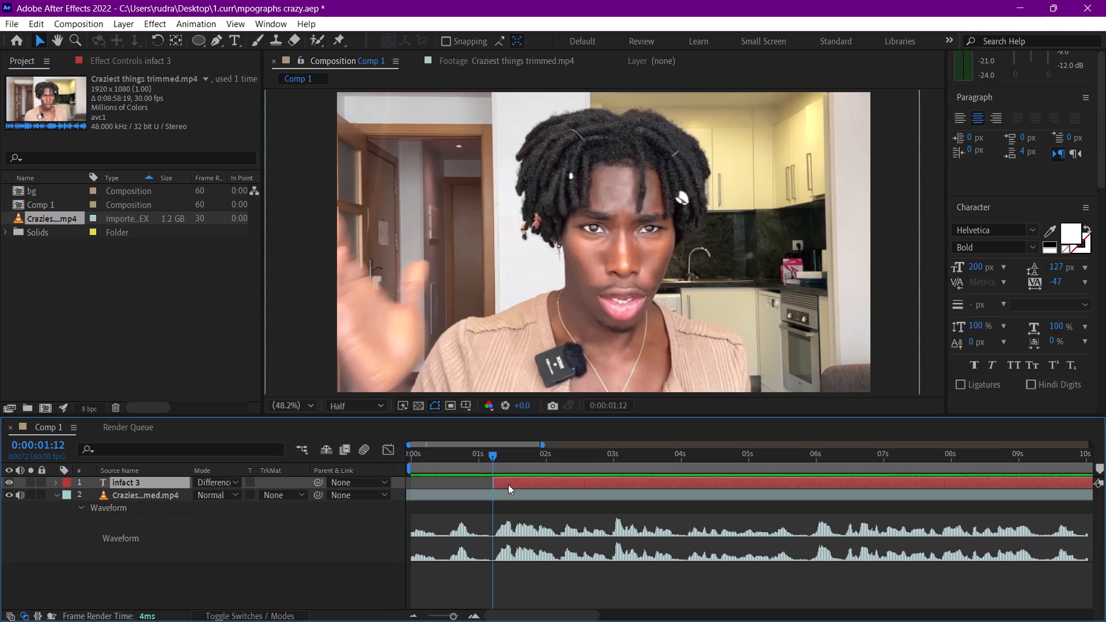
{"action": "key", "text": "space"}
{"action": "key", "text": "space"}
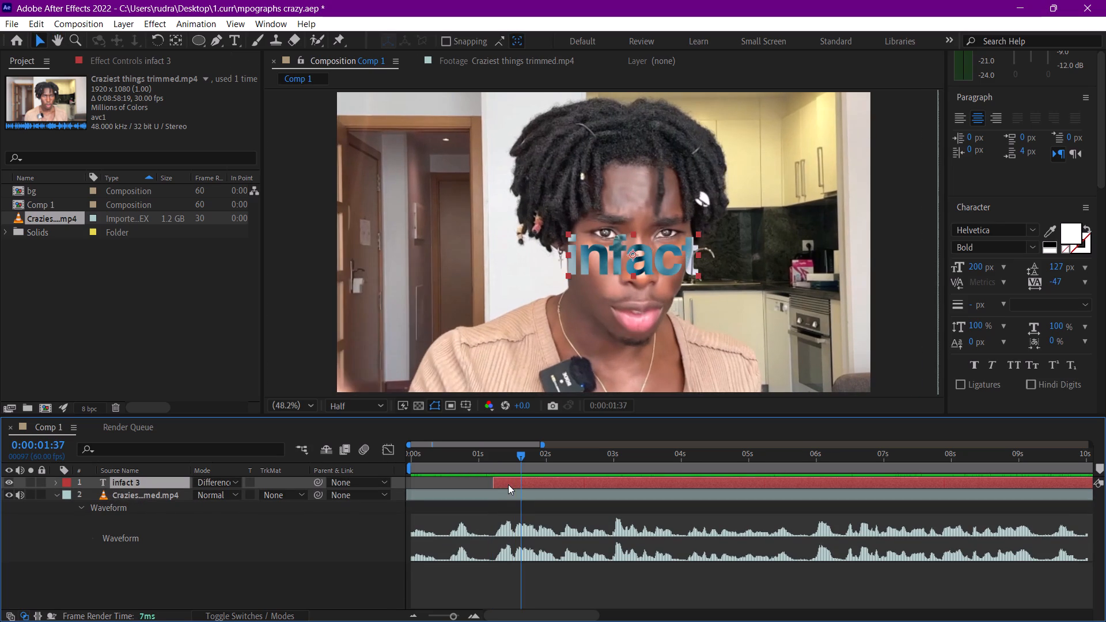
{"action": "key", "text": "space"}
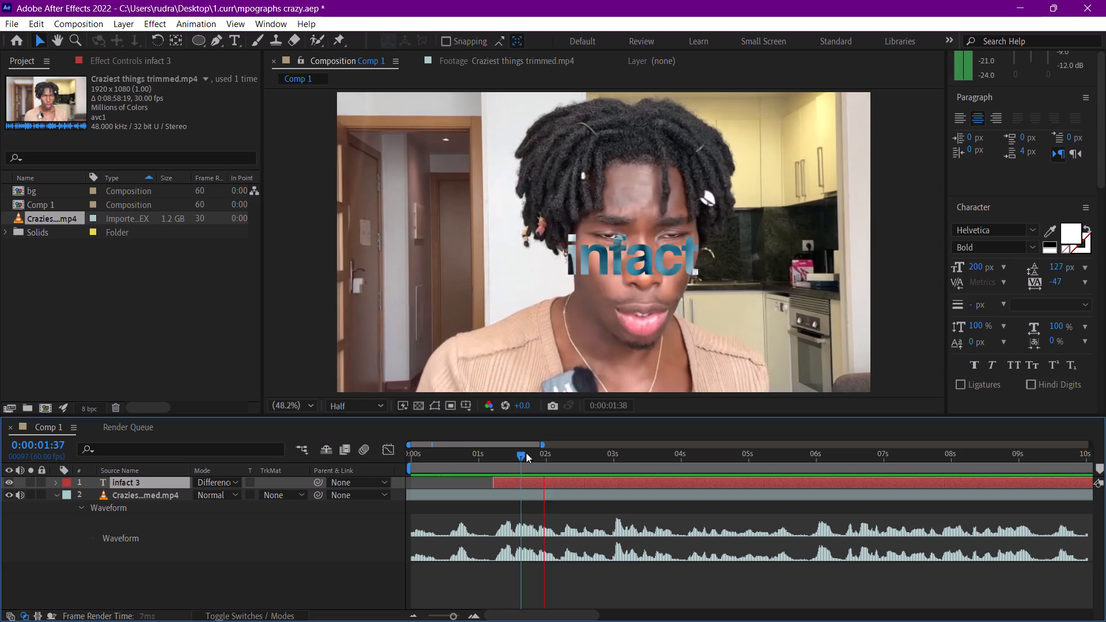
{"action": "key", "text": "space"}
{"action": "left_click_drag", "start_coordinate": [531, 453], "coordinate": [497, 453]}
{"action": "key", "text": "space"}
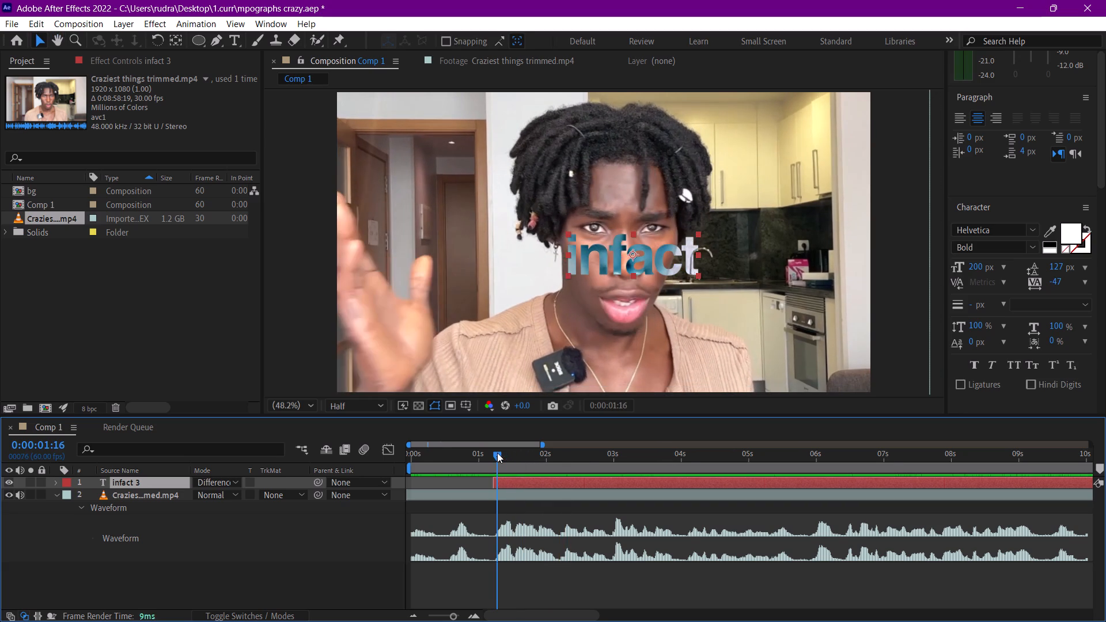
{"action": "key", "text": "space"}
{"action": "left_click_drag", "start_coordinate": [502, 453], "coordinate": [514, 456]}
Replace the infact 3 layer's text with "you".
{"action": "left_click", "coordinate": [159, 486]}
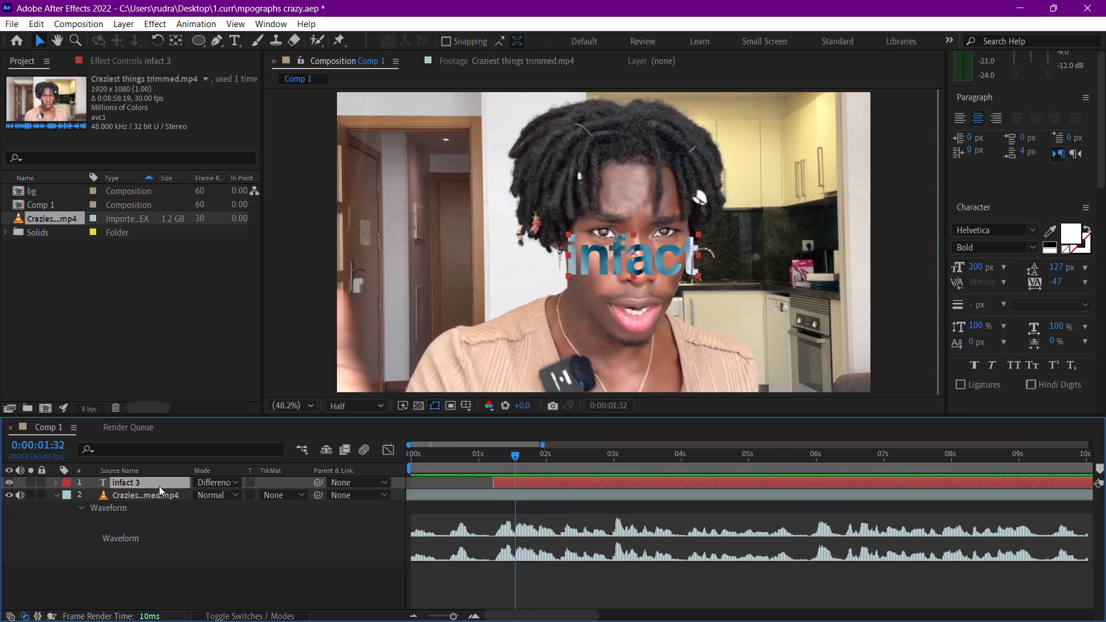
{"action": "key", "text": "t"}
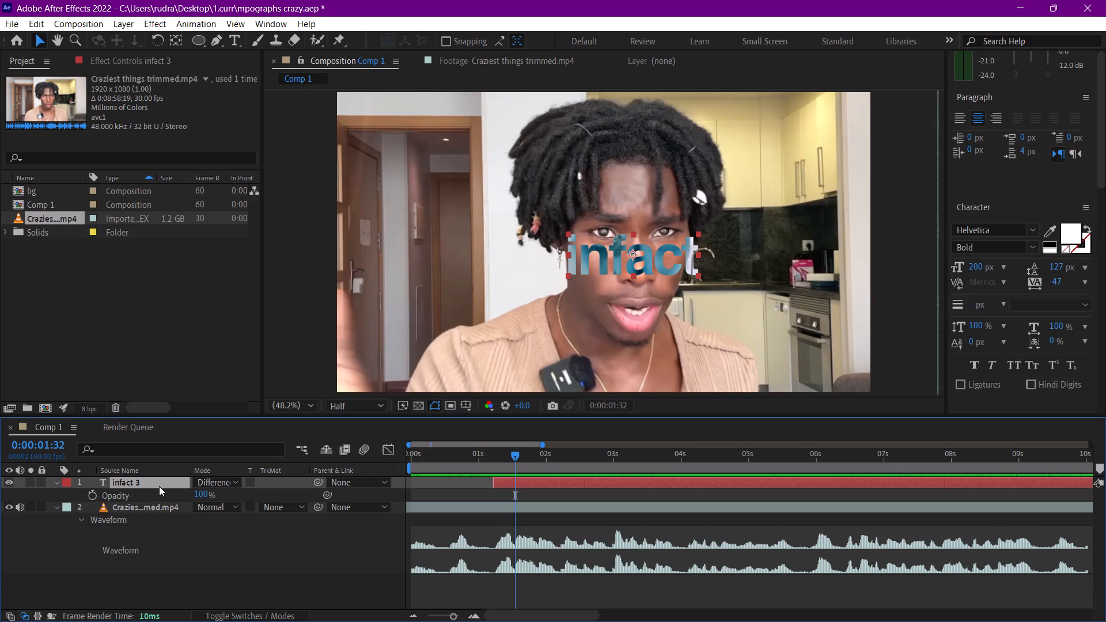
{"action": "key", "text": "t"}
{"action": "left_click", "coordinate": [243, 44]}
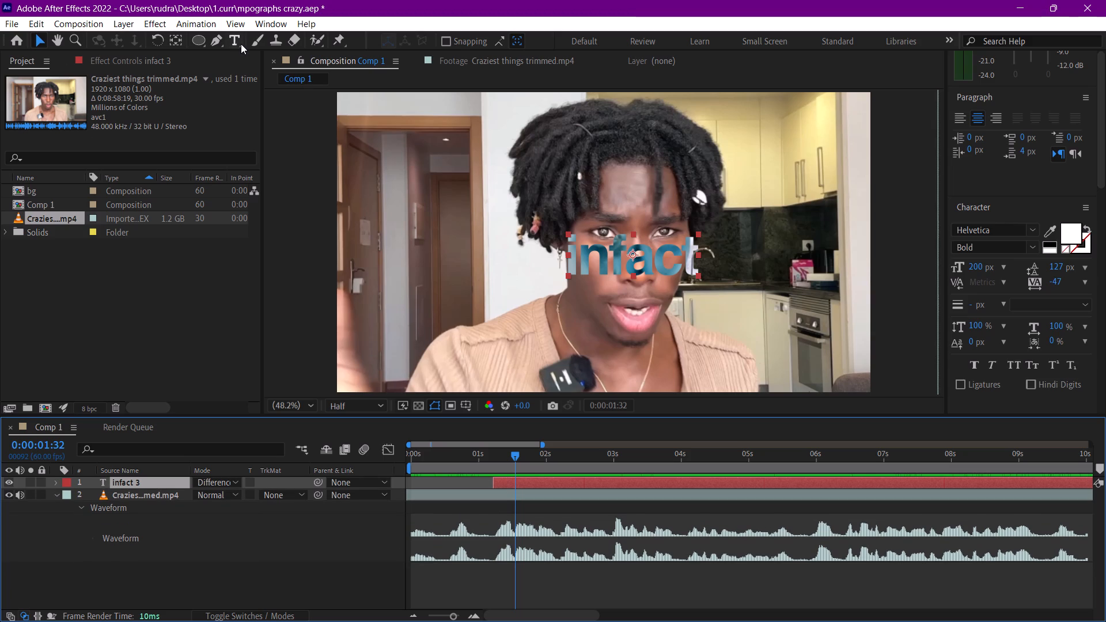
{"action": "left_click", "coordinate": [237, 43]}
{"action": "double_click", "coordinate": [661, 261]}
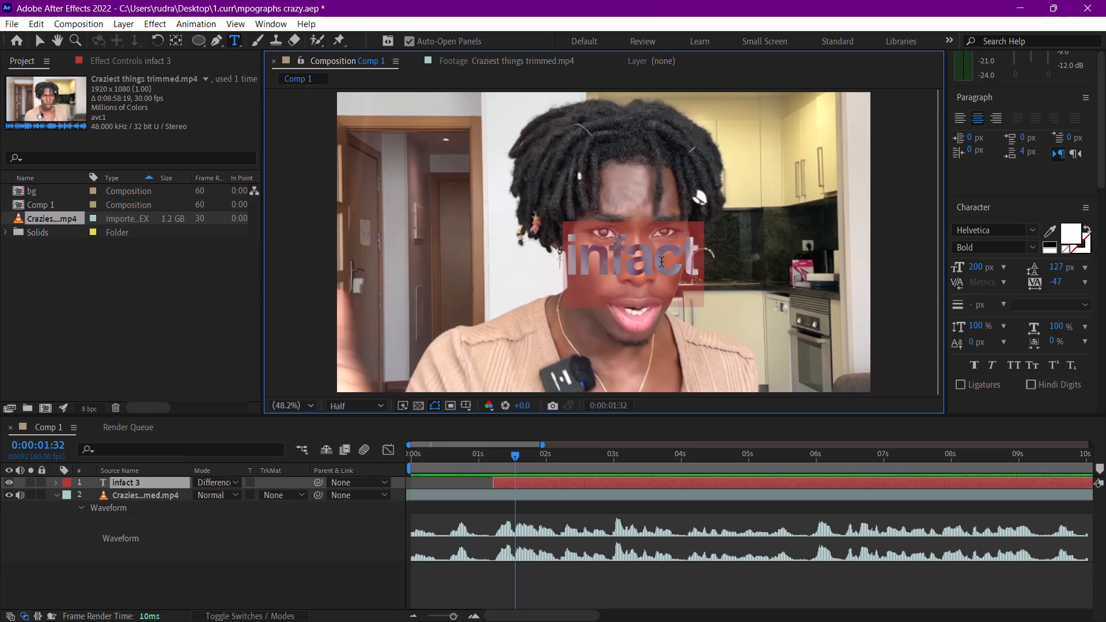
{"action": "type", "text": "you"}
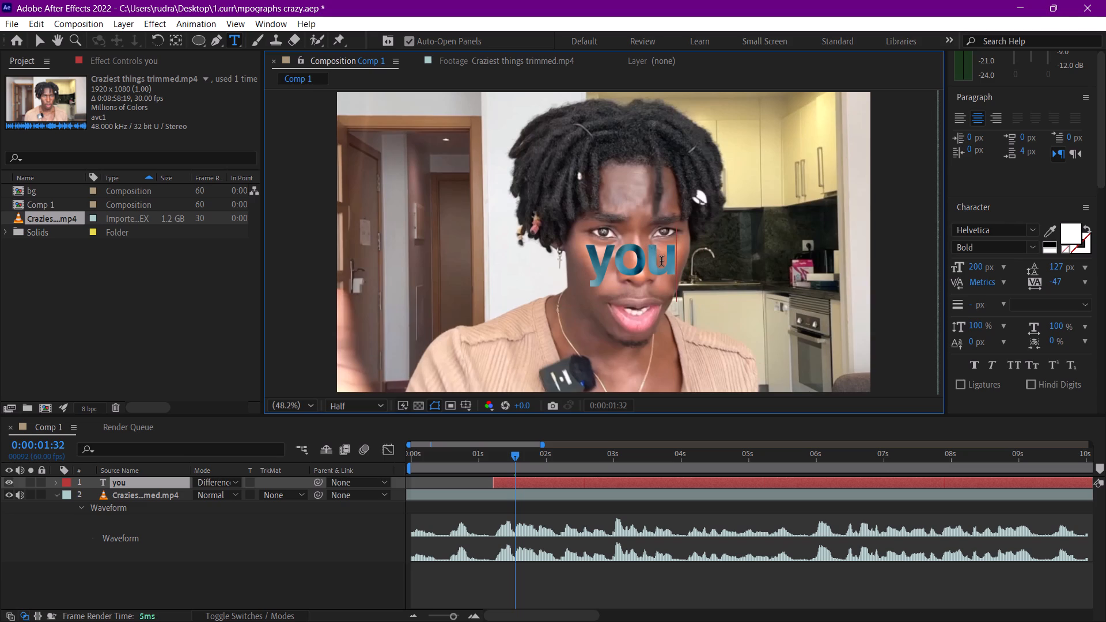
{"action": "left_click", "coordinate": [39, 36]}
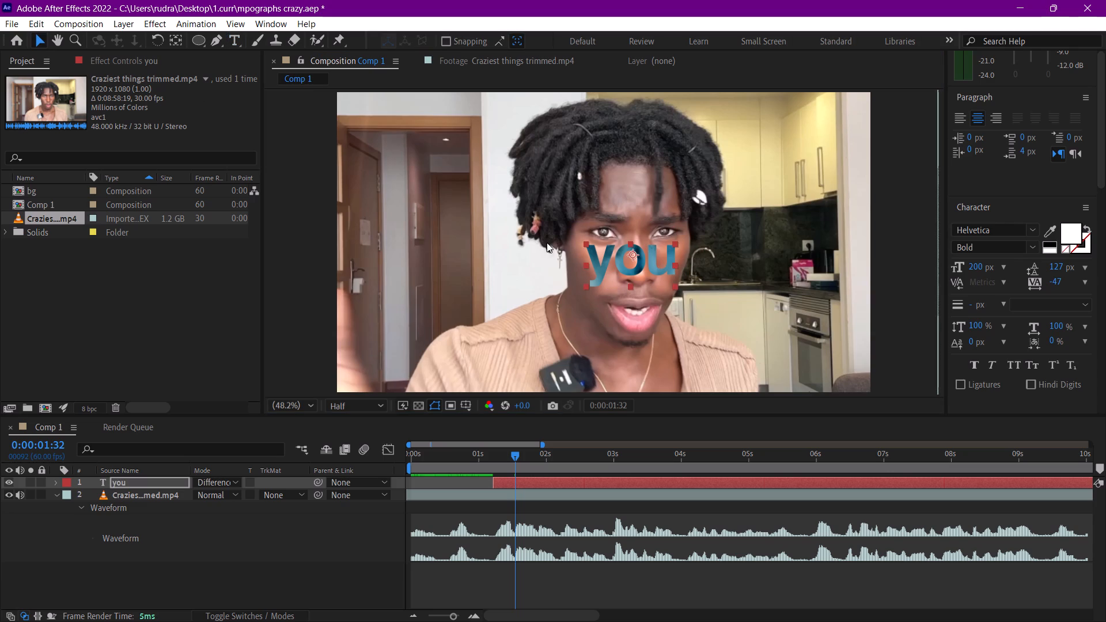
Centre the "you" text and its anchor point in the composition frame.
{"action": "type", "text": "78"}
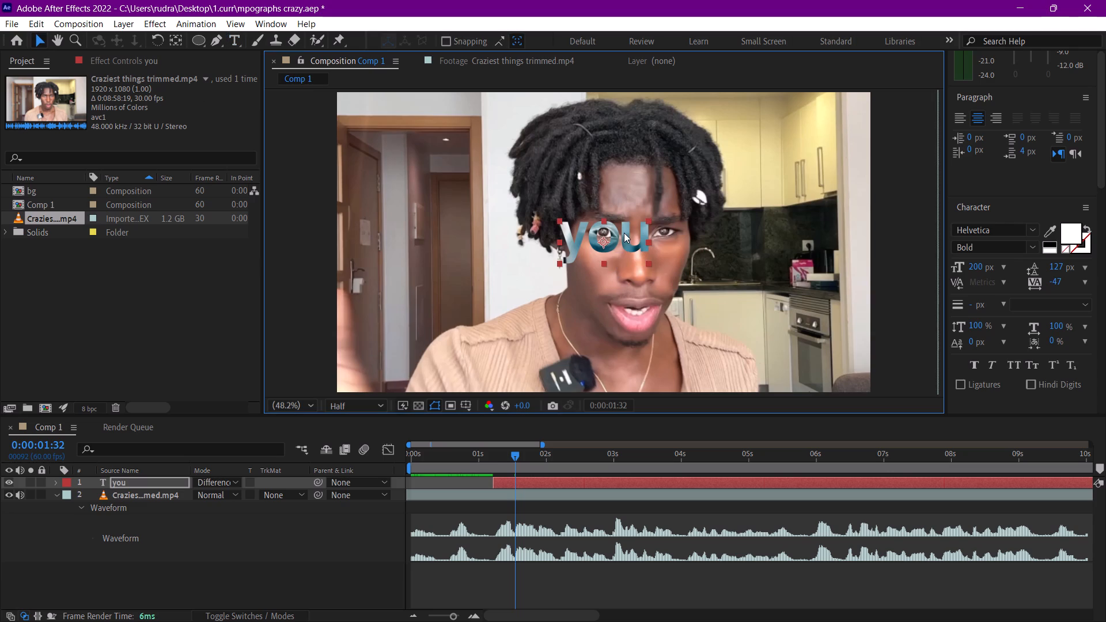
{"action": "left_click_drag", "start_coordinate": [630, 238], "coordinate": [632, 240]}
{"action": "left_click_drag", "start_coordinate": [632, 240], "coordinate": [654, 236]}
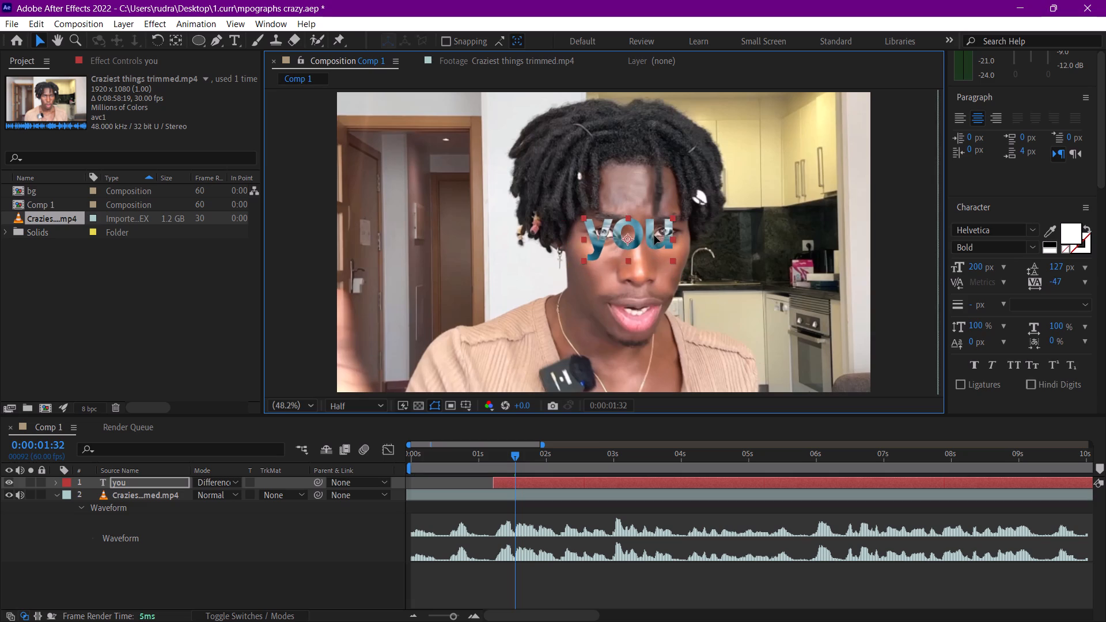
{"action": "left_click_drag", "start_coordinate": [654, 236], "coordinate": [638, 237]}
{"action": "type", "text": "78"}
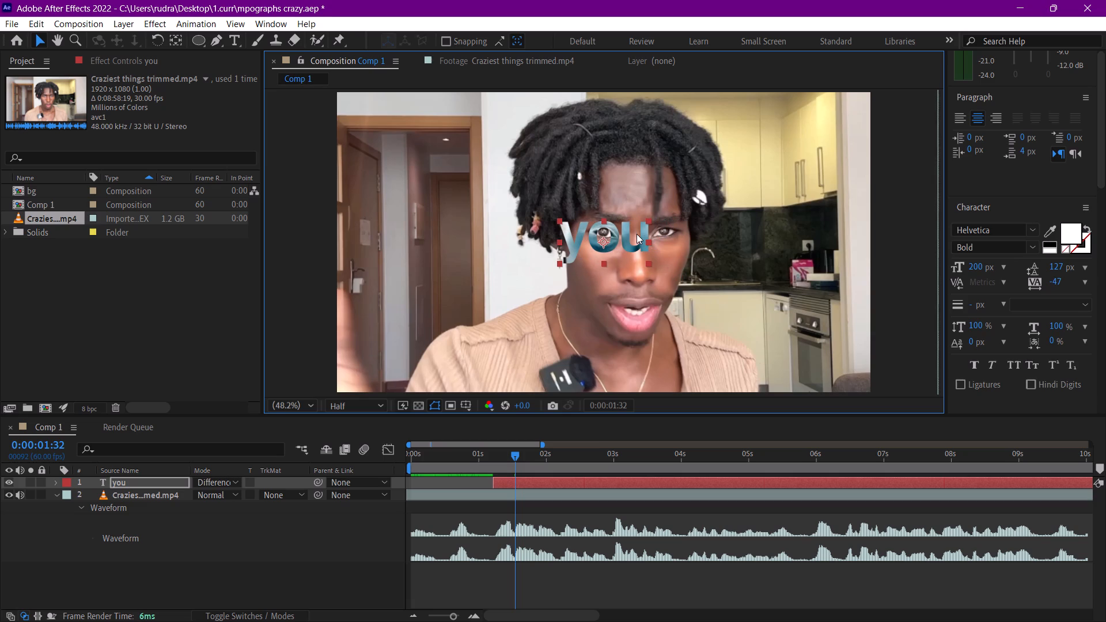
Split the "you" text layer at 0:00:01:32.
{"action": "left_click", "coordinate": [548, 482]}
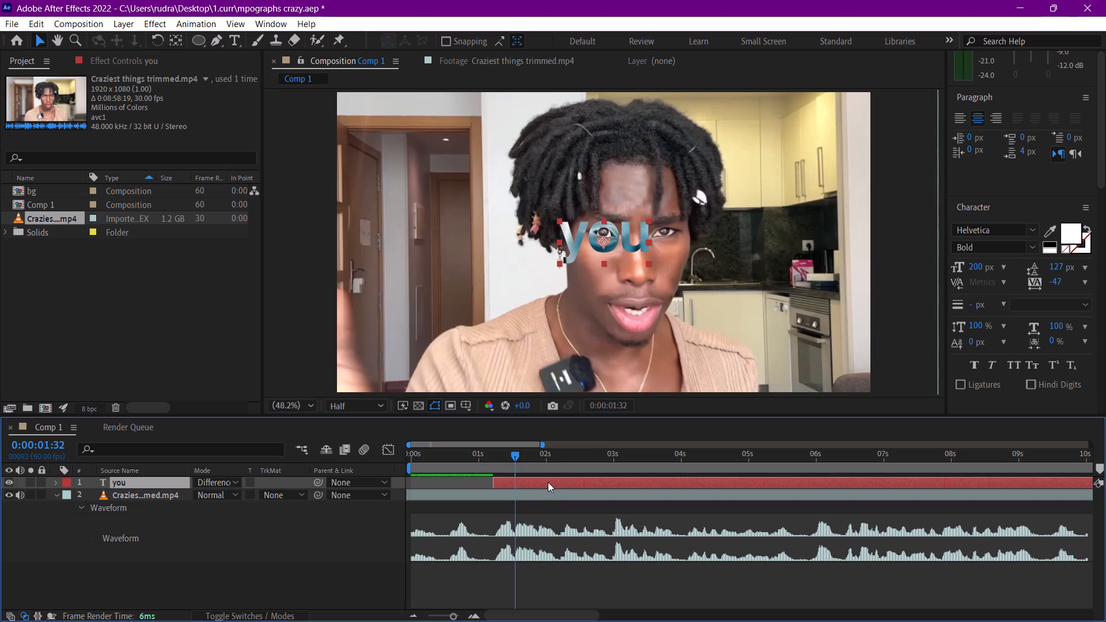
{"action": "key", "text": "ctrl+shift+d"}
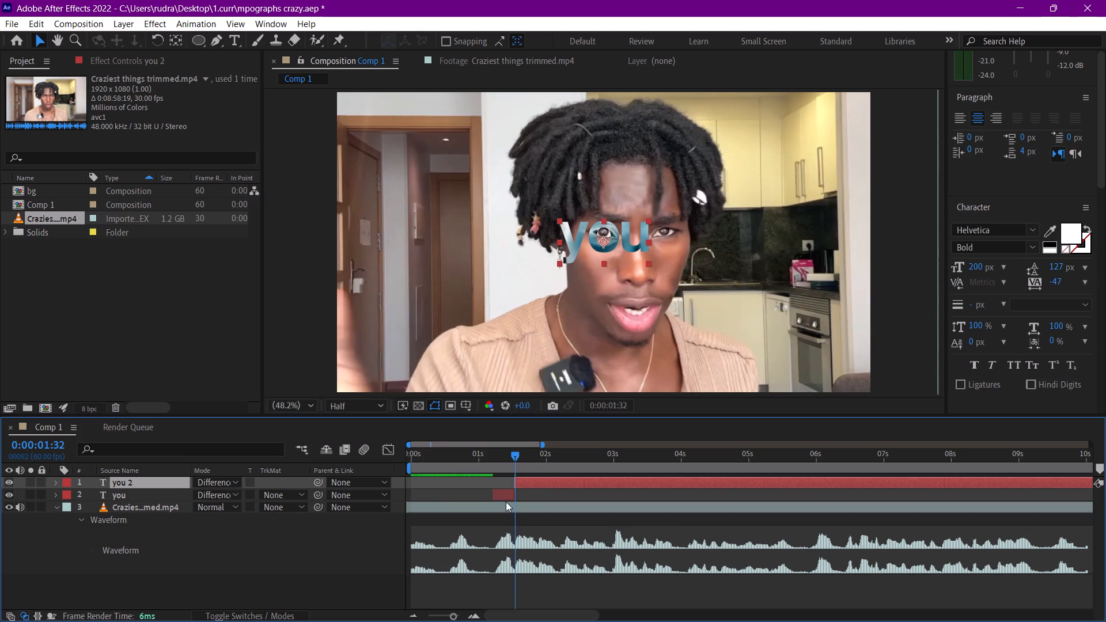
Extend the text of the earlier, short "you" segment to read "you're".
{"action": "left_click_drag", "start_coordinate": [510, 456], "coordinate": [503, 452]}
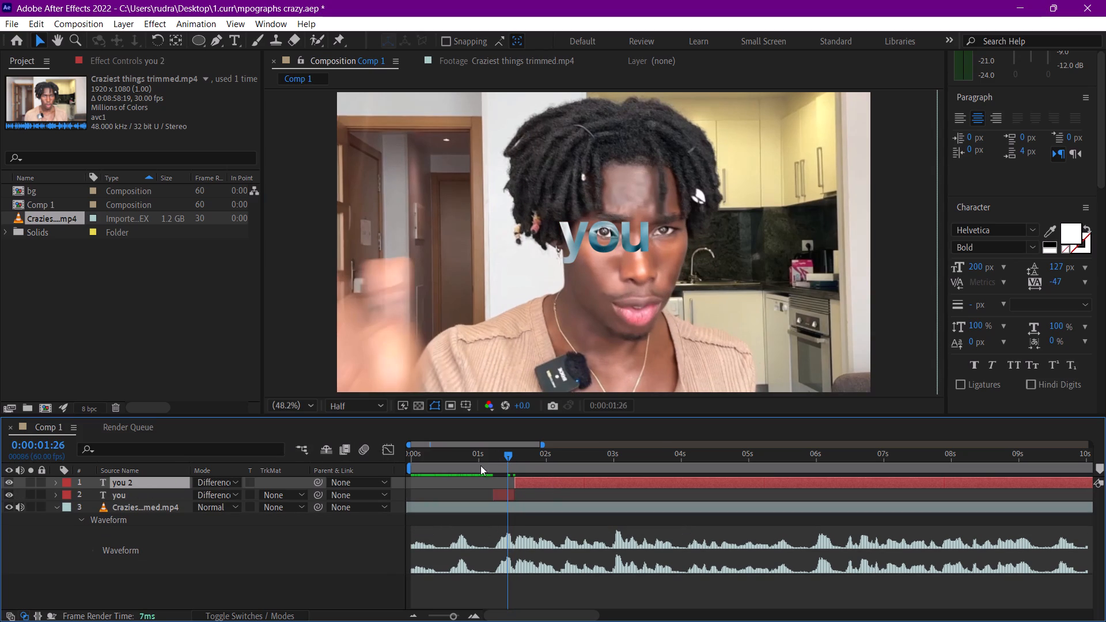
{"action": "left_click_drag", "start_coordinate": [506, 459], "coordinate": [512, 459]}
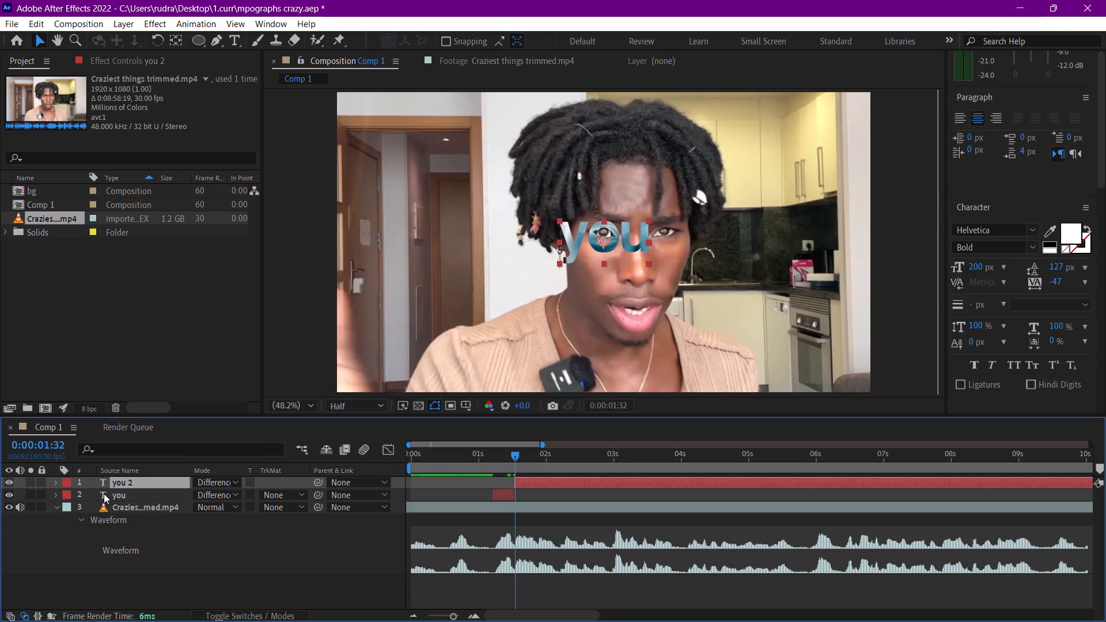
{"action": "double_click", "coordinate": [127, 495]}
{"action": "left_click", "coordinate": [613, 241]}
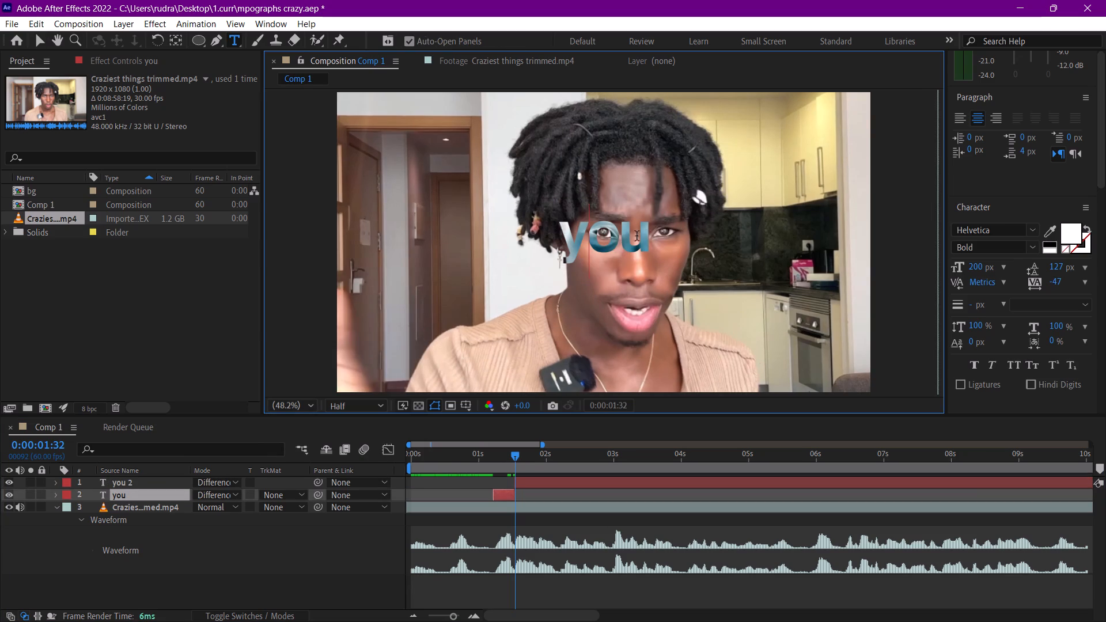
{"action": "key", "text": "Right"}
{"action": "key", "text": "Right"}
{"action": "type", "text": "'re"}
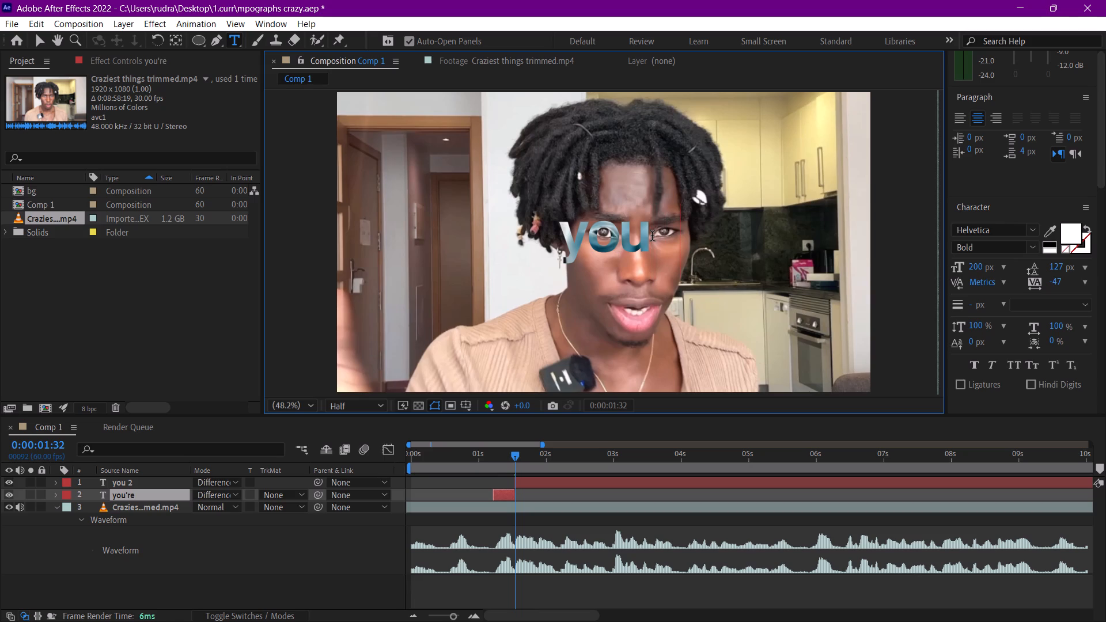
{"action": "left_click", "coordinate": [44, 41]}
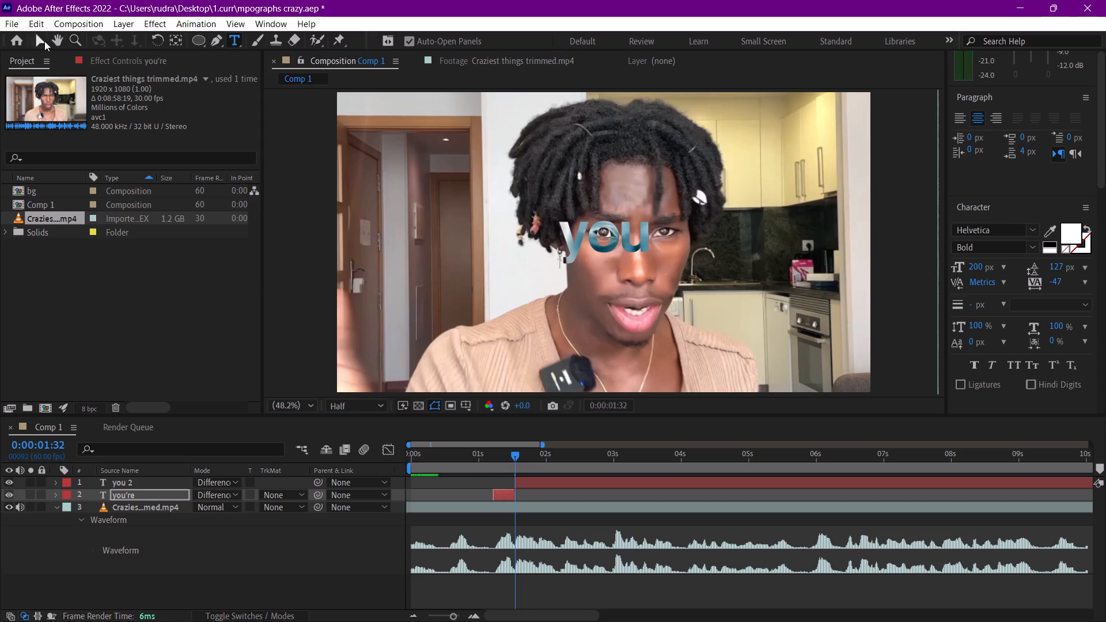
At 0:00:01:26, centre the "you're" text and its anchor point in the composition frame.
{"action": "left_click_drag", "start_coordinate": [494, 452], "coordinate": [509, 458]}
{"action": "left_click", "coordinate": [503, 497]}
{"action": "type", "text": "78"}
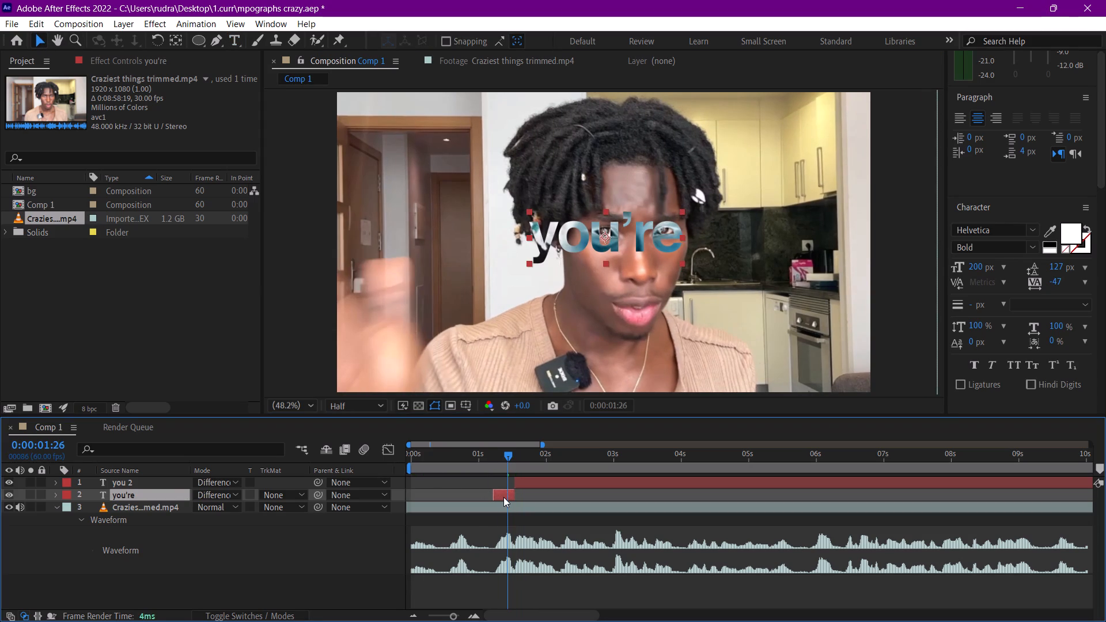
Preview the speech across the cut between the two text segments, and park the current time at 0:00:01:52.
{"action": "left_click_drag", "start_coordinate": [514, 457], "coordinate": [485, 452]}
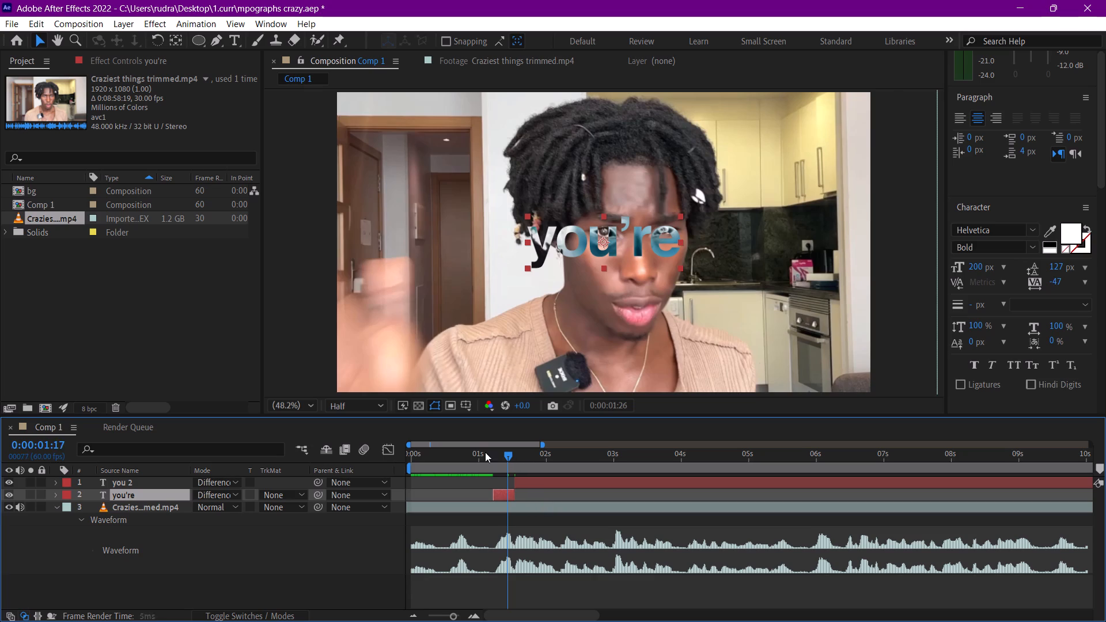
{"action": "left_click_drag", "start_coordinate": [485, 452], "coordinate": [478, 452]}
{"action": "key", "text": "space"}
{"action": "key", "text": "space"}
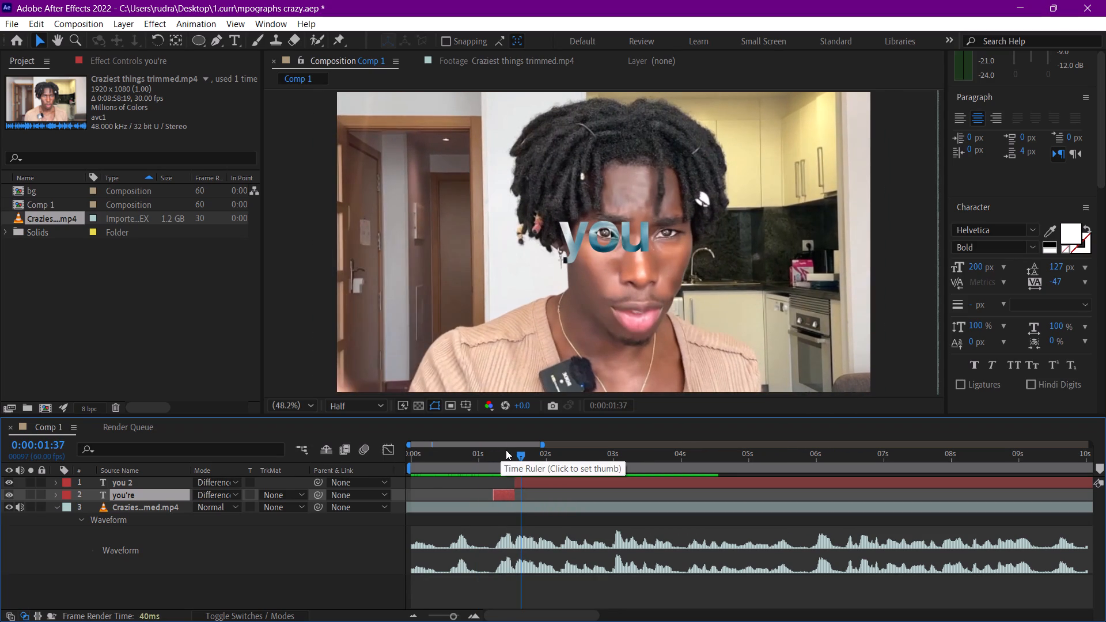
{"action": "key", "text": "space"}
{"action": "key", "text": "space"}
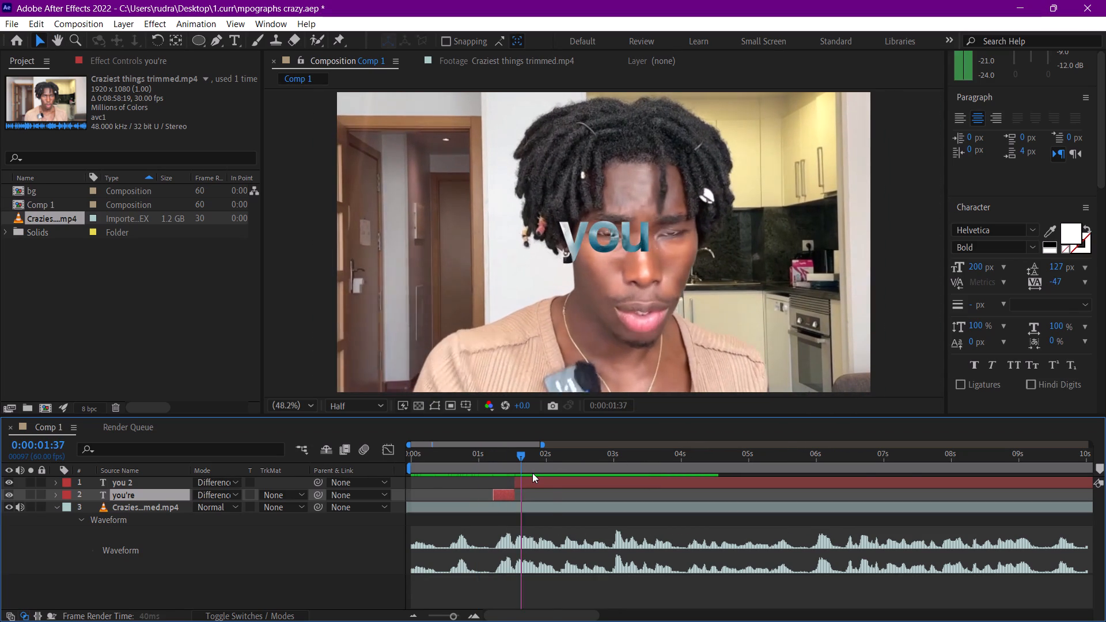
{"action": "left_click_drag", "start_coordinate": [540, 461], "coordinate": [514, 460]}
{"action": "key", "text": "space"}
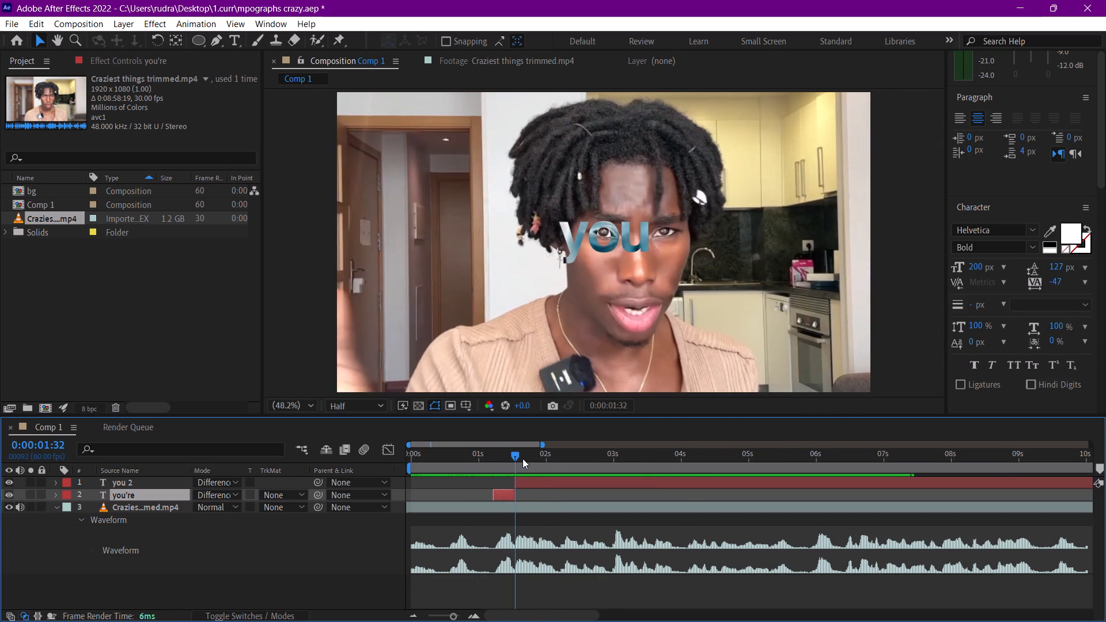
{"action": "key", "text": "space"}
{"action": "left_click_drag", "start_coordinate": [527, 458], "coordinate": [537, 459]}
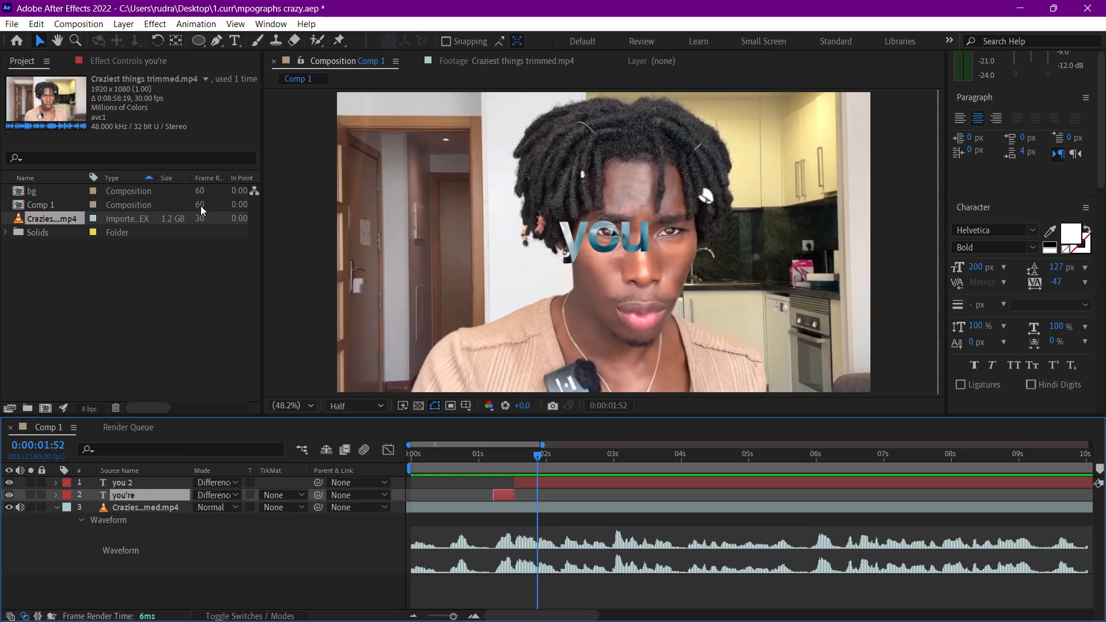
Replace the text of the you 2 layer, which follows the cut, with "not the".
{"action": "left_click", "coordinate": [230, 36]}
{"action": "double_click", "coordinate": [603, 244]}
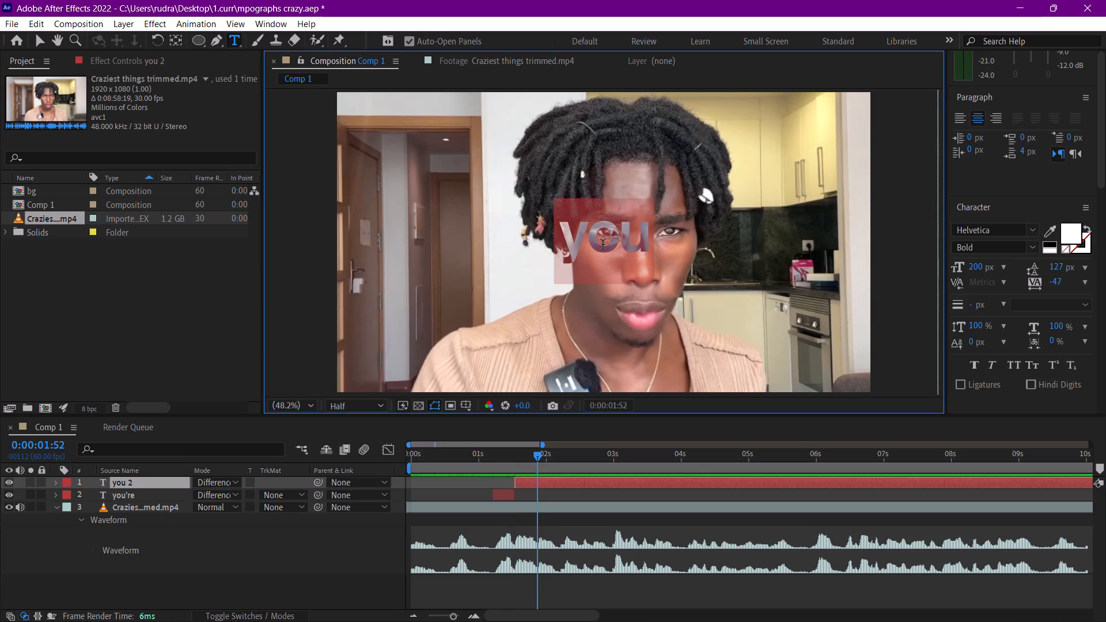
{"action": "type", "text": "not the"}
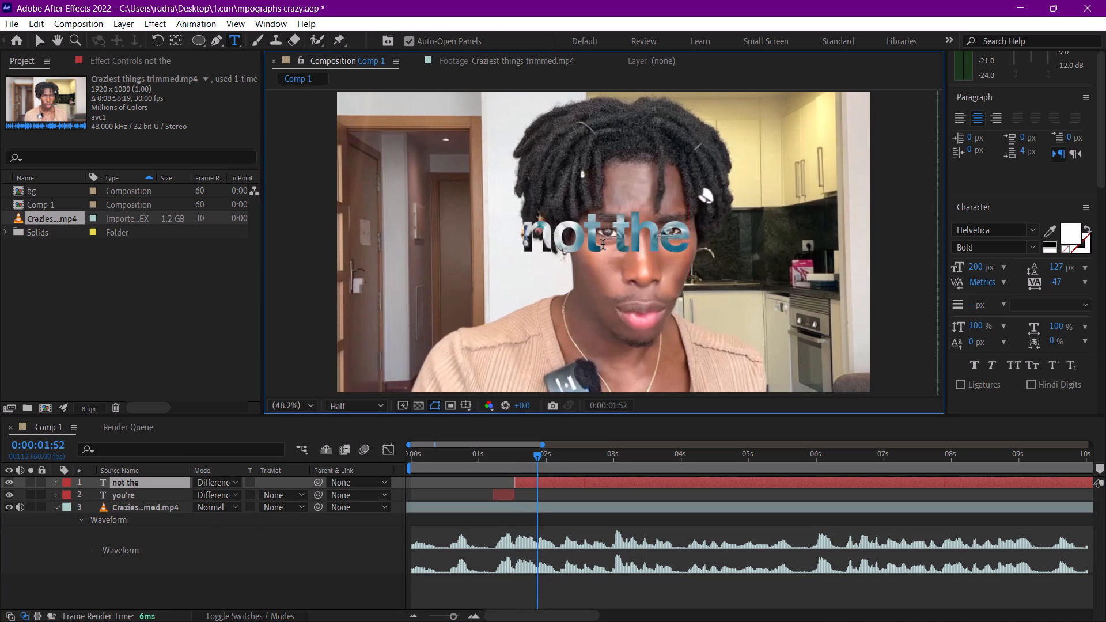
{"action": "key", "text": "space"}
{"action": "key", "text": "space"}
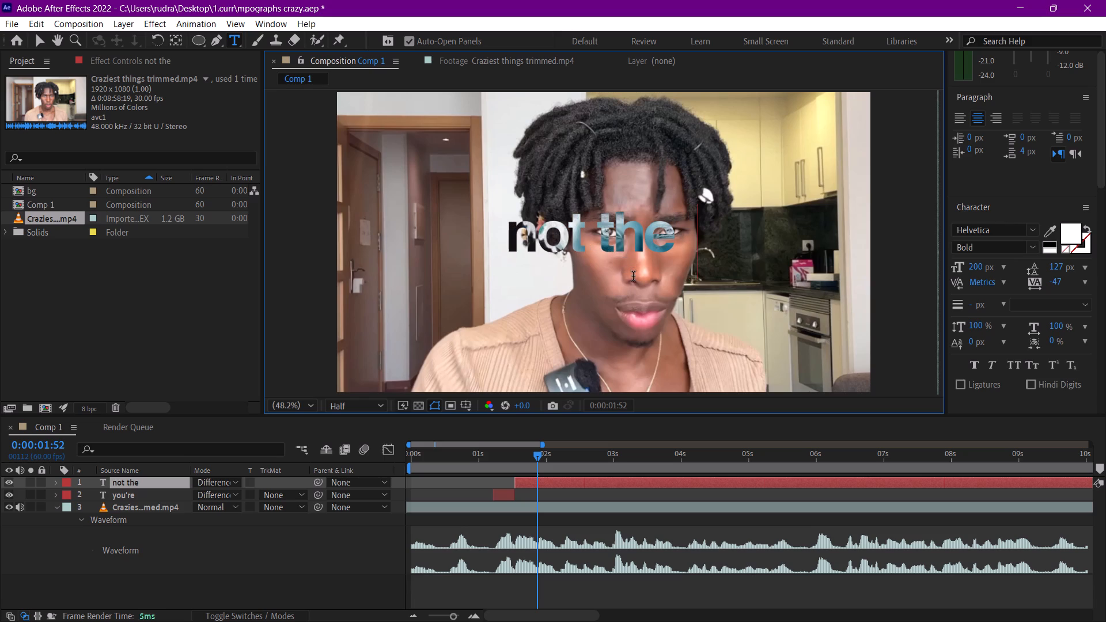
{"action": "key", "text": "BackSpace"}
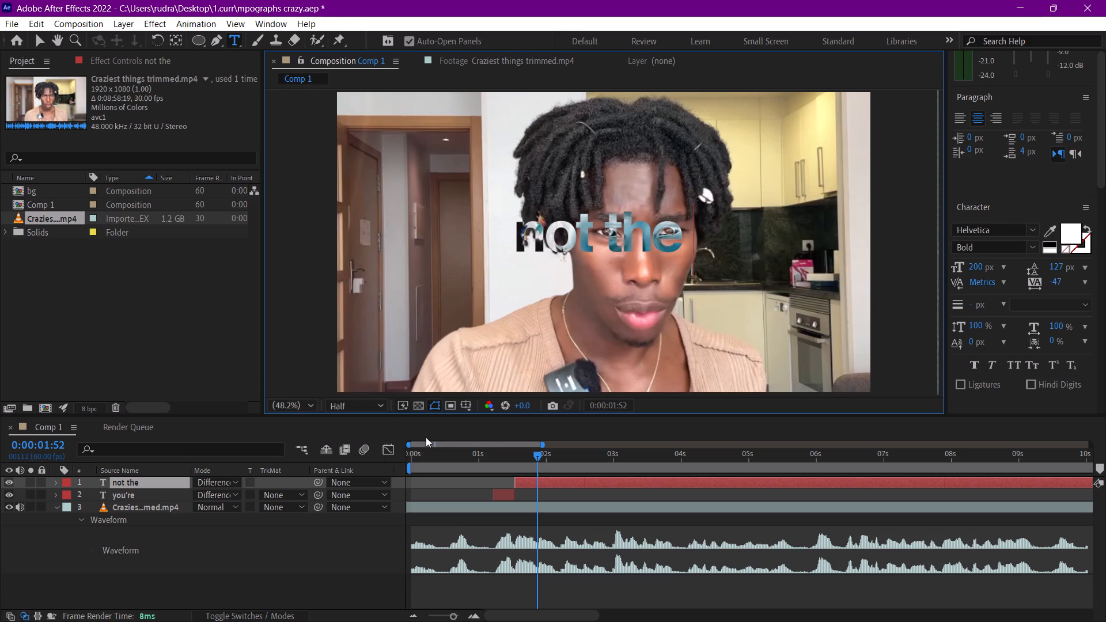
{"action": "key", "text": "v"}
{"action": "key", "text": "BackSpace"}
{"action": "key", "text": "BackSpace"}
Find the end of the spoken phrase and split the "not the" text layer at 0:00:02:11.
{"action": "left_click_drag", "start_coordinate": [546, 451], "coordinate": [553, 454]}
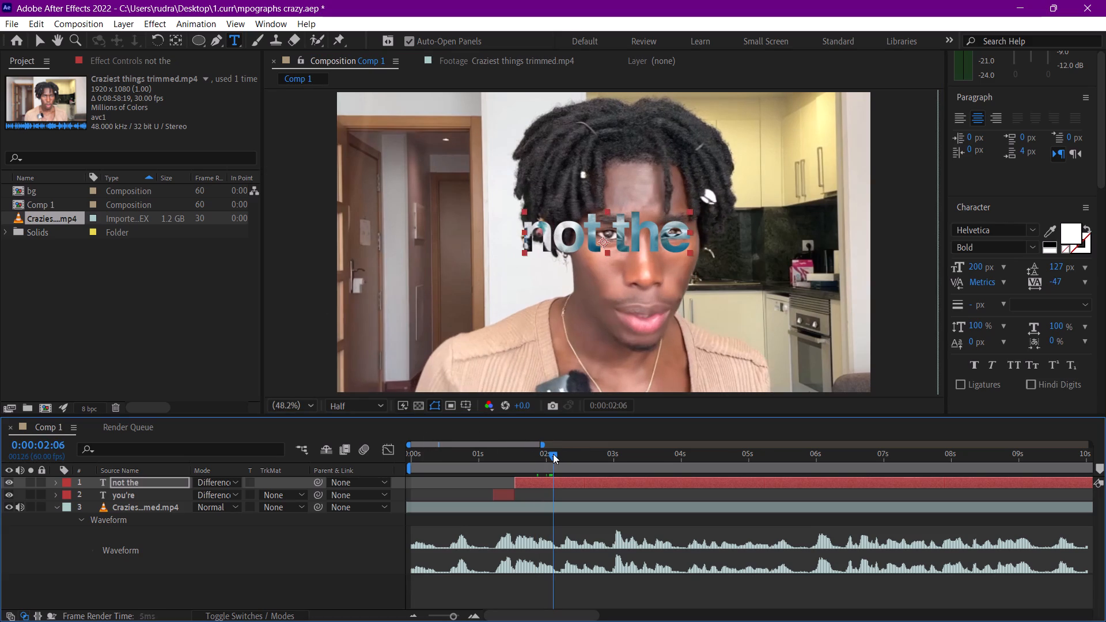
{"action": "left_click_drag", "start_coordinate": [553, 454], "coordinate": [555, 455]}
{"action": "key", "text": "space"}
{"action": "left_click", "coordinate": [556, 455]}
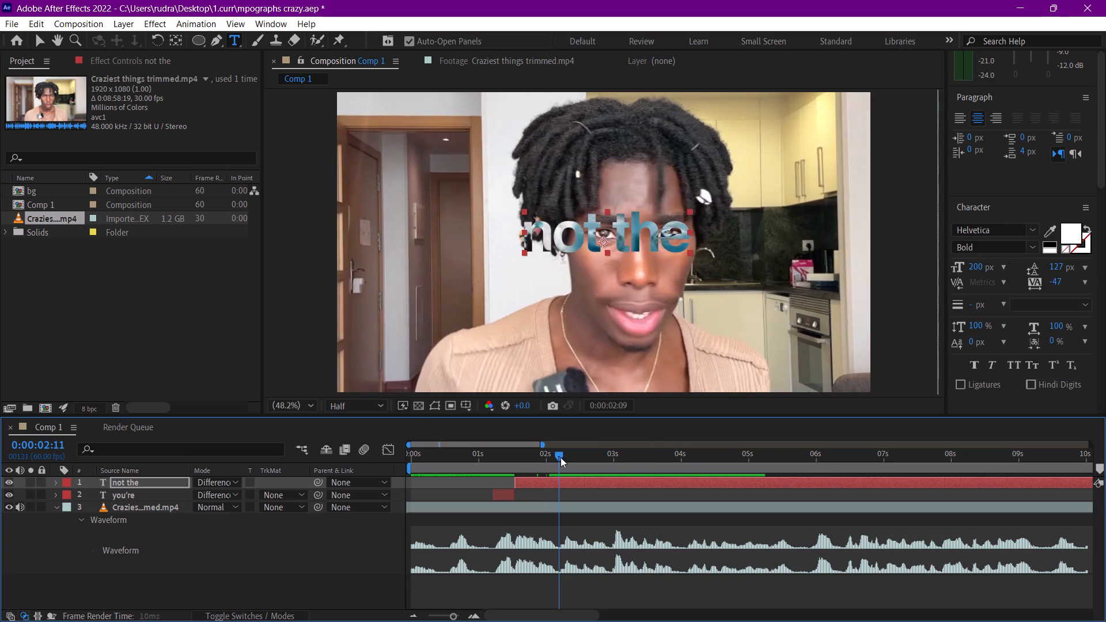
{"action": "key", "text": "space"}
{"action": "left_click", "coordinate": [562, 457]}
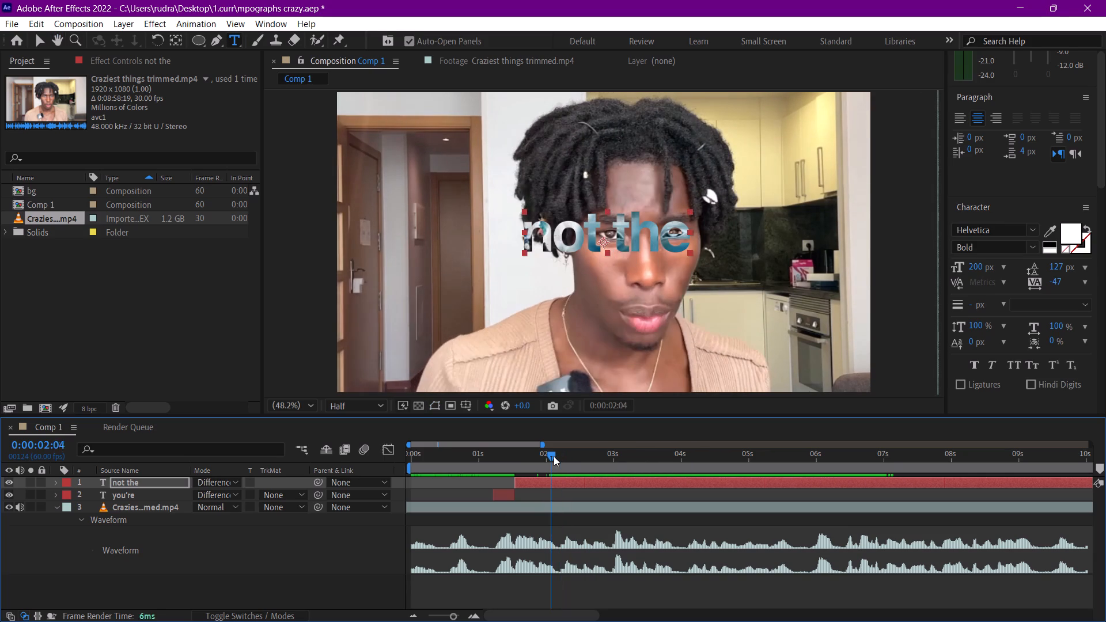
{"action": "left_click", "coordinate": [567, 479]}
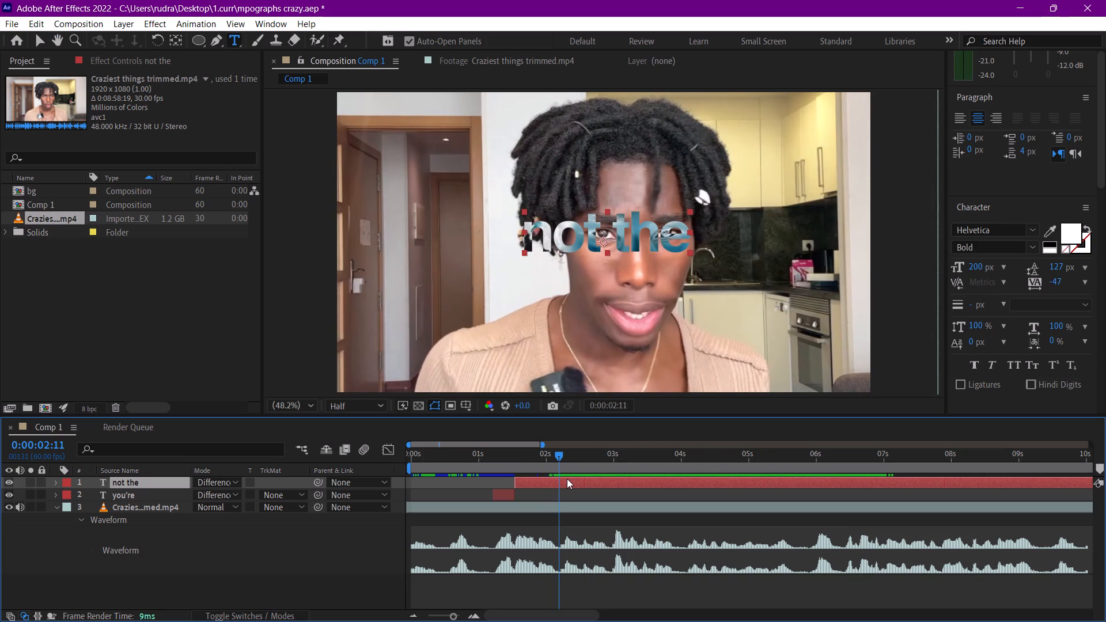
{"action": "key", "text": "ctrl+shift+d"}
Split the earlier "not the" segment again at 0:00:01:52.
{"action": "left_click", "coordinate": [536, 449]}
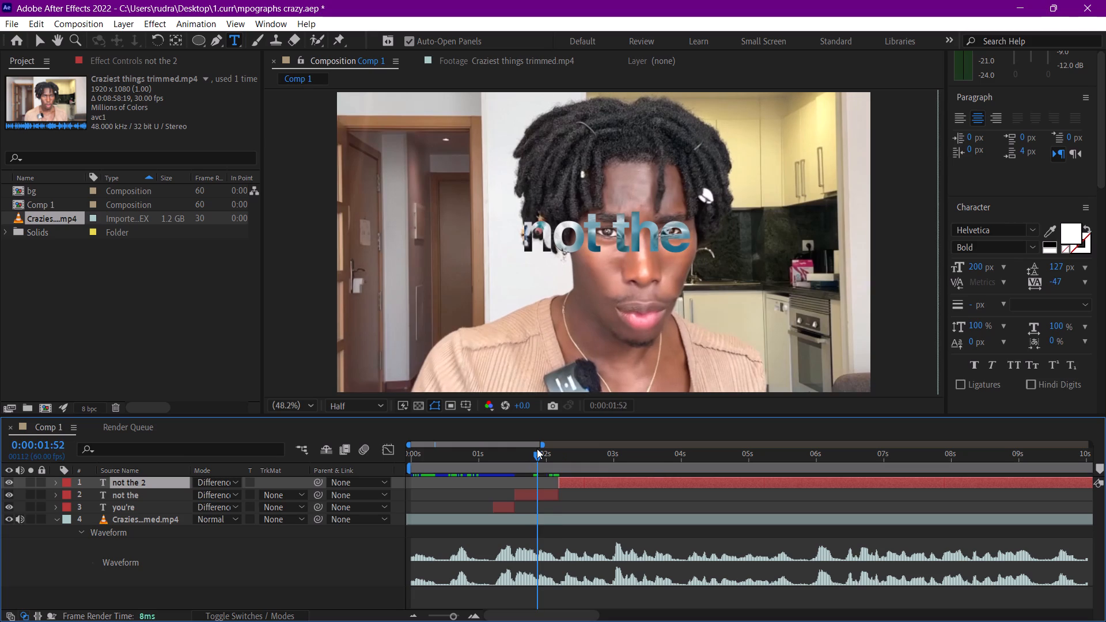
{"action": "key", "text": "ctrl+shift+d"}
{"action": "left_click", "coordinate": [542, 491]}
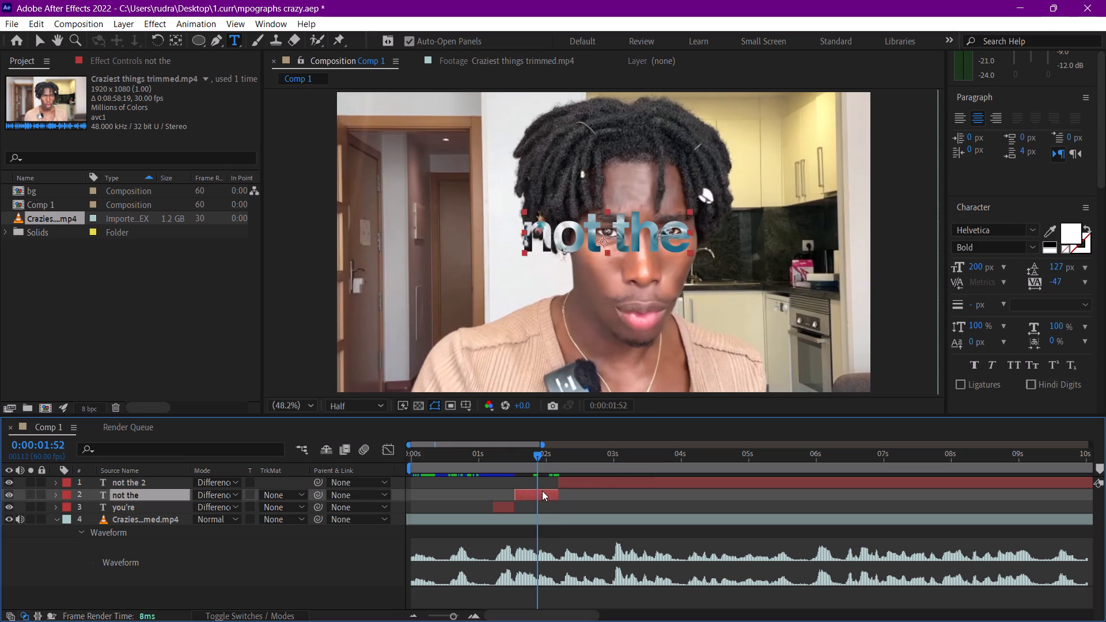
{"action": "key", "text": "ctrl+shift+d"}
Preview the speech and replace the text of the short not the 3 segment, which starts at 0:00:01:52, with "only one".
{"action": "left_click_drag", "start_coordinate": [530, 451], "coordinate": [475, 461]}
{"action": "key", "text": "space"}
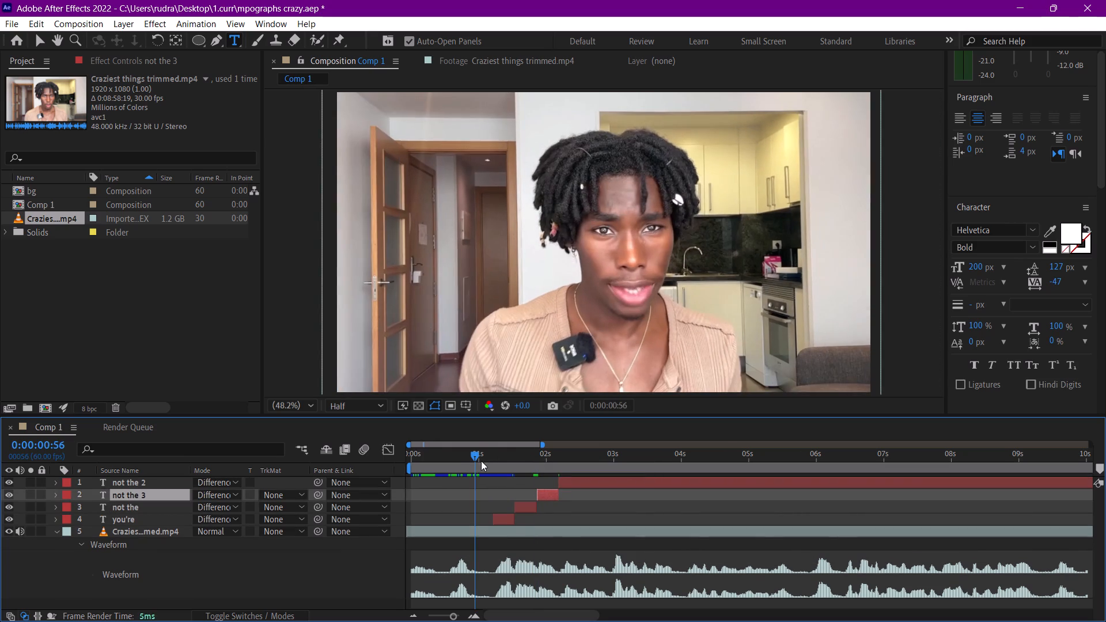
{"action": "key", "text": "space"}
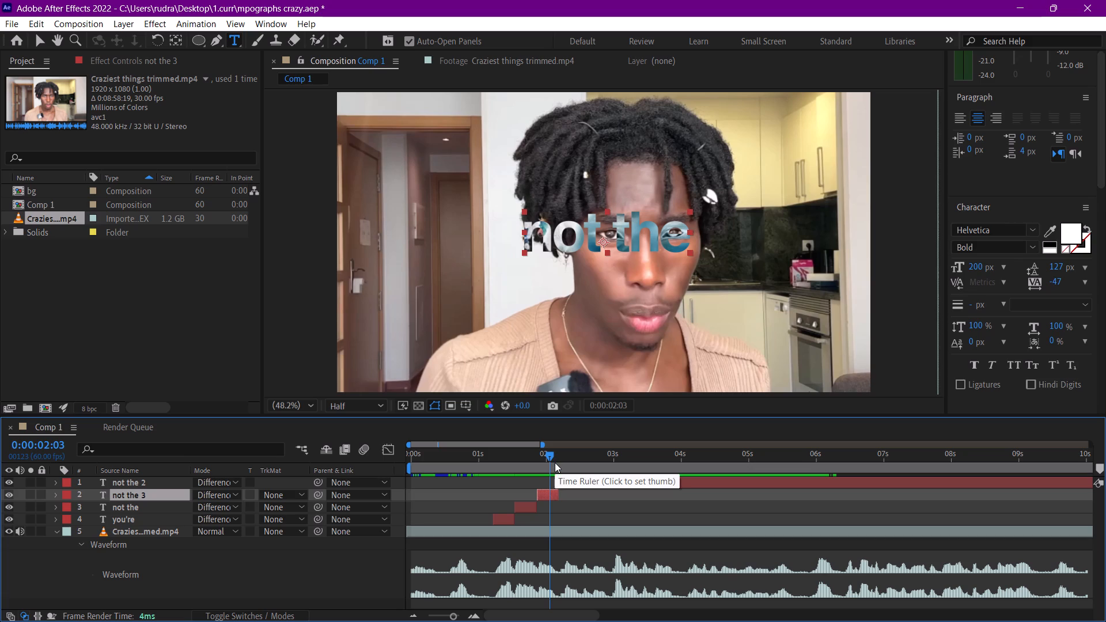
{"action": "double_click", "coordinate": [131, 492]}
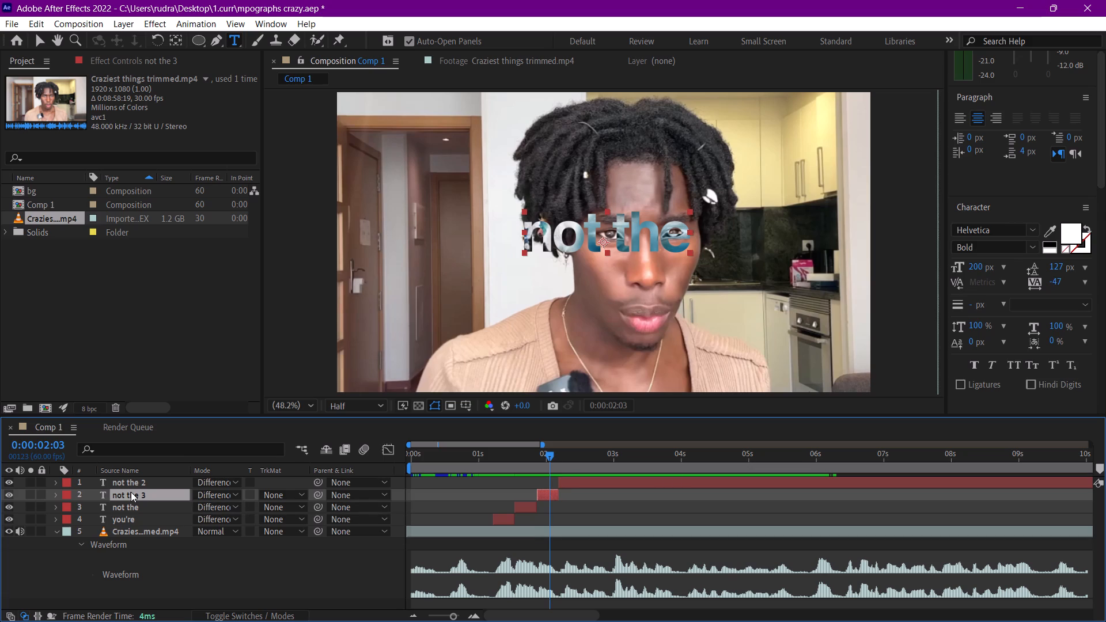
{"action": "type", "text": "only one"}
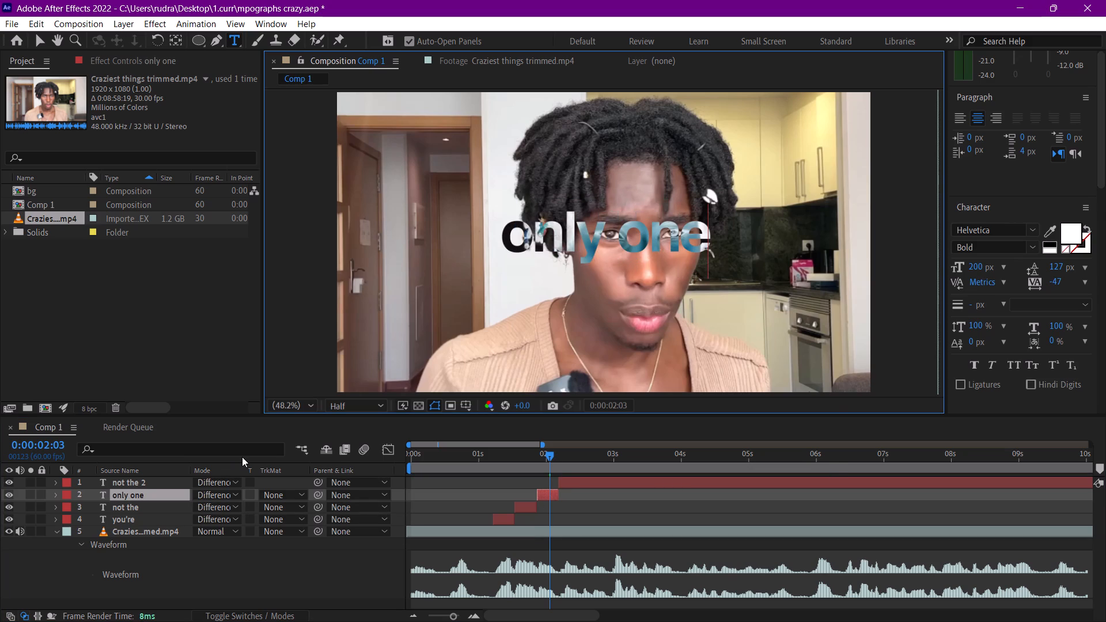
{"action": "left_click", "coordinate": [36, 42]}
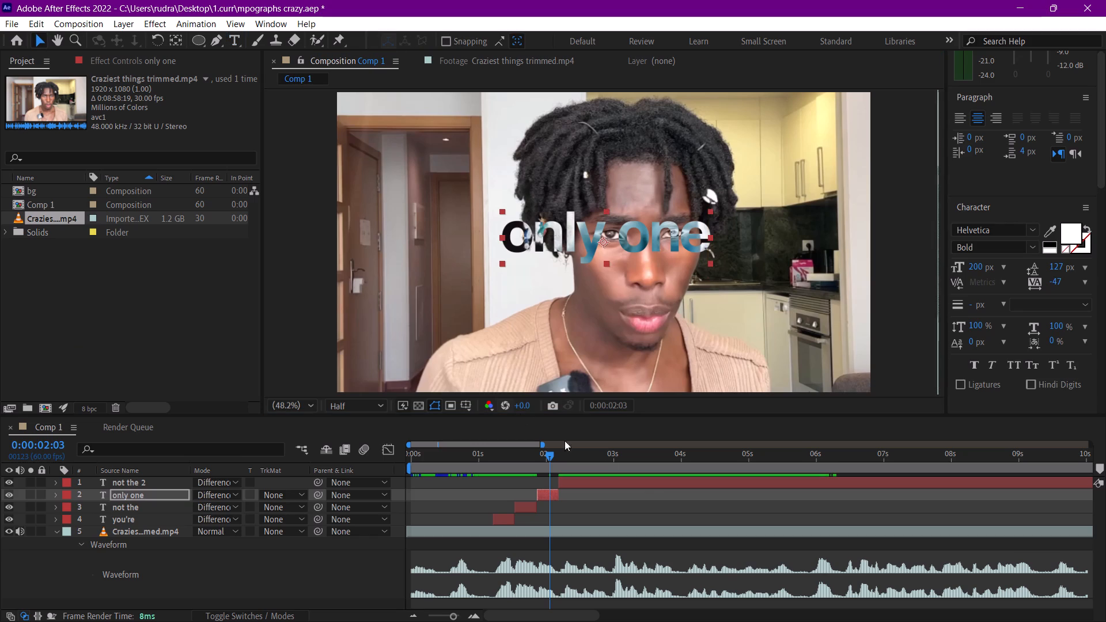
Trim the end of the "only one" segment to about 0:00:02:01 and extend the start of the not the 2 layer back to meet it.
{"action": "left_click_drag", "start_coordinate": [560, 459], "coordinate": [530, 453]}
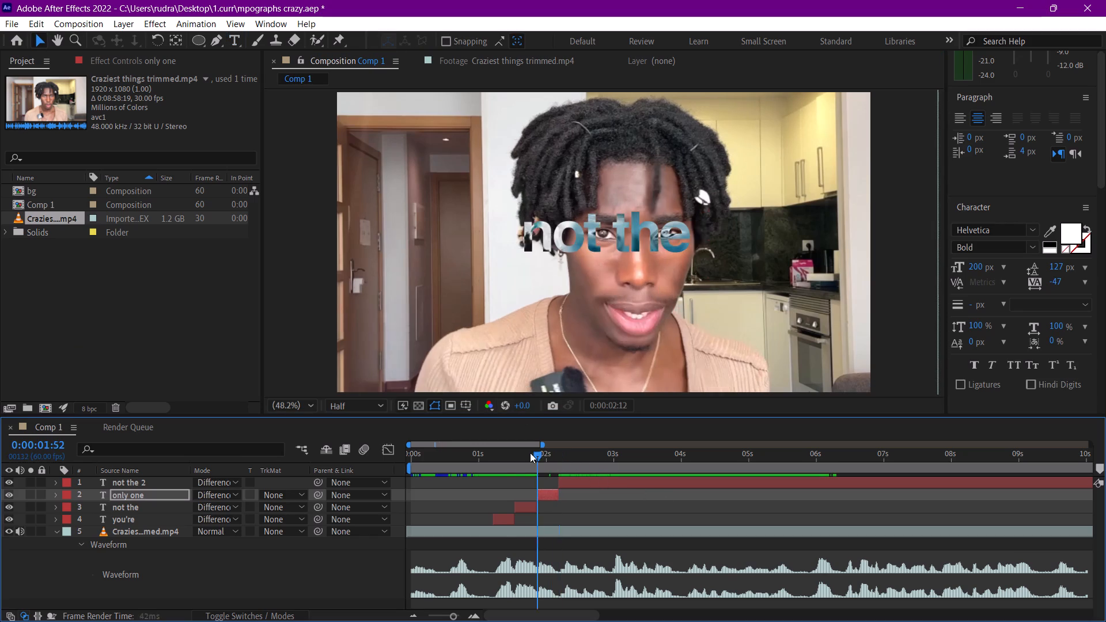
{"action": "left_click_drag", "start_coordinate": [530, 453], "coordinate": [522, 455]}
{"action": "key", "text": "space"}
{"action": "key", "text": "space"}
{"action": "left_click_drag", "start_coordinate": [524, 456], "coordinate": [527, 456]}
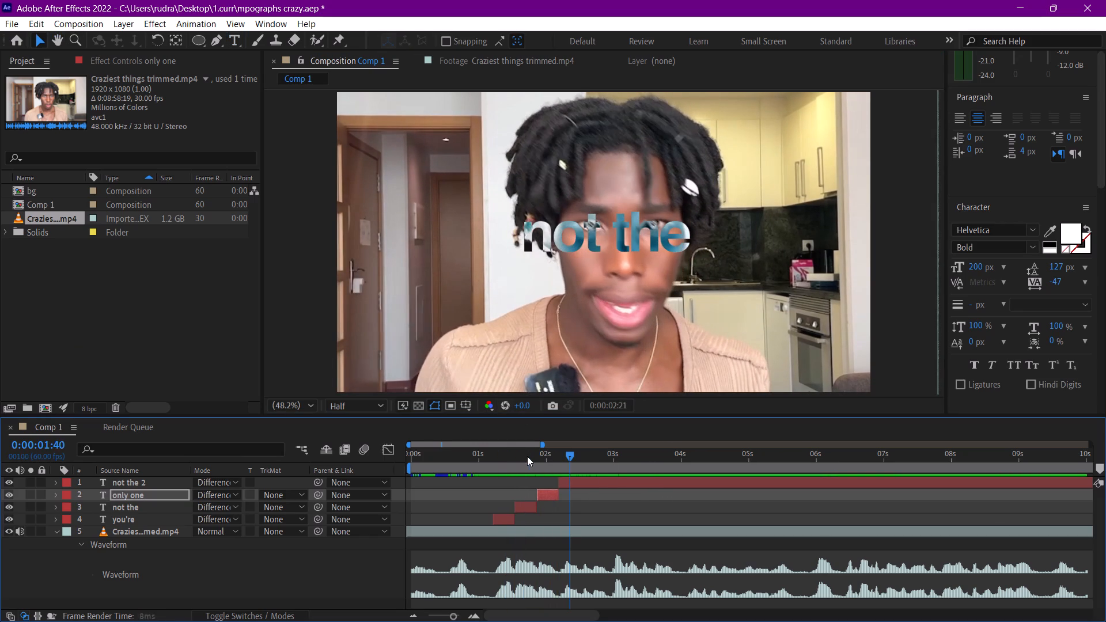
{"action": "left_click_drag", "start_coordinate": [527, 456], "coordinate": [539, 461]}
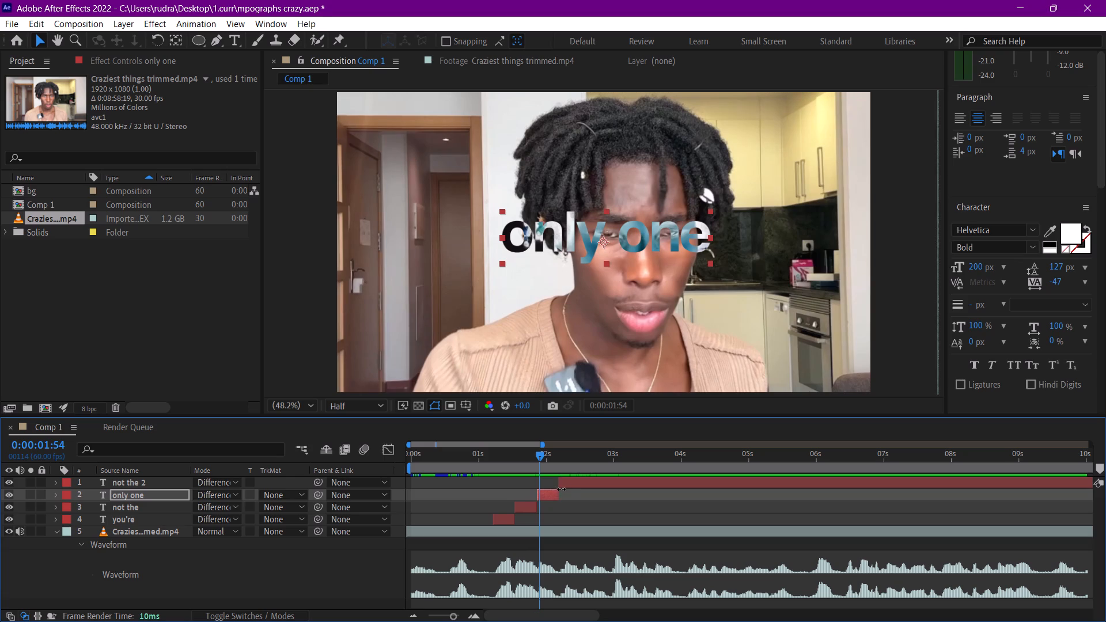
{"action": "left_click_drag", "start_coordinate": [560, 494], "coordinate": [549, 495]}
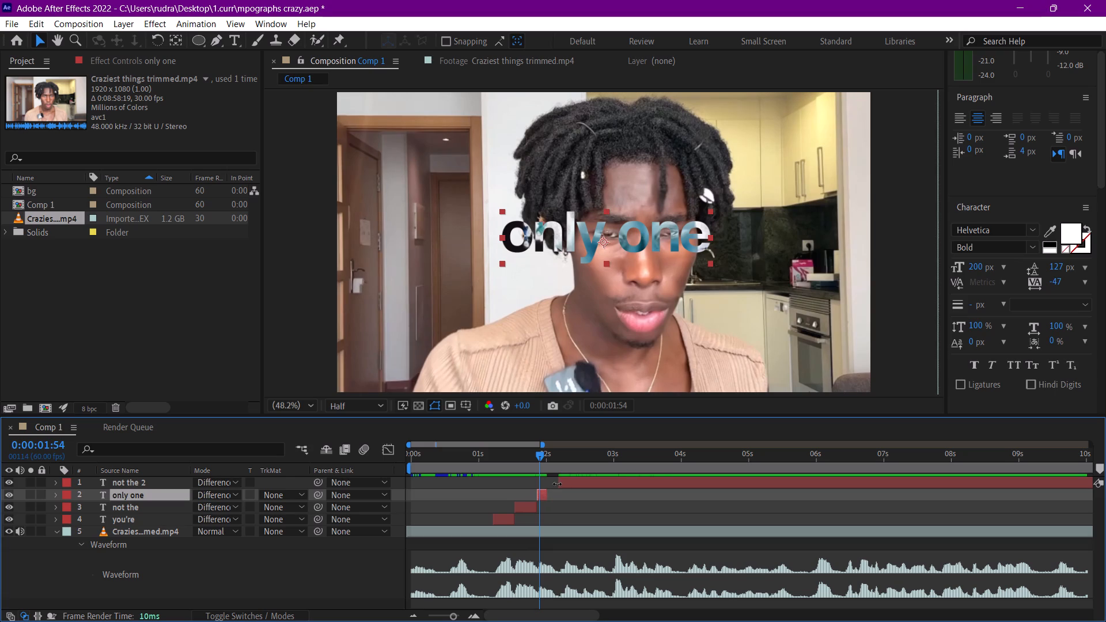
{"action": "left_click_drag", "start_coordinate": [557, 484], "coordinate": [546, 480]}
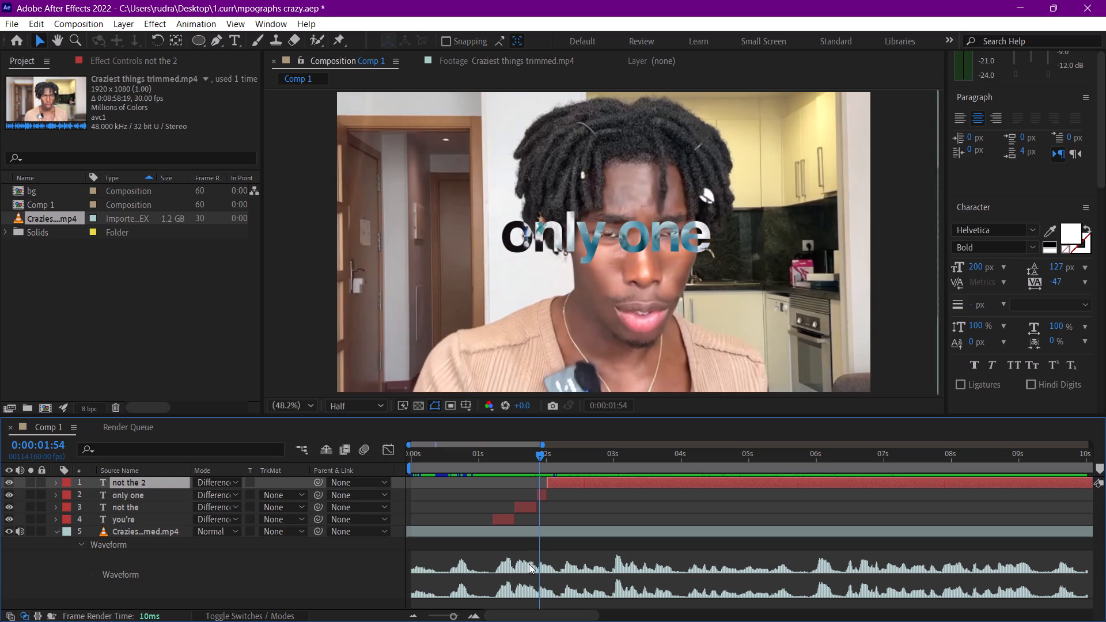
{"action": "left_click", "coordinate": [459, 614]}
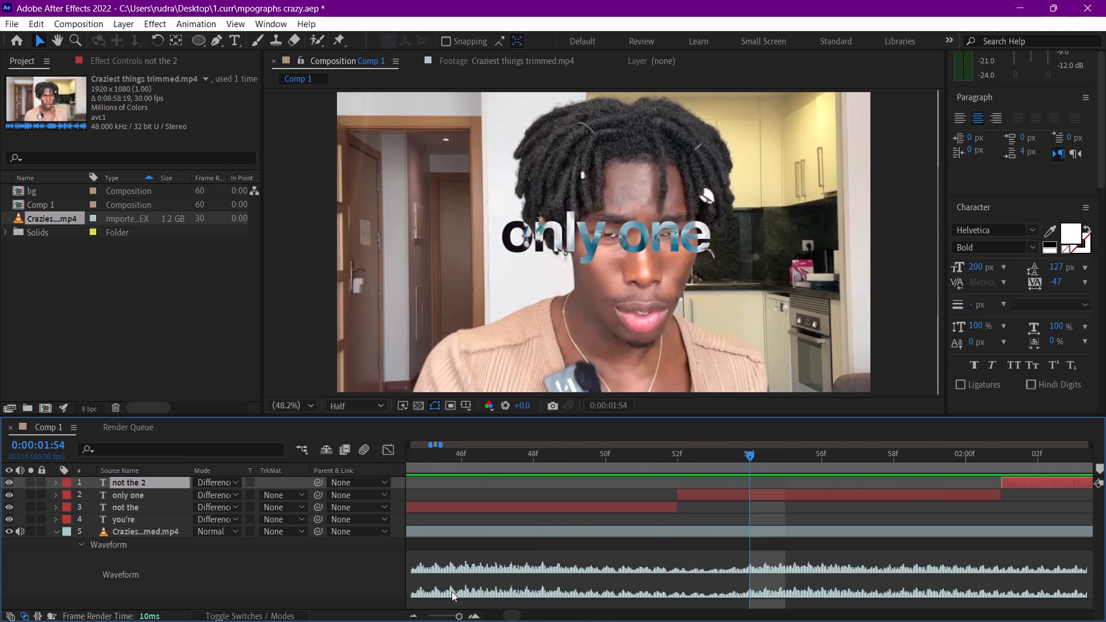
{"action": "left_click", "coordinate": [454, 615]}
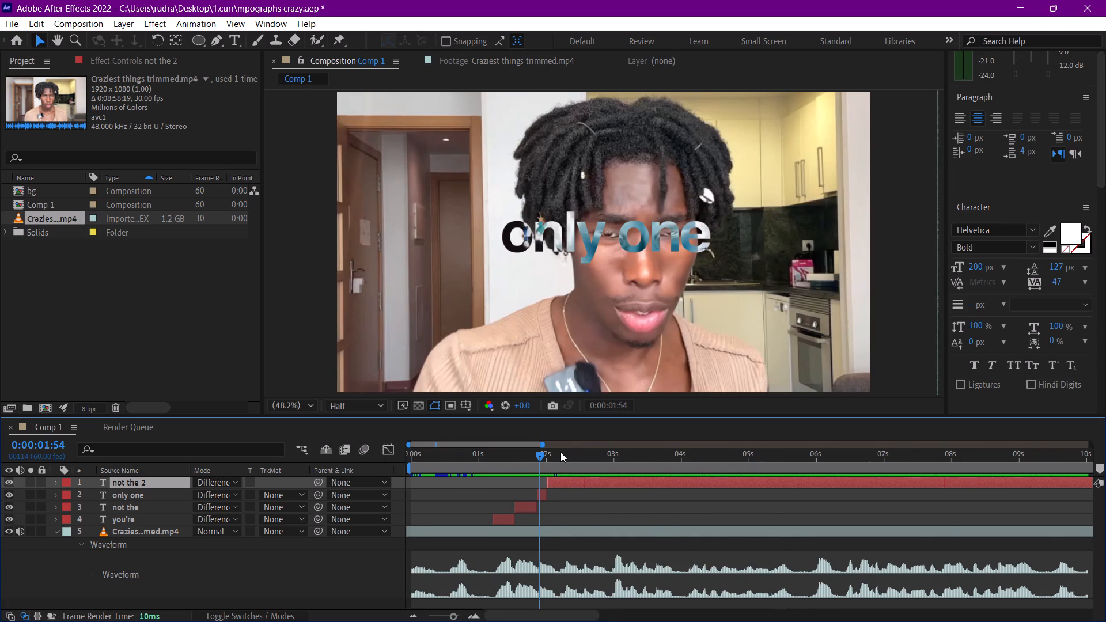
Split the not the 2 layer at 0:00:02:12, replace its first piece's text with "doing it", and preview from the start.
{"action": "left_click", "coordinate": [560, 452]}
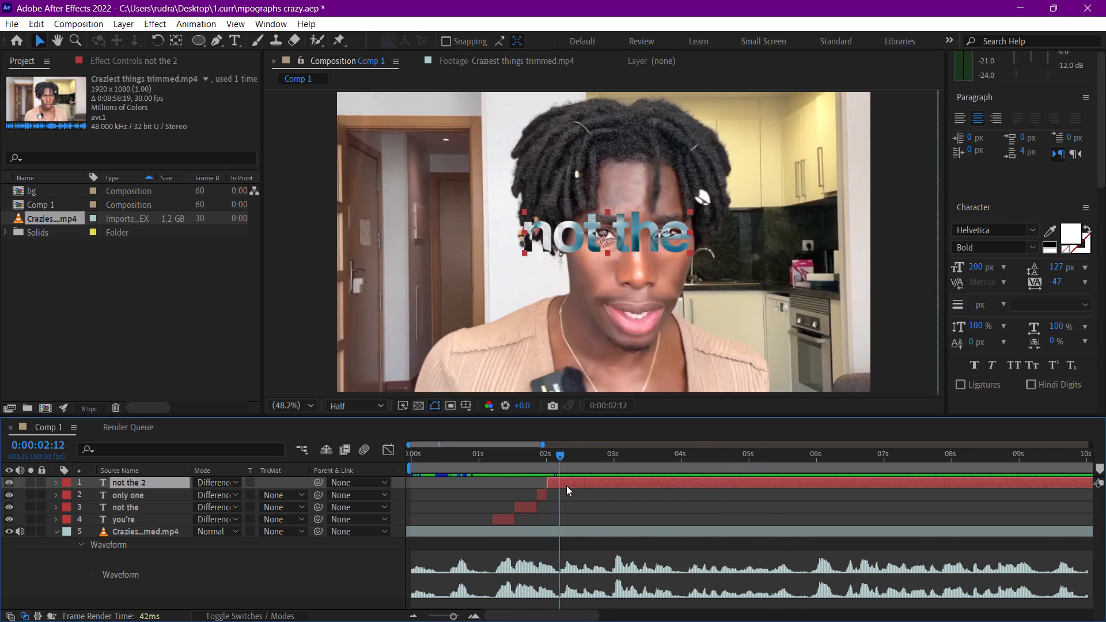
{"action": "left_click", "coordinate": [566, 486]}
{"action": "left_click", "coordinate": [570, 480]}
{"action": "key", "text": "ctrl+shift+d"}
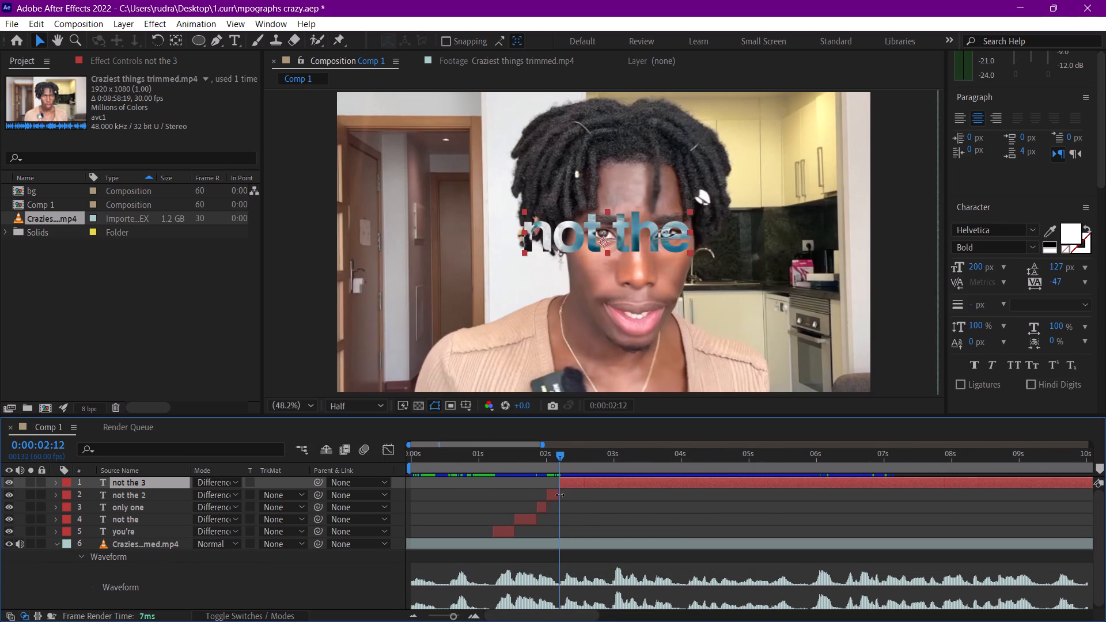
{"action": "double_click", "coordinate": [555, 494]}
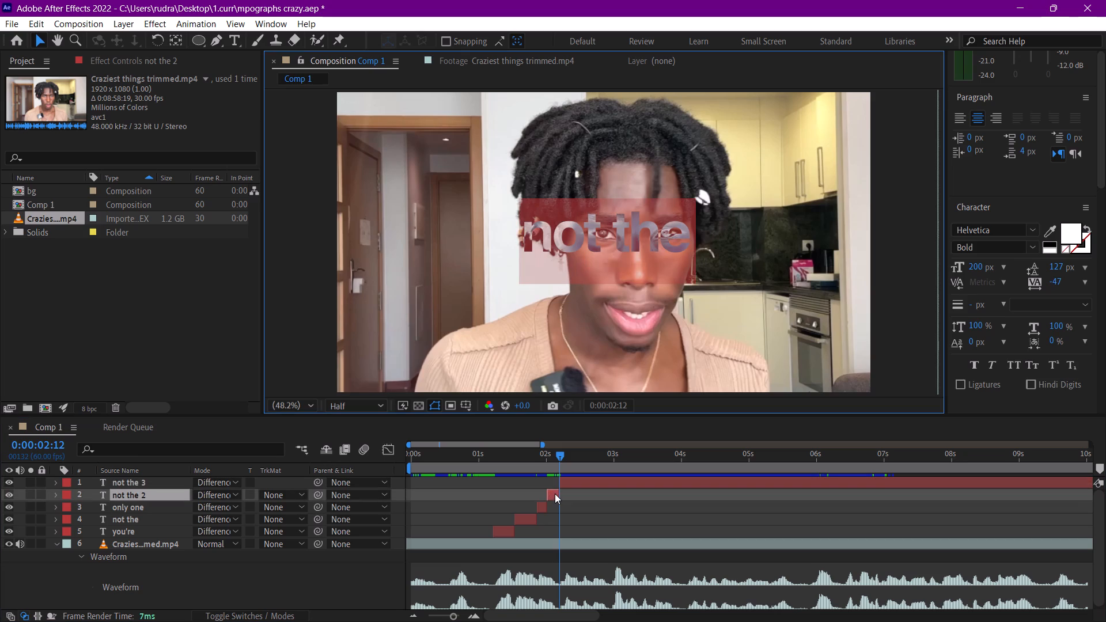
{"action": "type", "text": "doing it"}
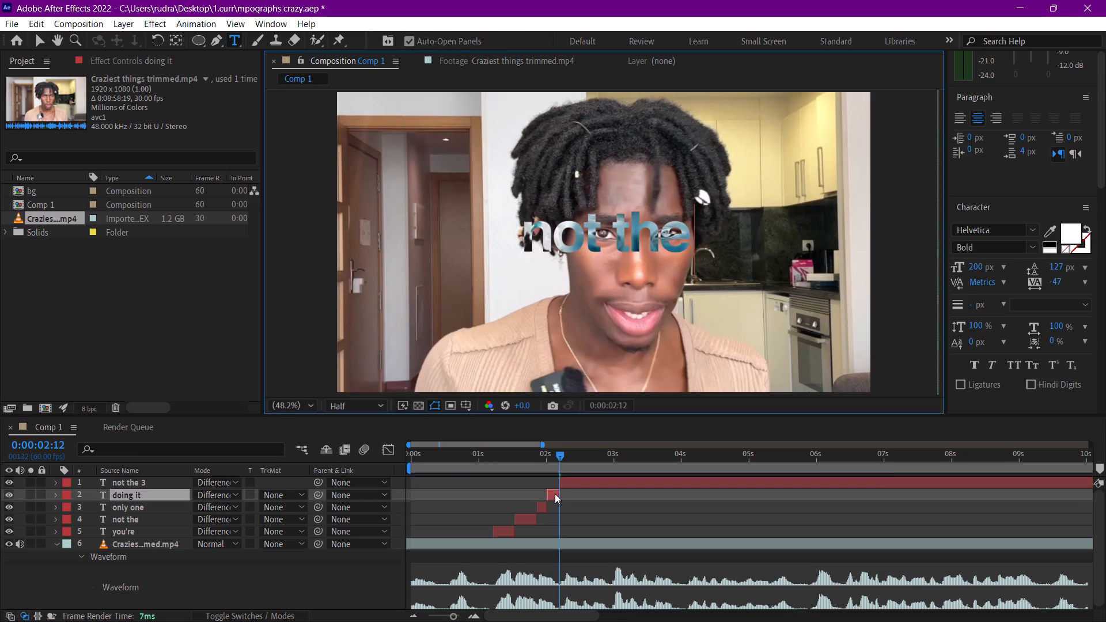
{"action": "left_click_drag", "start_coordinate": [555, 456], "coordinate": [548, 451]}
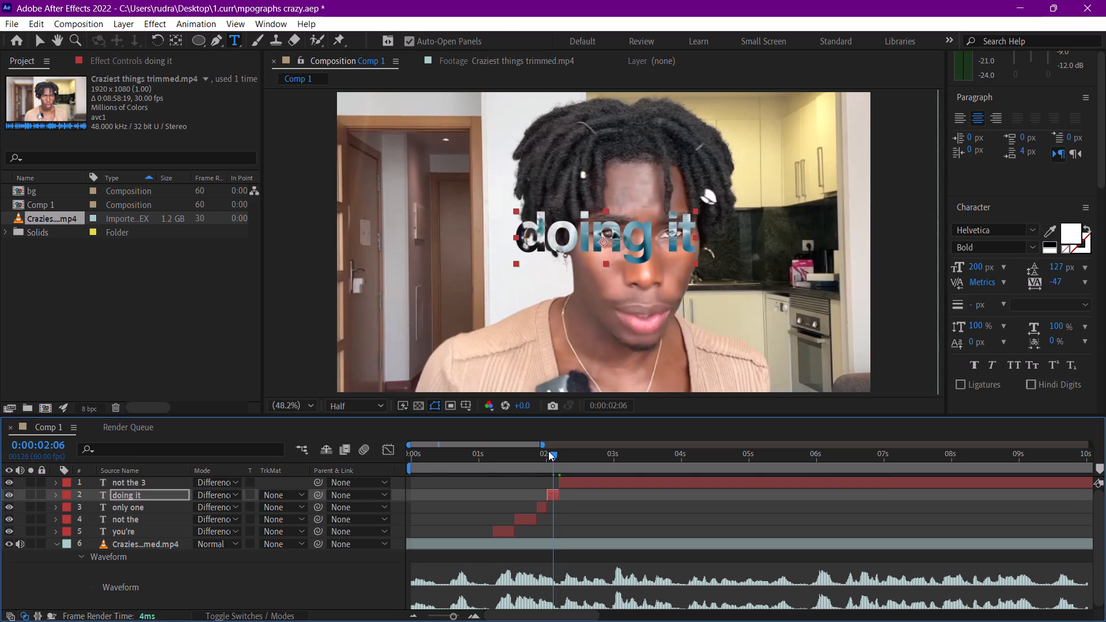
{"action": "left_click_drag", "start_coordinate": [548, 451], "coordinate": [315, 469]}
{"action": "key", "text": "space"}
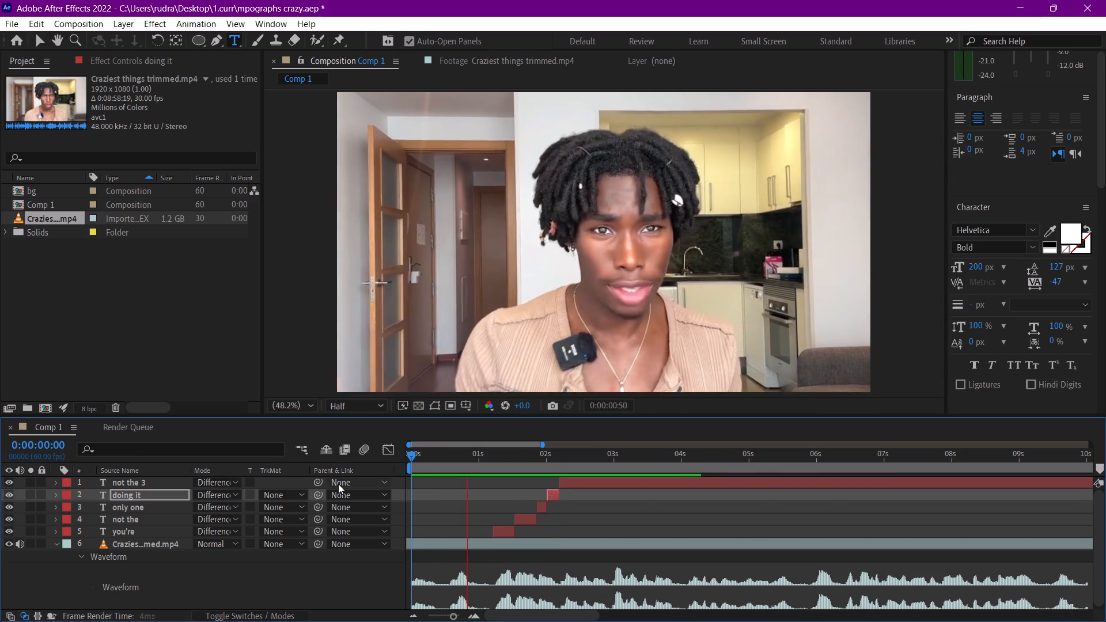
{"action": "key", "text": "space"}
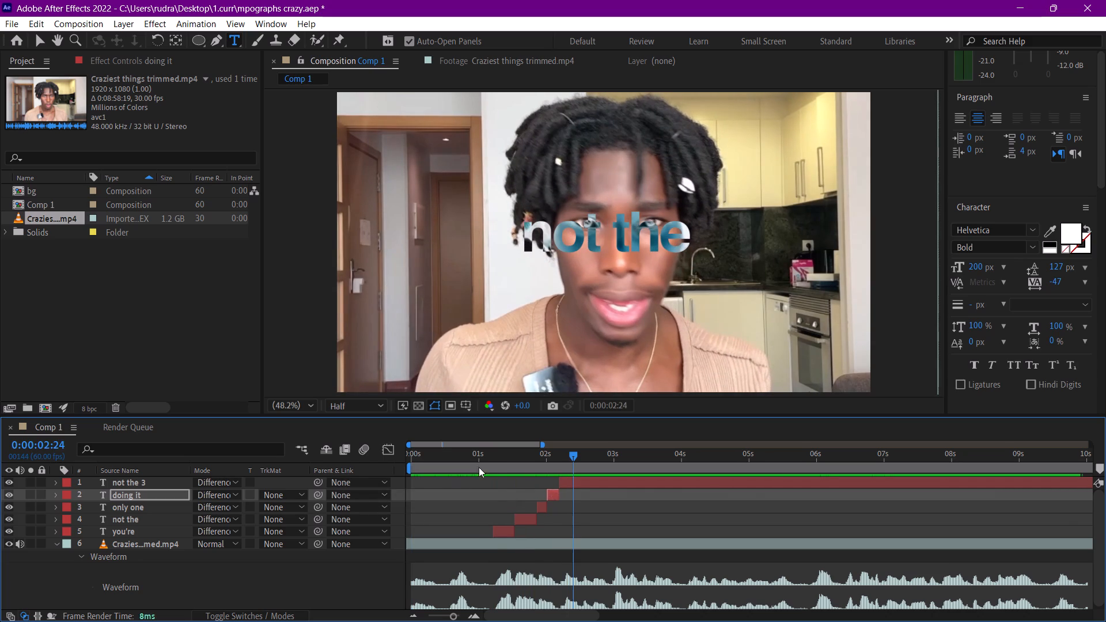
Centre the text and anchor points of the "you're", "not the", "only one" and "doing it" layers in the frame, and preview them.
{"action": "left_click", "coordinate": [497, 453]}
{"action": "left_click", "coordinate": [505, 533]}
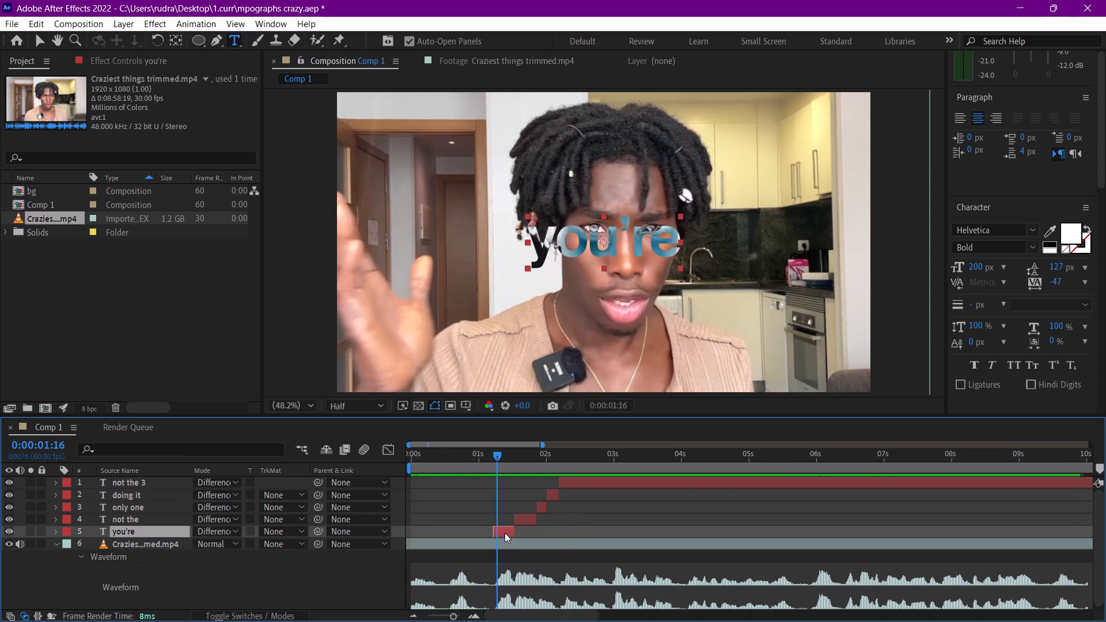
{"action": "type", "text": "78"}
{"action": "left_click", "coordinate": [525, 519]}
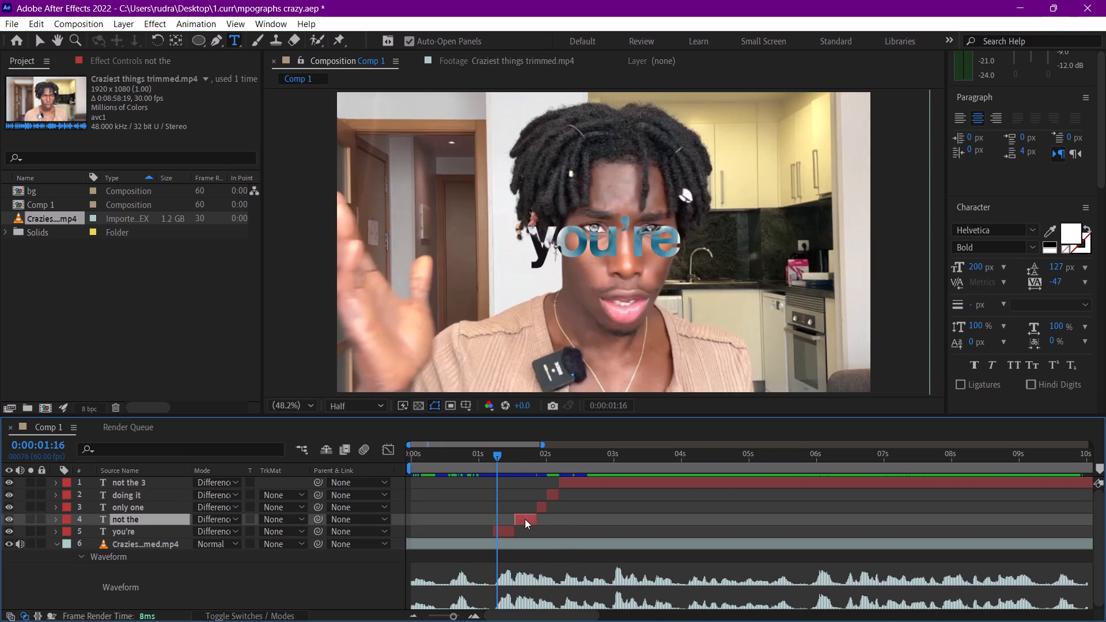
{"action": "type", "text": "78"}
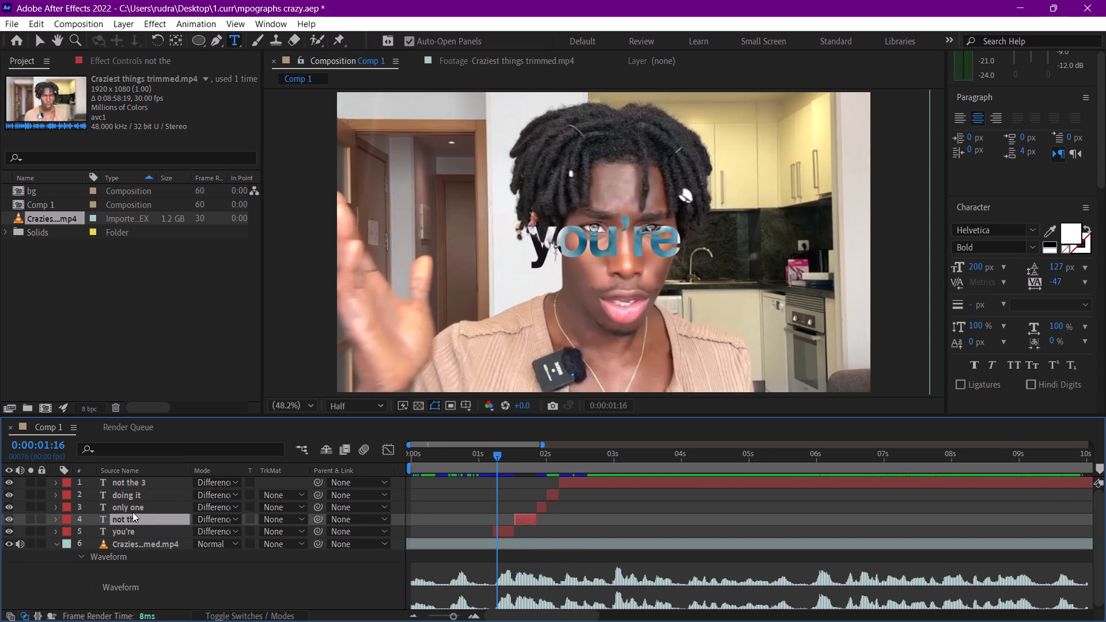
{"action": "left_click", "coordinate": [131, 511]}
{"action": "type", "text": "78"}
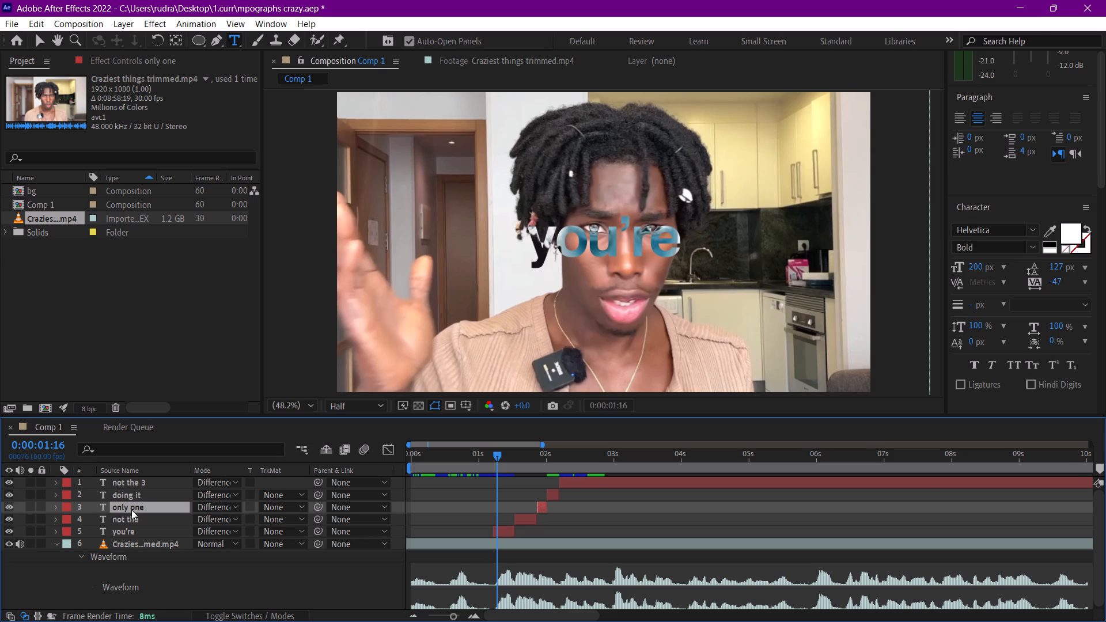
{"action": "left_click", "coordinate": [132, 492]}
{"action": "type", "text": "78"}
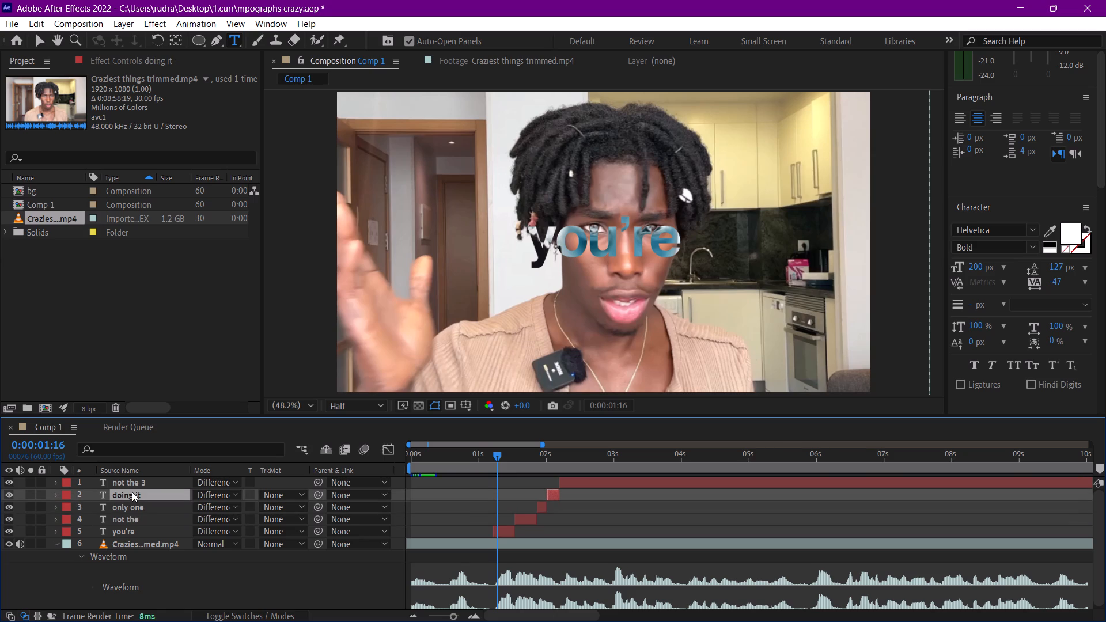
{"action": "left_click", "coordinate": [483, 458]}
{"action": "key", "text": "space"}
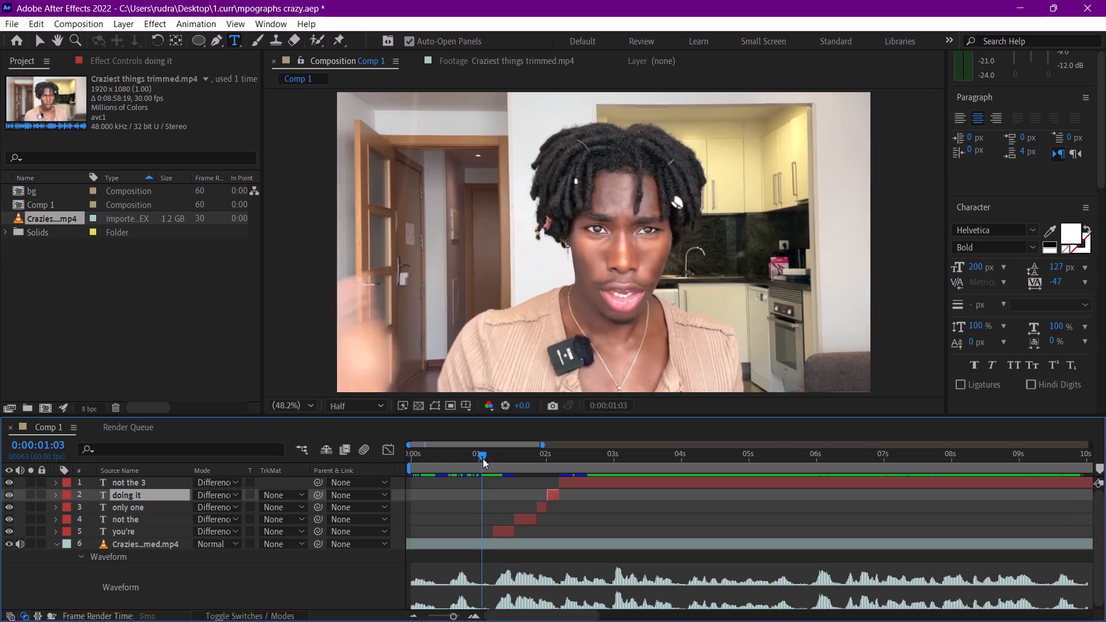
{"action": "key", "text": "space"}
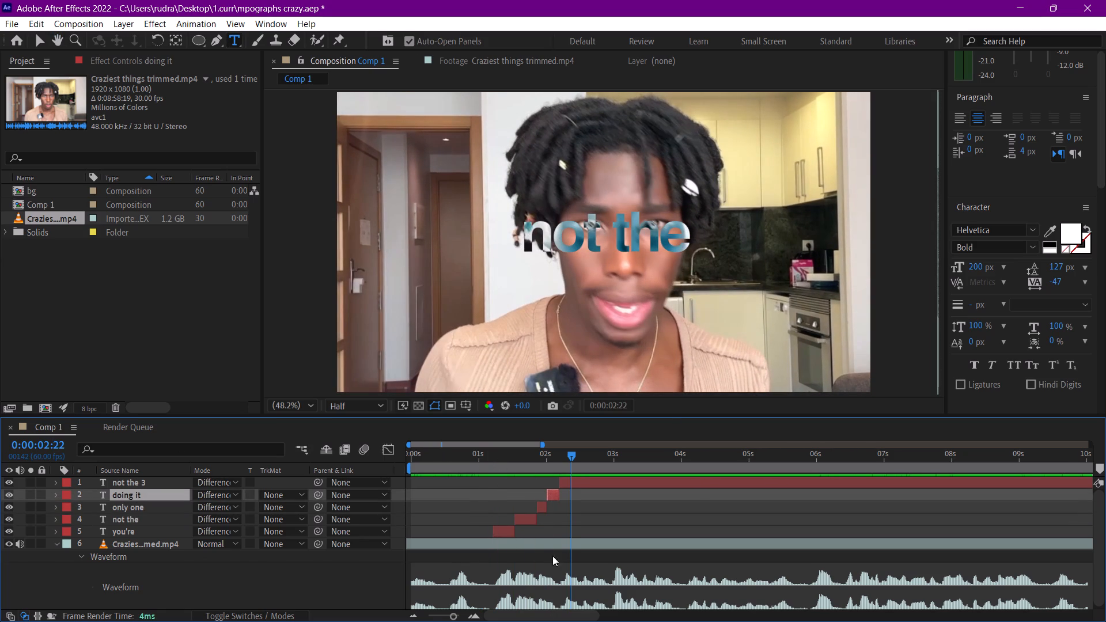
Reveal the video layer's keyframes, preview the zoom, and move its second Position and Scale keyframes to 0:00:01:31.
{"action": "scroll", "coordinate": [608, 552], "scroll_direction": "down", "scroll_amount": 4}
{"action": "left_click", "coordinate": [448, 542]}
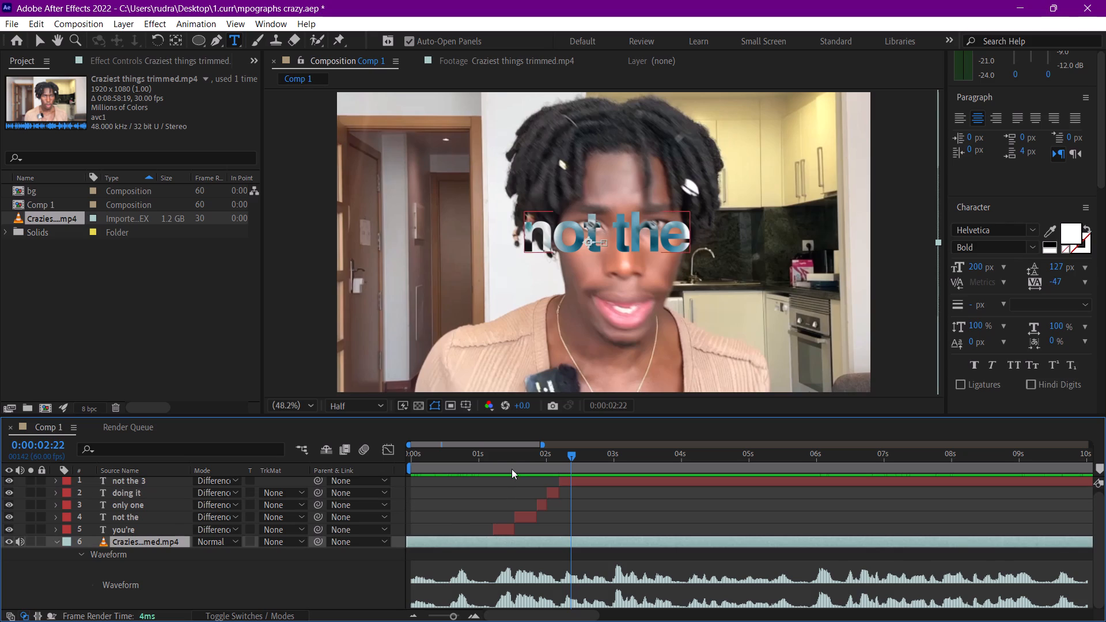
{"action": "left_click_drag", "start_coordinate": [513, 465], "coordinate": [506, 460]}
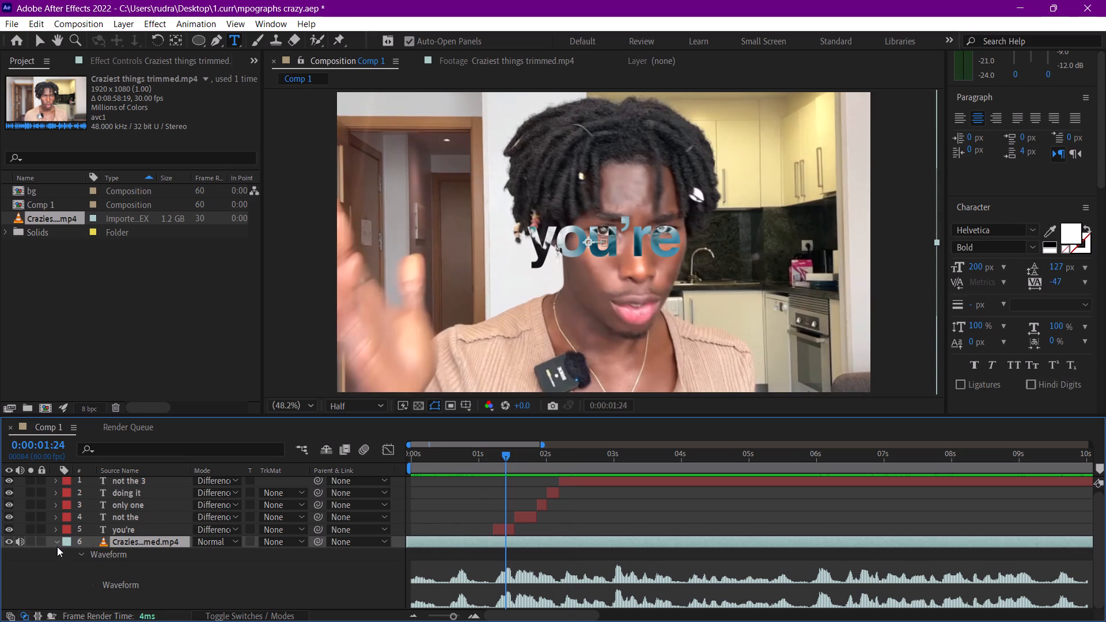
{"action": "key", "text": "u"}
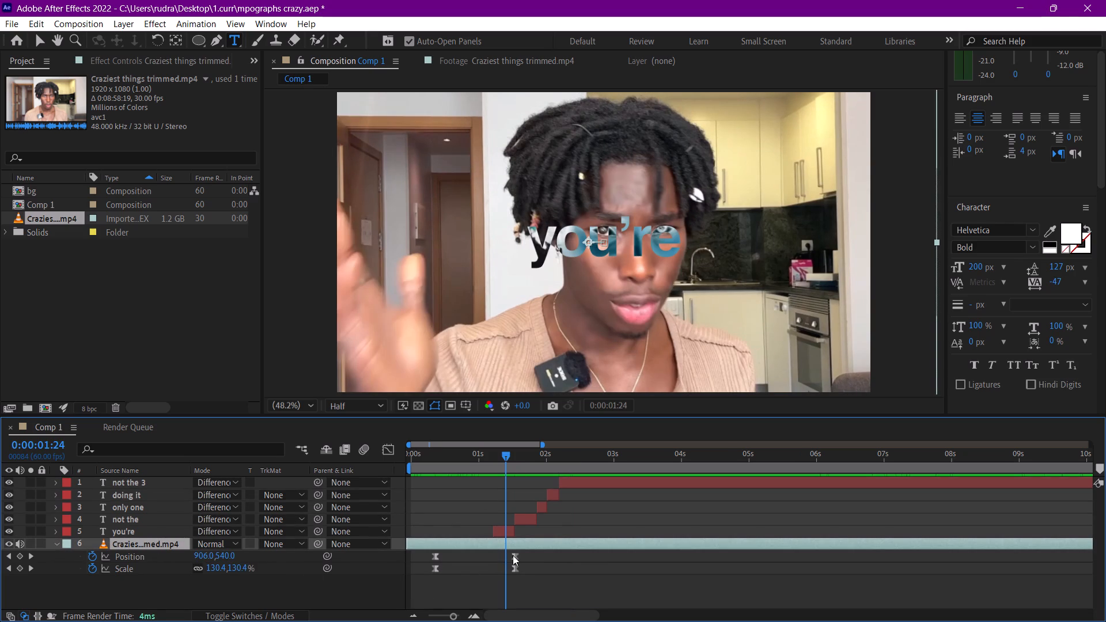
{"action": "key", "text": "space"}
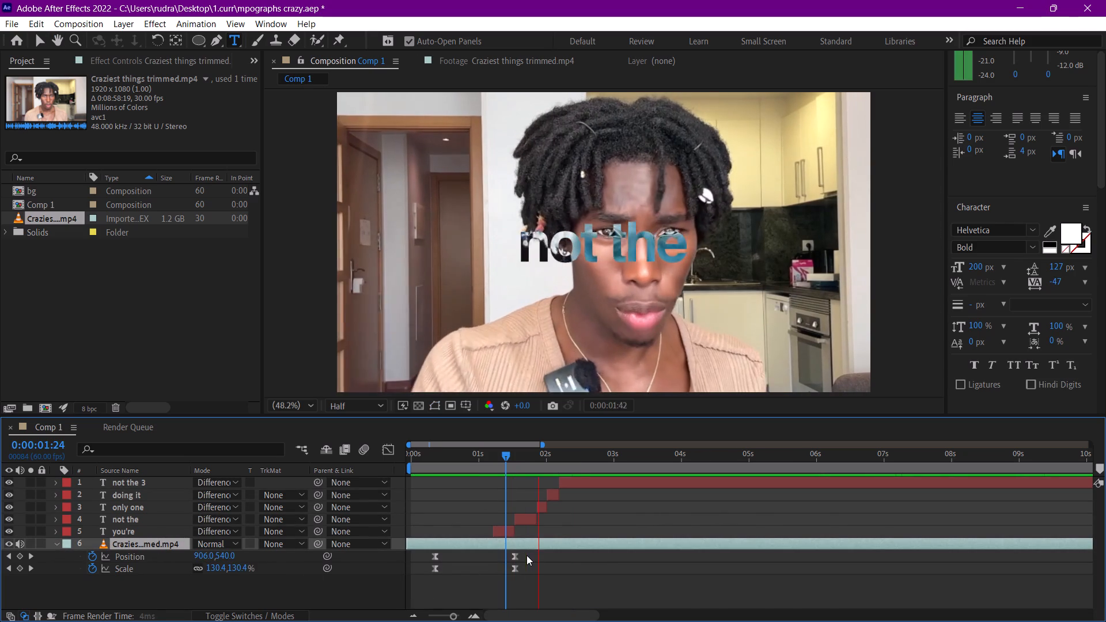
{"action": "key", "text": "space"}
{"action": "left_click_drag", "start_coordinate": [522, 457], "coordinate": [514, 453]}
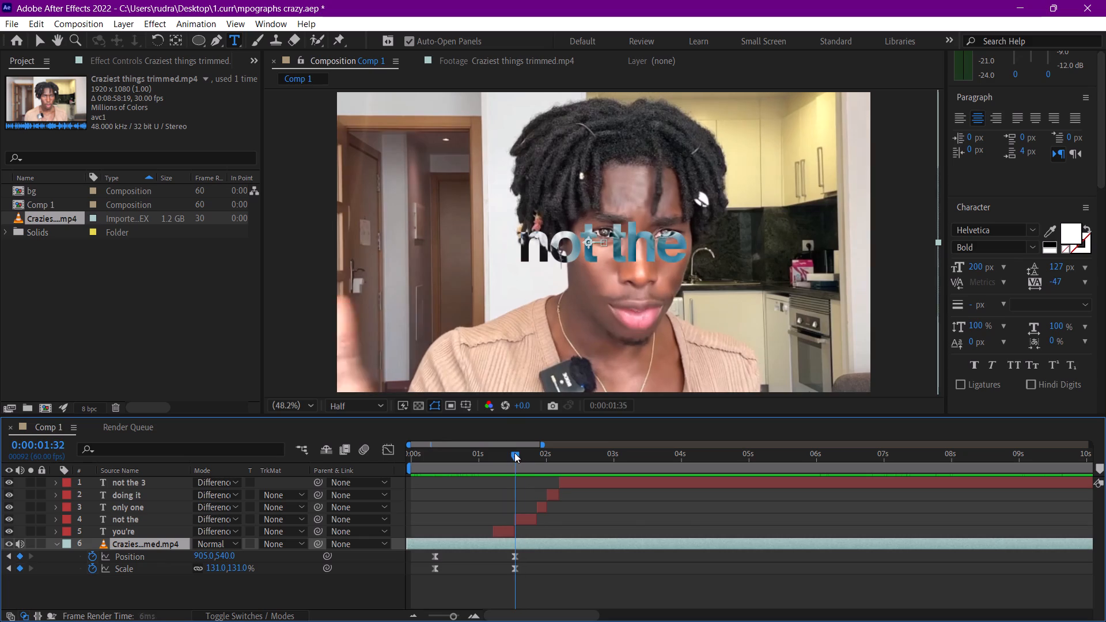
{"action": "left_click_drag", "start_coordinate": [514, 453], "coordinate": [513, 452]}
{"action": "left_click", "coordinate": [453, 612]}
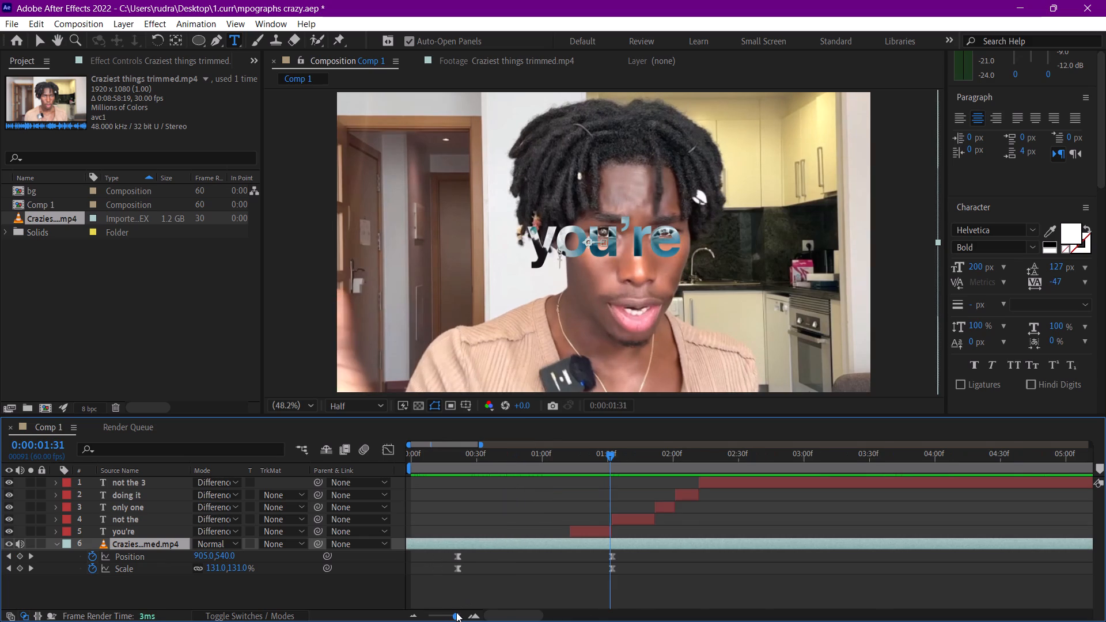
{"action": "left_click_drag", "start_coordinate": [643, 563], "coordinate": [609, 581]}
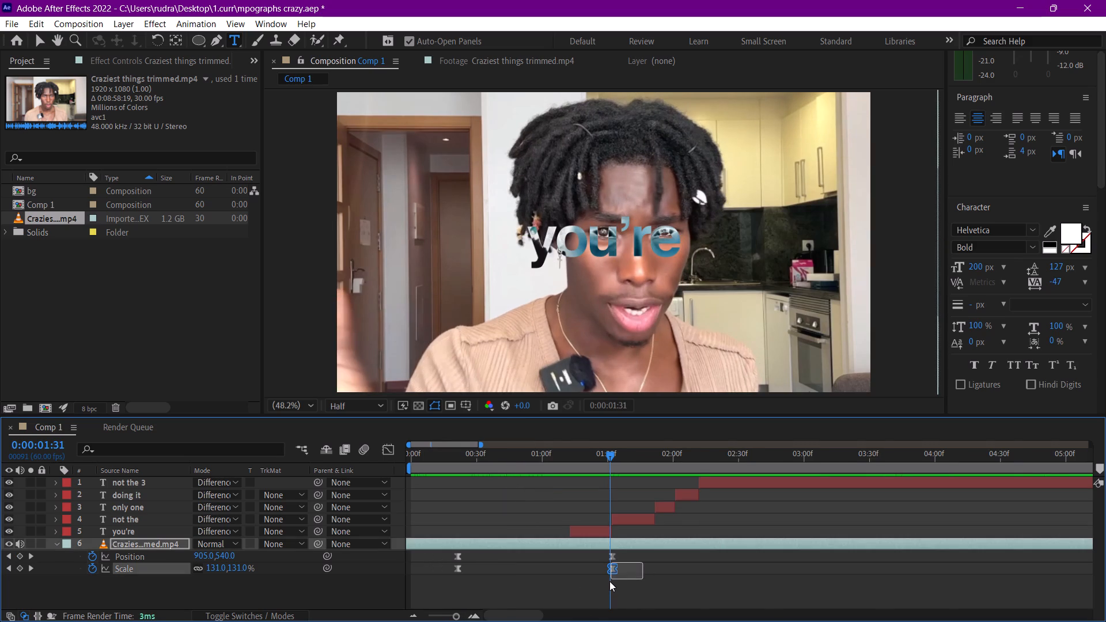
{"action": "left_click_drag", "start_coordinate": [609, 581], "coordinate": [601, 566]}
{"action": "left_click_drag", "start_coordinate": [645, 557], "coordinate": [611, 564]}
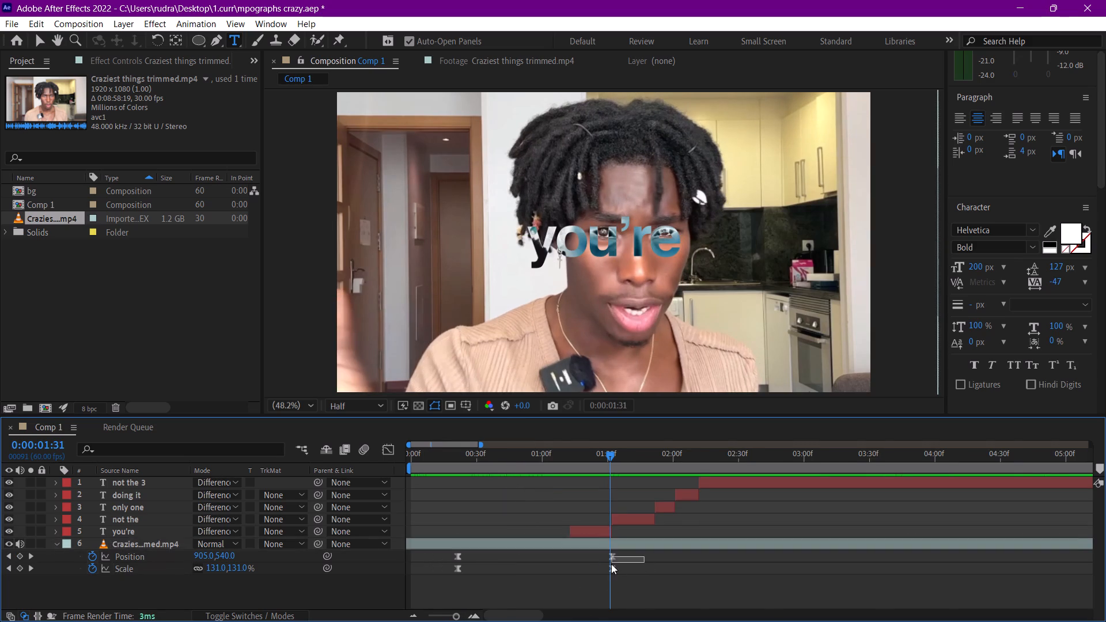
{"action": "left_click_drag", "start_coordinate": [611, 564], "coordinate": [611, 564]}
{"action": "left_click", "coordinate": [611, 564]}
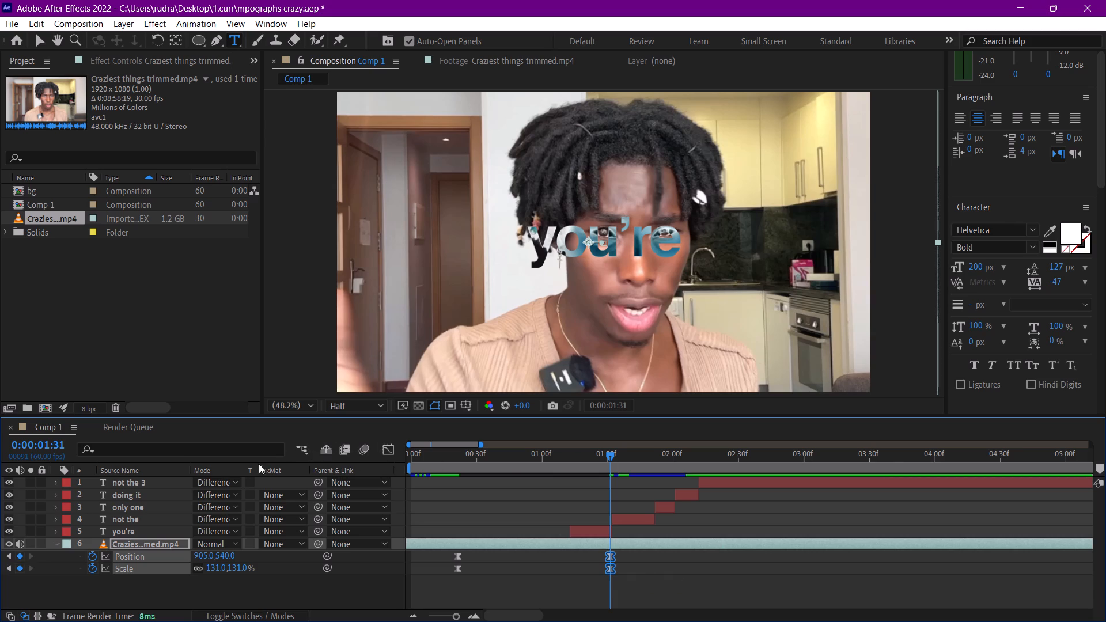
Set the video layer's Position at the 0:00:01:31 keyframe to 815, 480 and preview the zoom from near the start.
{"action": "left_click", "coordinate": [217, 597]}
{"action": "left_click_drag", "start_coordinate": [204, 553], "coordinate": [138, 552]}
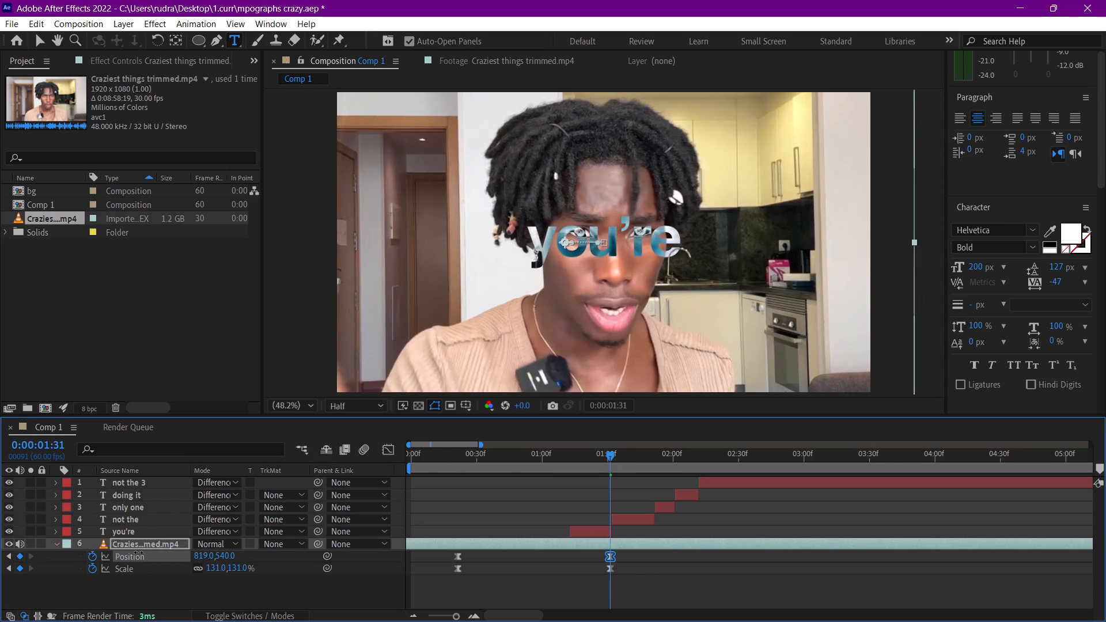
{"action": "left_click_drag", "start_coordinate": [138, 552], "coordinate": [139, 553]}
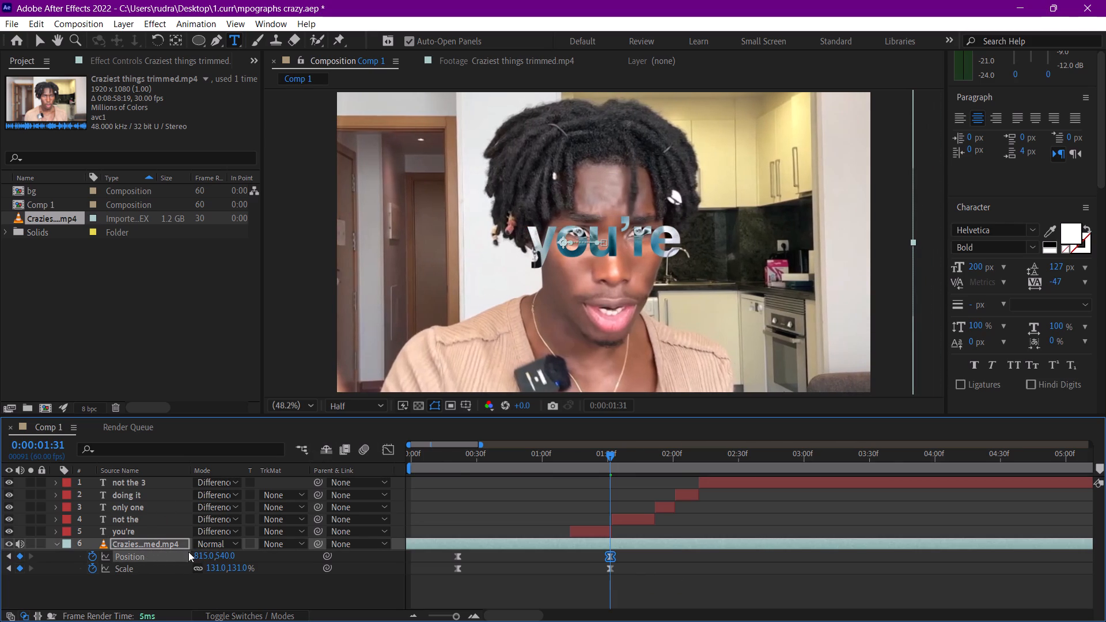
{"action": "left_click_drag", "start_coordinate": [225, 560], "coordinate": [188, 555]}
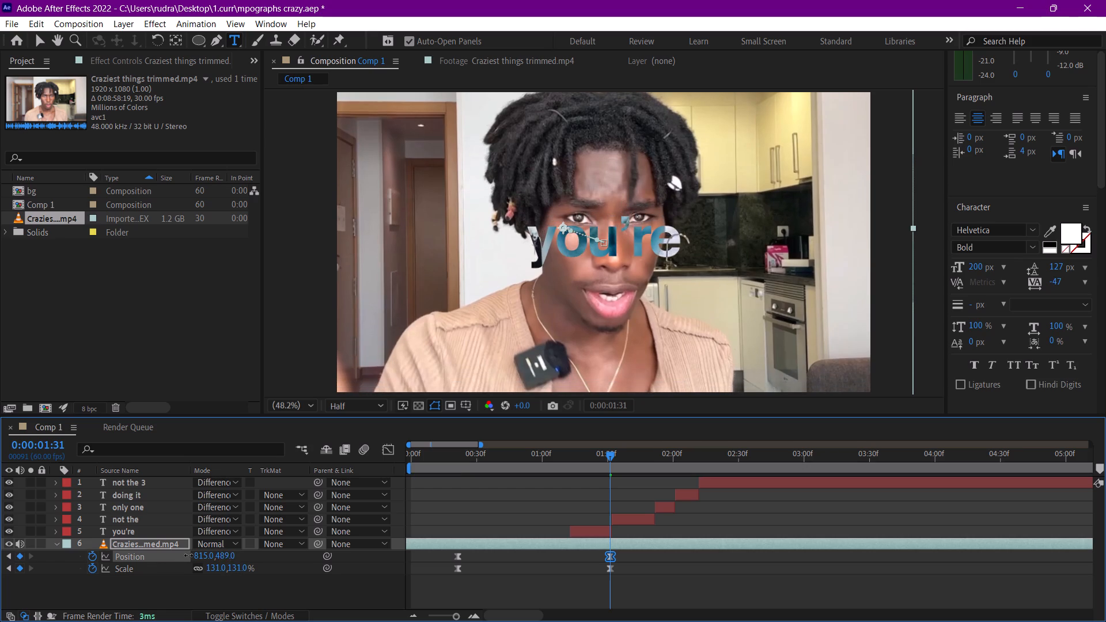
{"action": "left_click_drag", "start_coordinate": [188, 555], "coordinate": [187, 556]}
{"action": "left_click_drag", "start_coordinate": [476, 457], "coordinate": [424, 461]}
{"action": "key", "text": "space"}
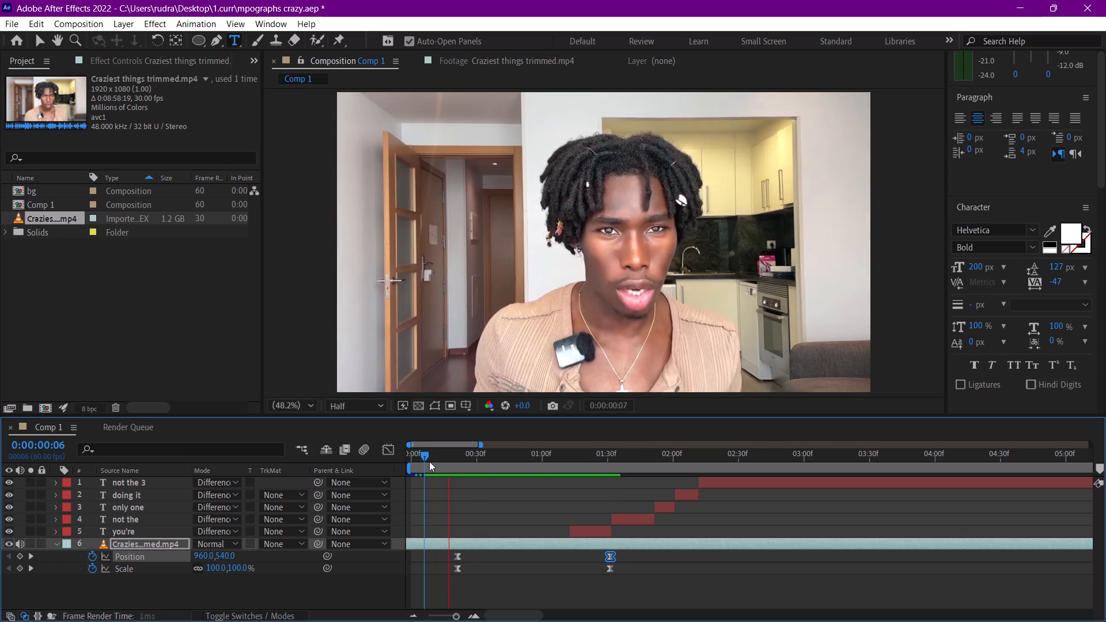
{"action": "key", "text": "space"}
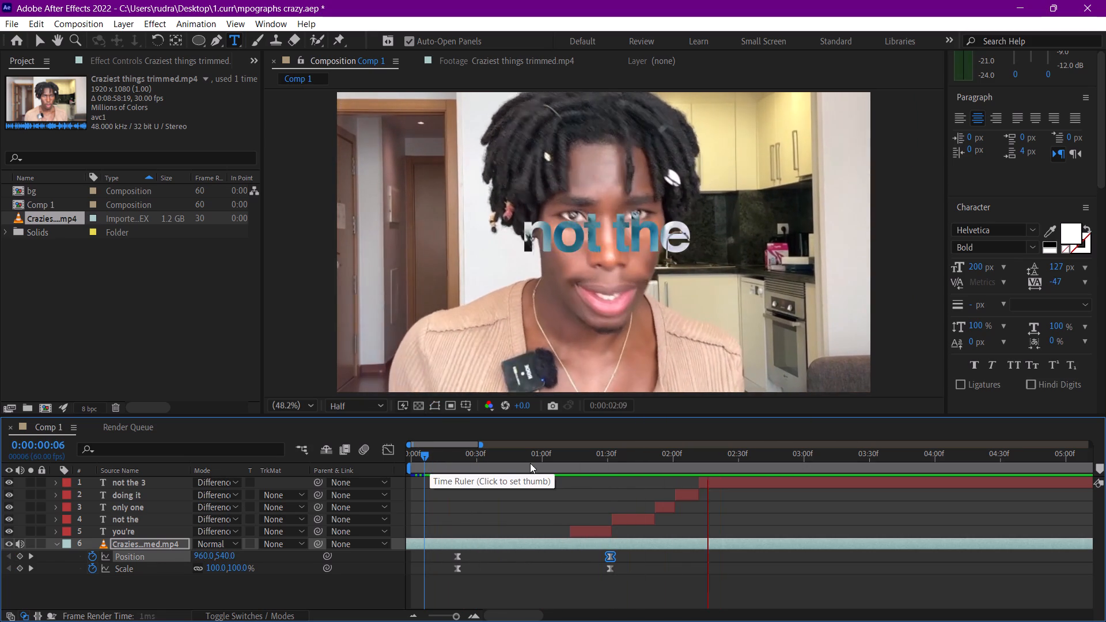
{"action": "left_click_drag", "start_coordinate": [577, 462], "coordinate": [435, 462]}
{"action": "key", "text": "space"}
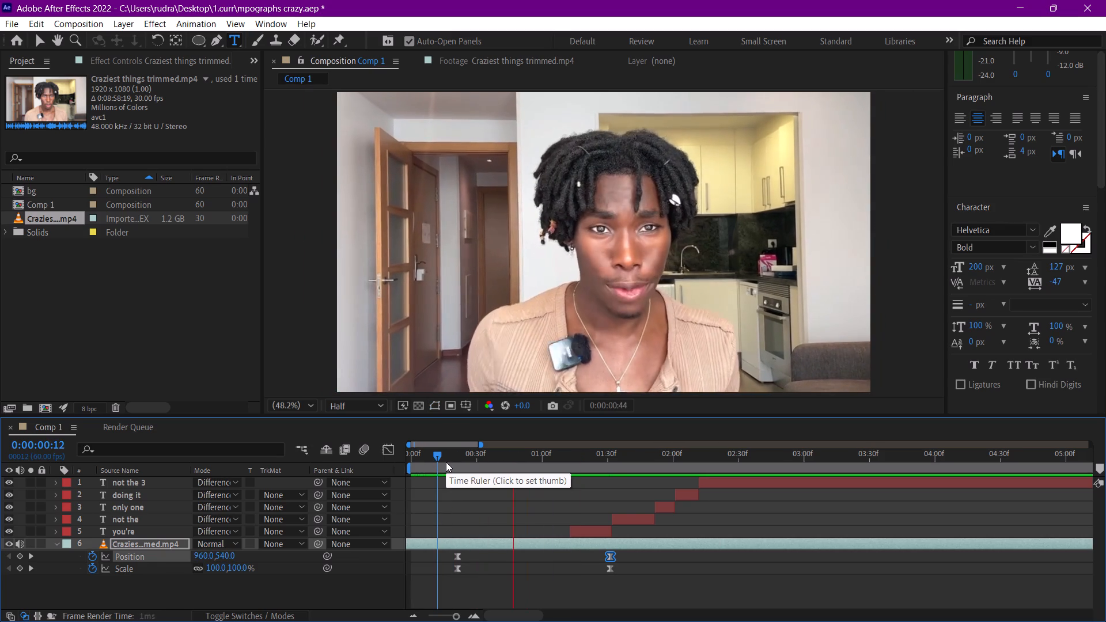
{"action": "key", "text": "space"}
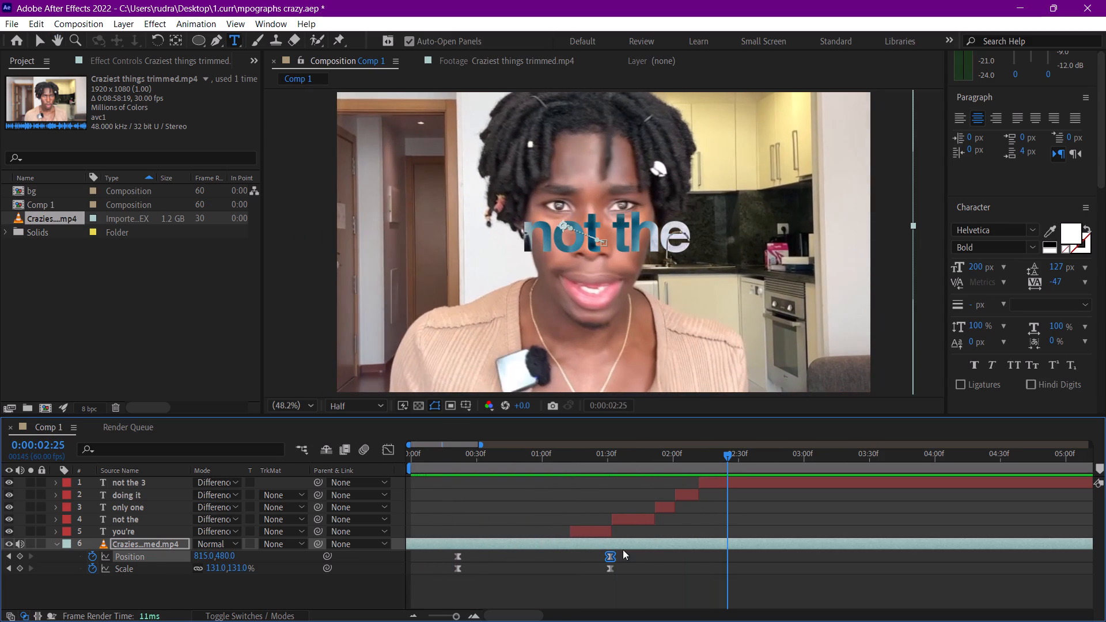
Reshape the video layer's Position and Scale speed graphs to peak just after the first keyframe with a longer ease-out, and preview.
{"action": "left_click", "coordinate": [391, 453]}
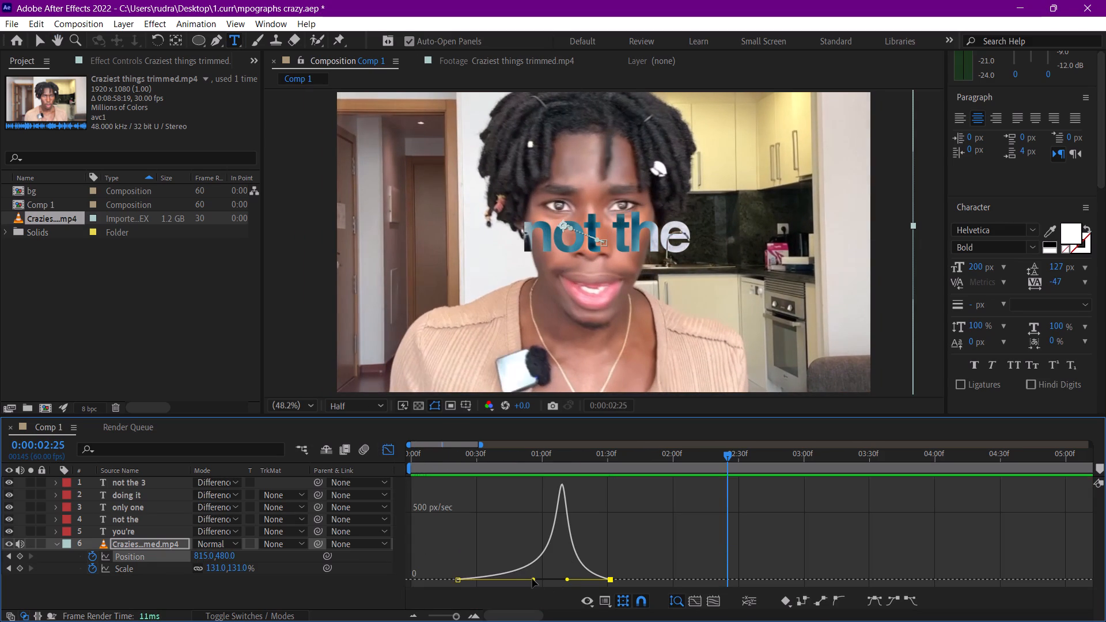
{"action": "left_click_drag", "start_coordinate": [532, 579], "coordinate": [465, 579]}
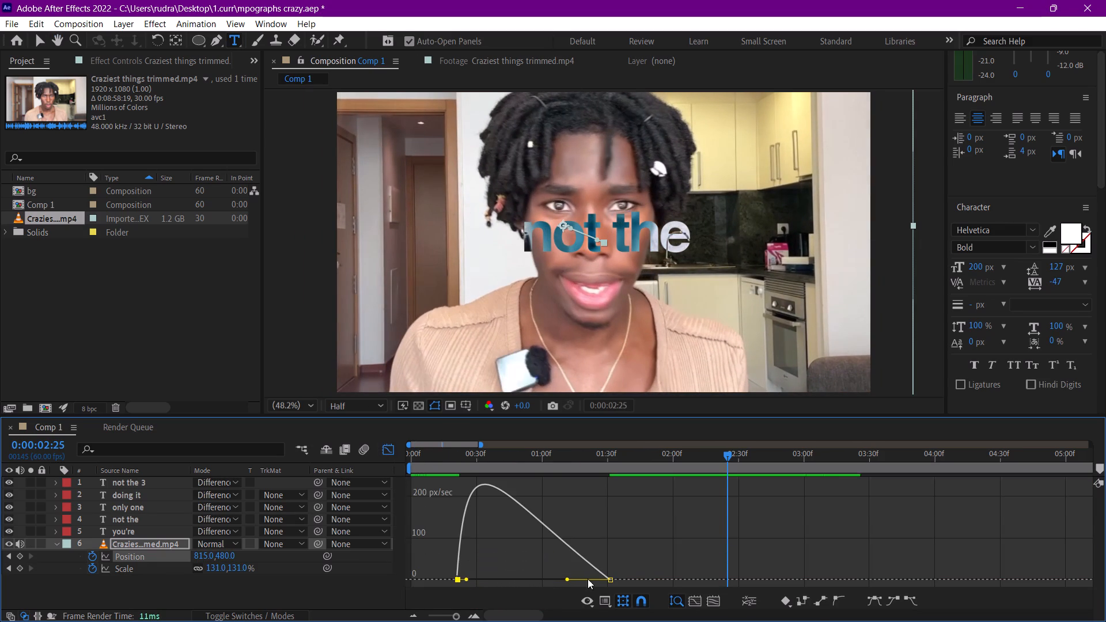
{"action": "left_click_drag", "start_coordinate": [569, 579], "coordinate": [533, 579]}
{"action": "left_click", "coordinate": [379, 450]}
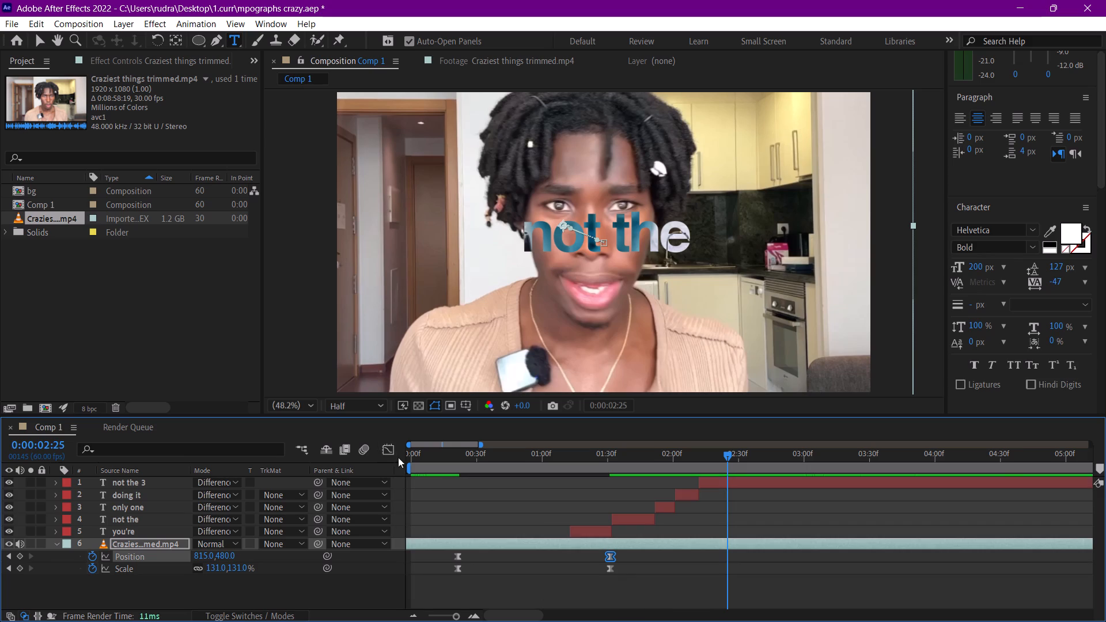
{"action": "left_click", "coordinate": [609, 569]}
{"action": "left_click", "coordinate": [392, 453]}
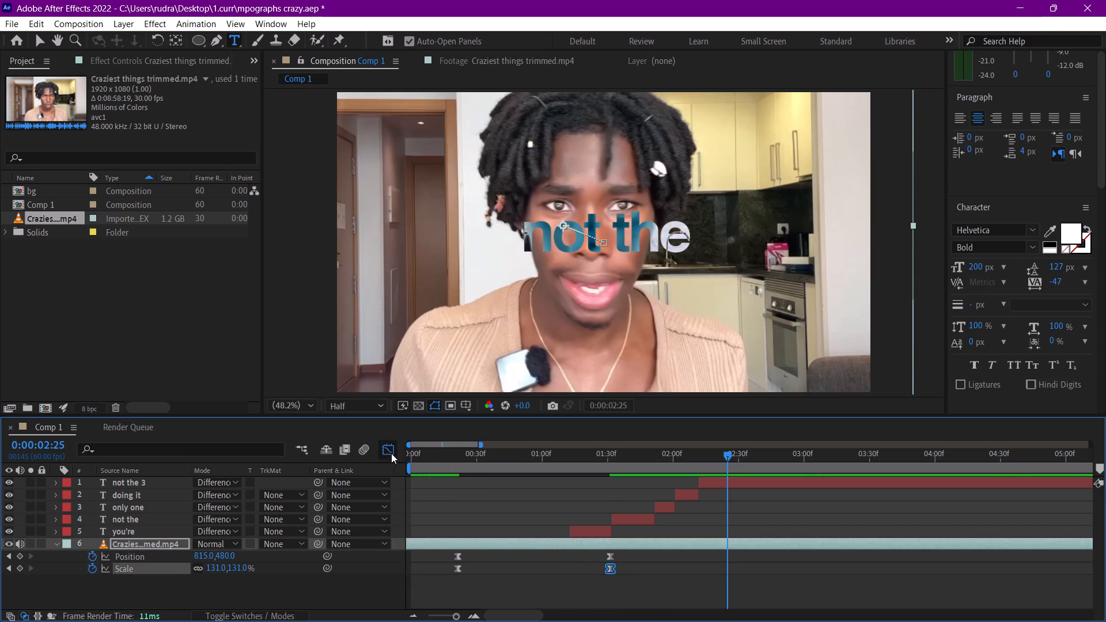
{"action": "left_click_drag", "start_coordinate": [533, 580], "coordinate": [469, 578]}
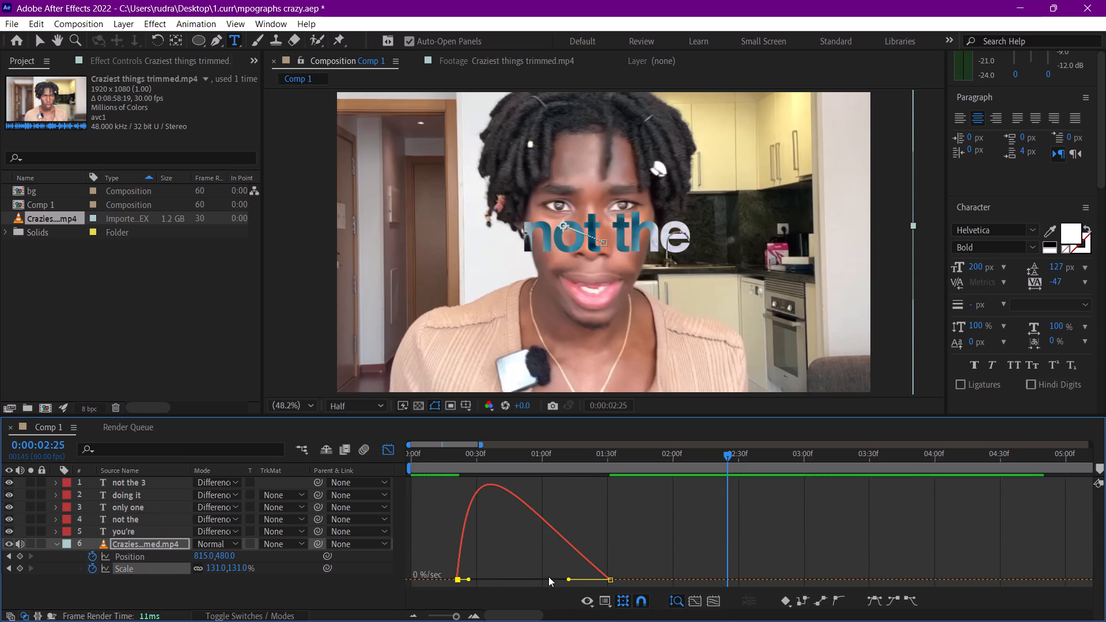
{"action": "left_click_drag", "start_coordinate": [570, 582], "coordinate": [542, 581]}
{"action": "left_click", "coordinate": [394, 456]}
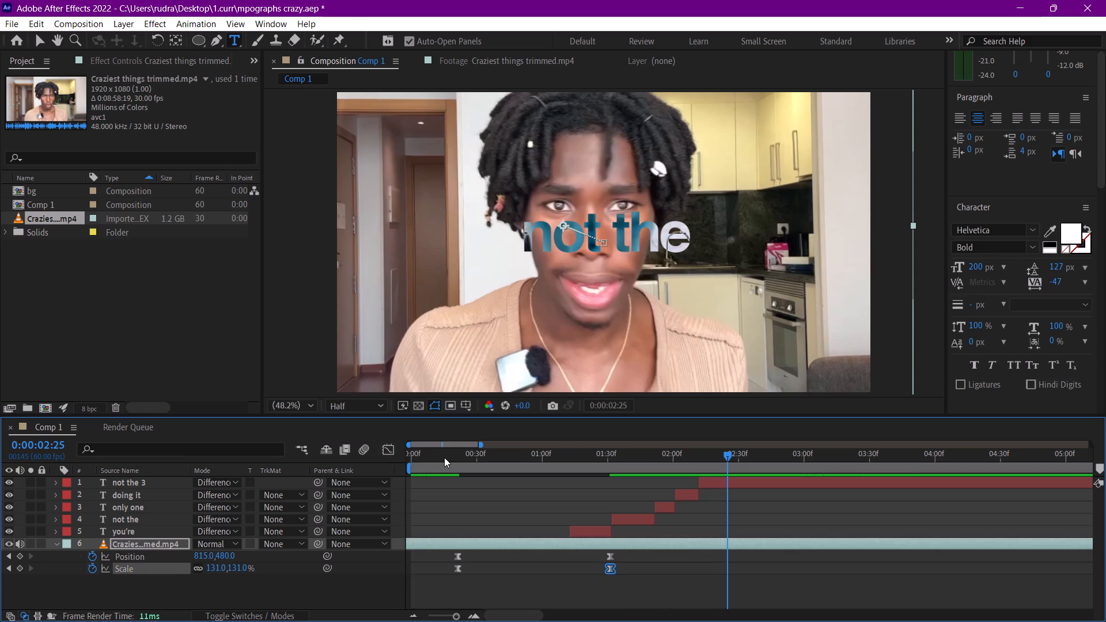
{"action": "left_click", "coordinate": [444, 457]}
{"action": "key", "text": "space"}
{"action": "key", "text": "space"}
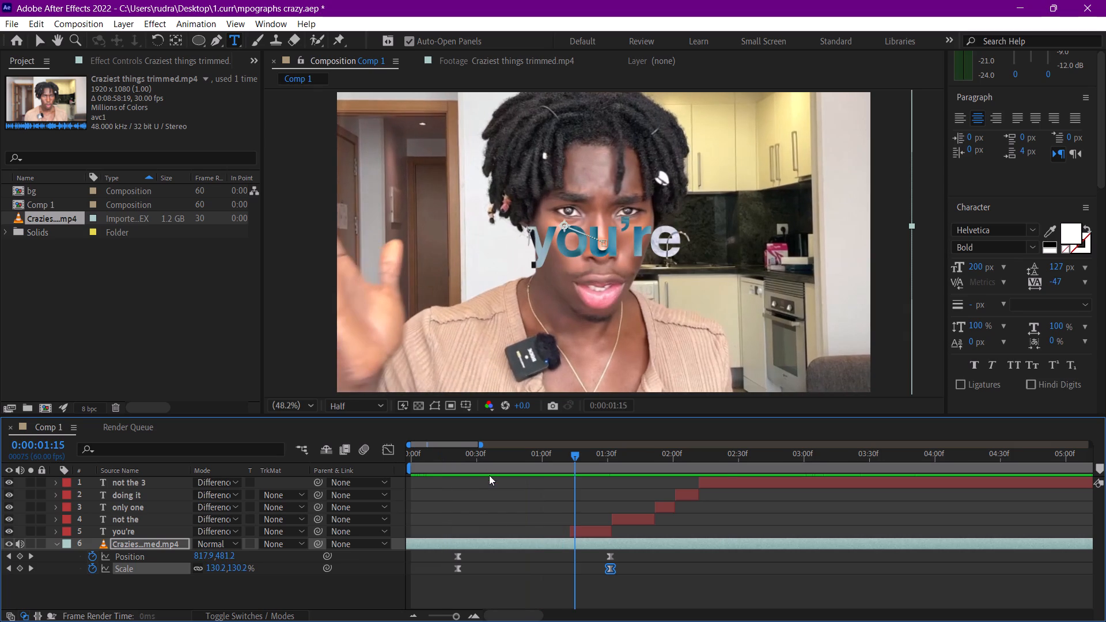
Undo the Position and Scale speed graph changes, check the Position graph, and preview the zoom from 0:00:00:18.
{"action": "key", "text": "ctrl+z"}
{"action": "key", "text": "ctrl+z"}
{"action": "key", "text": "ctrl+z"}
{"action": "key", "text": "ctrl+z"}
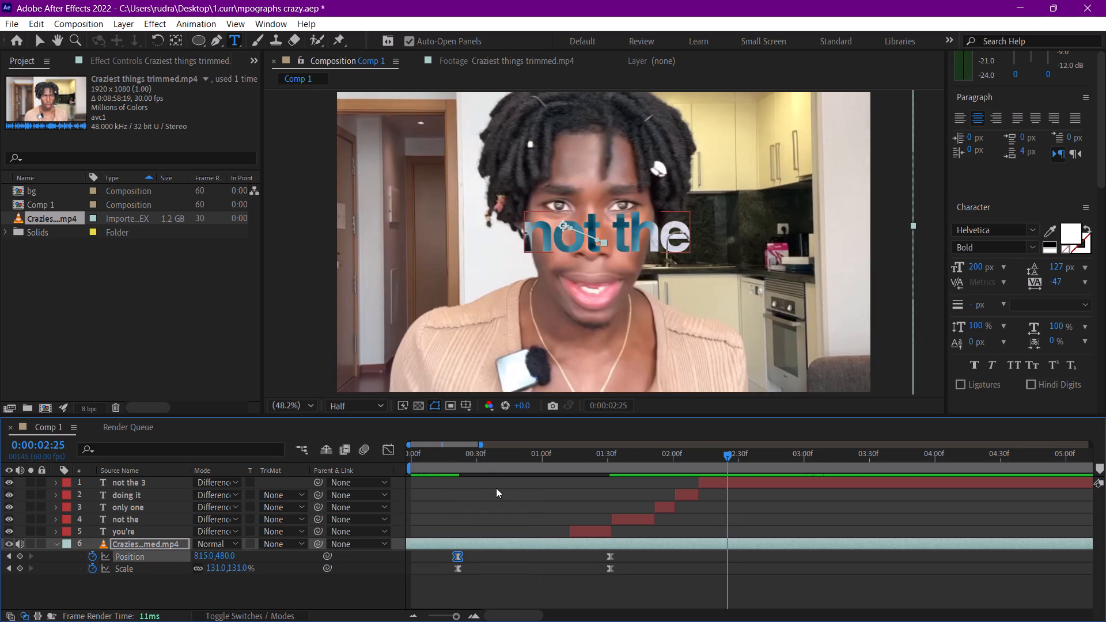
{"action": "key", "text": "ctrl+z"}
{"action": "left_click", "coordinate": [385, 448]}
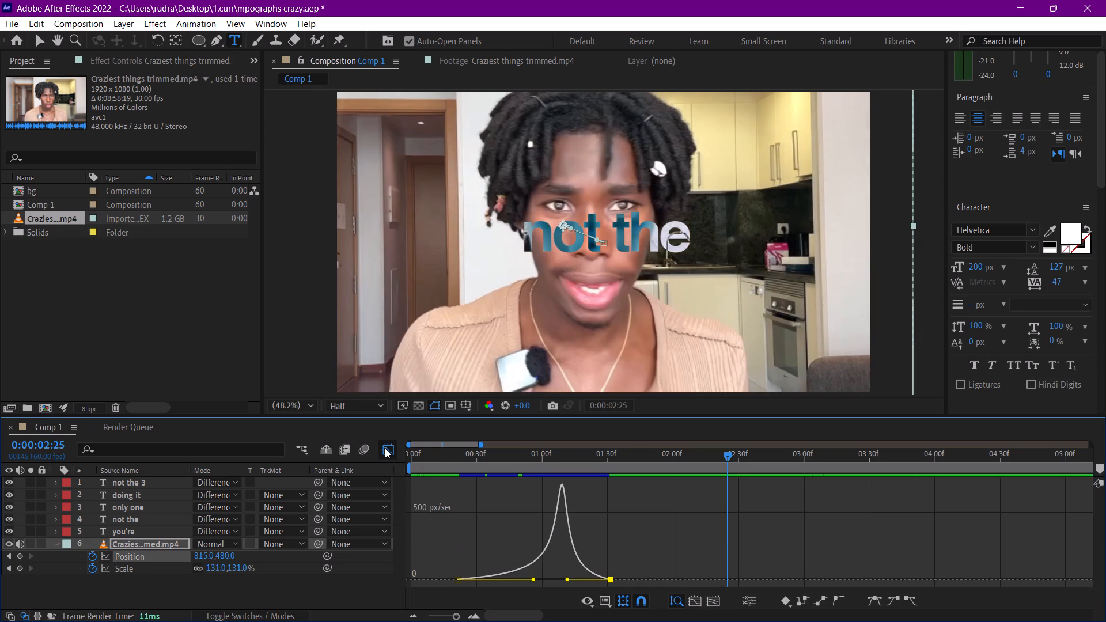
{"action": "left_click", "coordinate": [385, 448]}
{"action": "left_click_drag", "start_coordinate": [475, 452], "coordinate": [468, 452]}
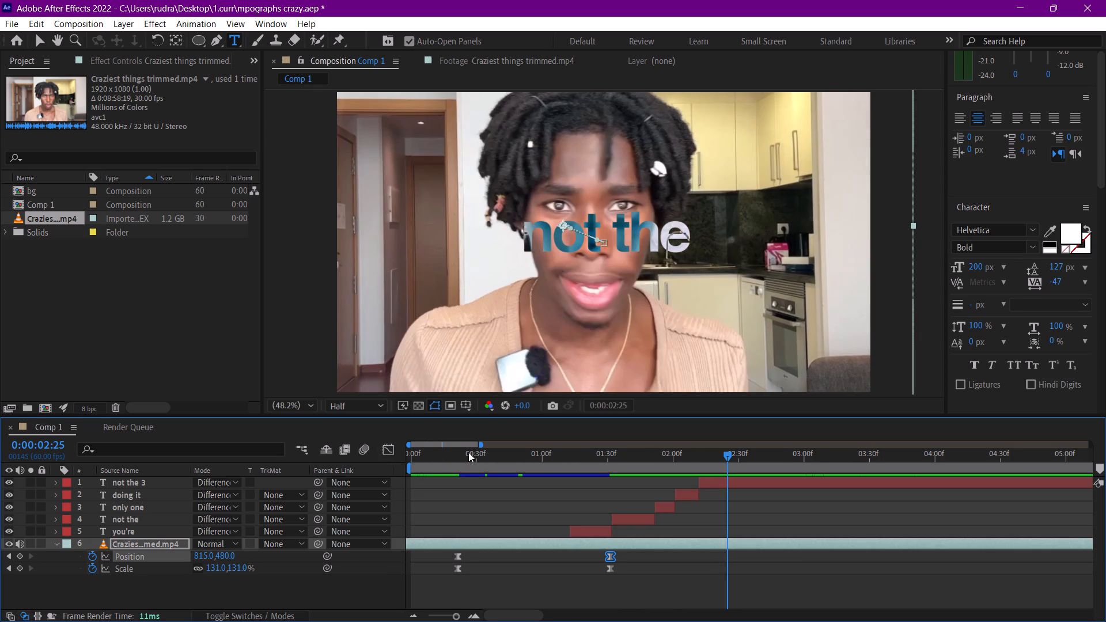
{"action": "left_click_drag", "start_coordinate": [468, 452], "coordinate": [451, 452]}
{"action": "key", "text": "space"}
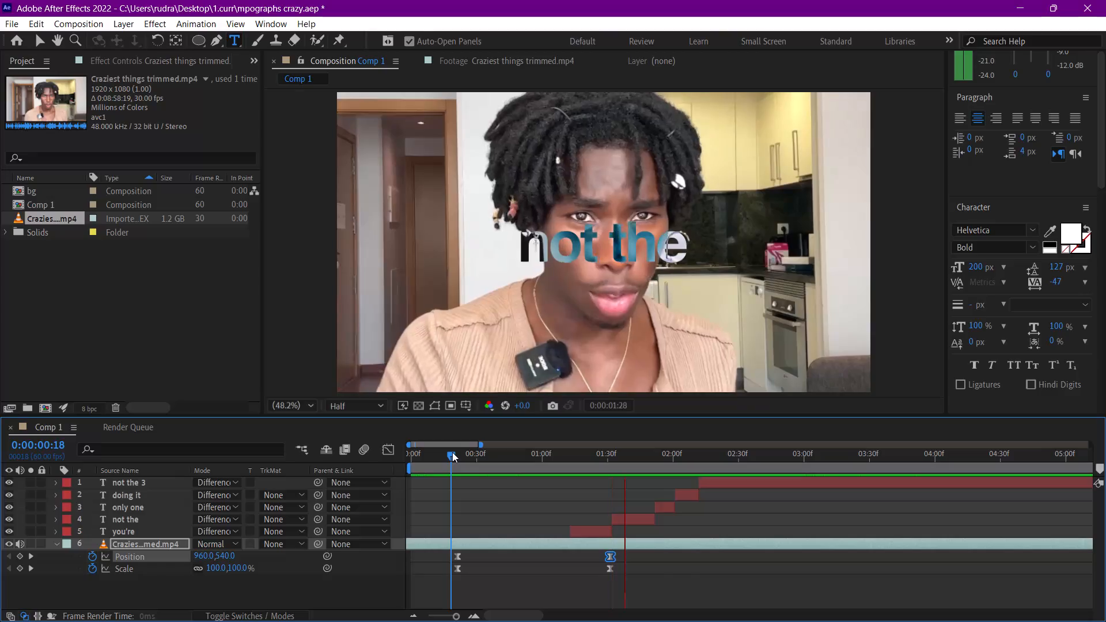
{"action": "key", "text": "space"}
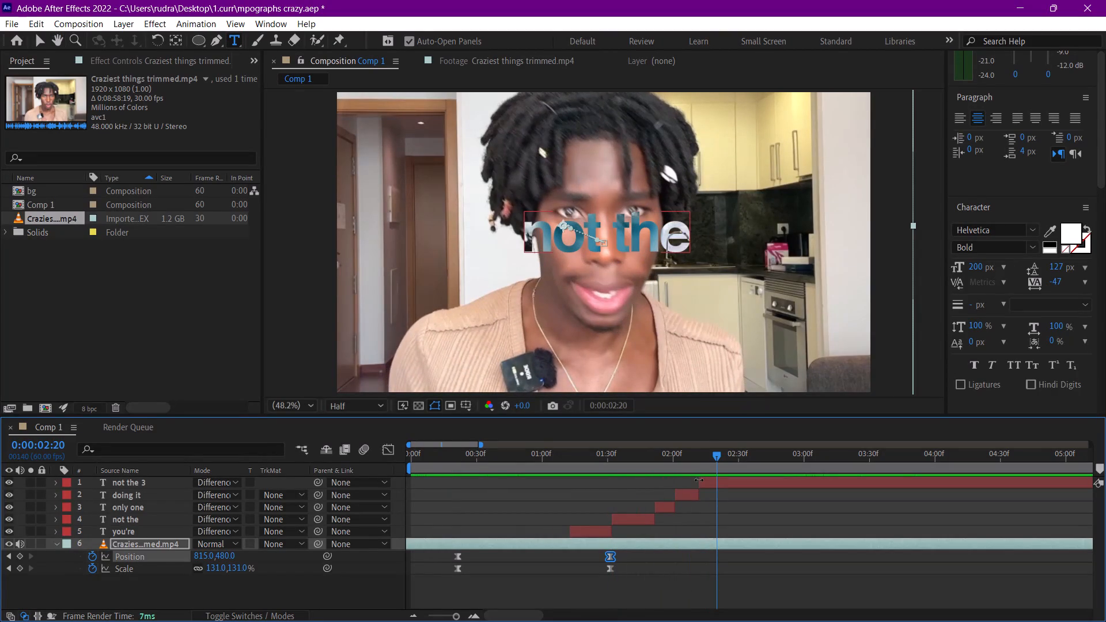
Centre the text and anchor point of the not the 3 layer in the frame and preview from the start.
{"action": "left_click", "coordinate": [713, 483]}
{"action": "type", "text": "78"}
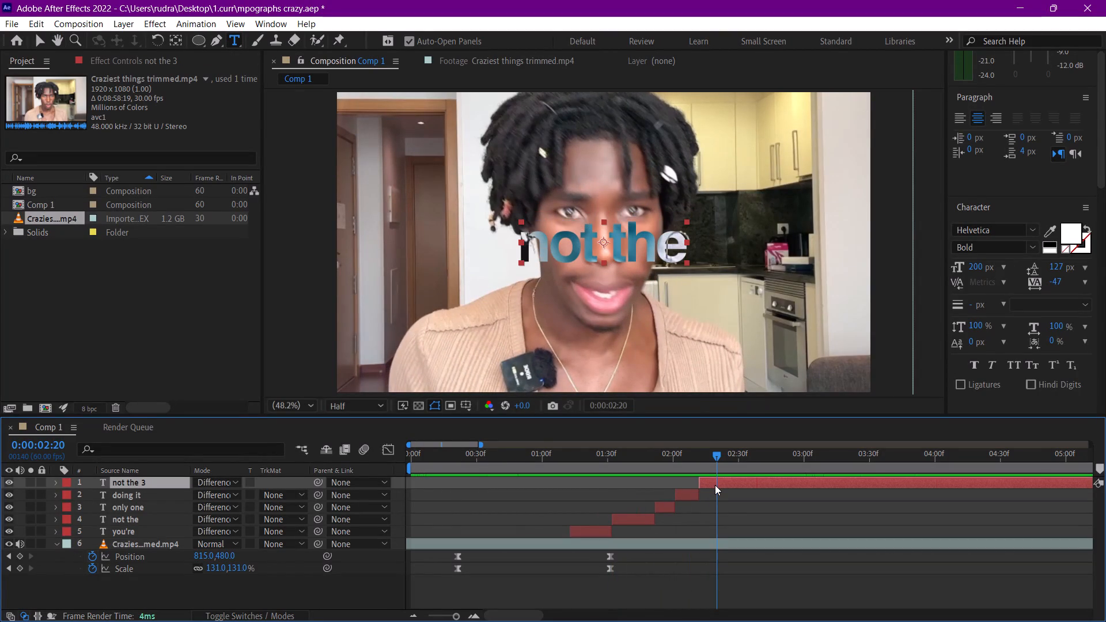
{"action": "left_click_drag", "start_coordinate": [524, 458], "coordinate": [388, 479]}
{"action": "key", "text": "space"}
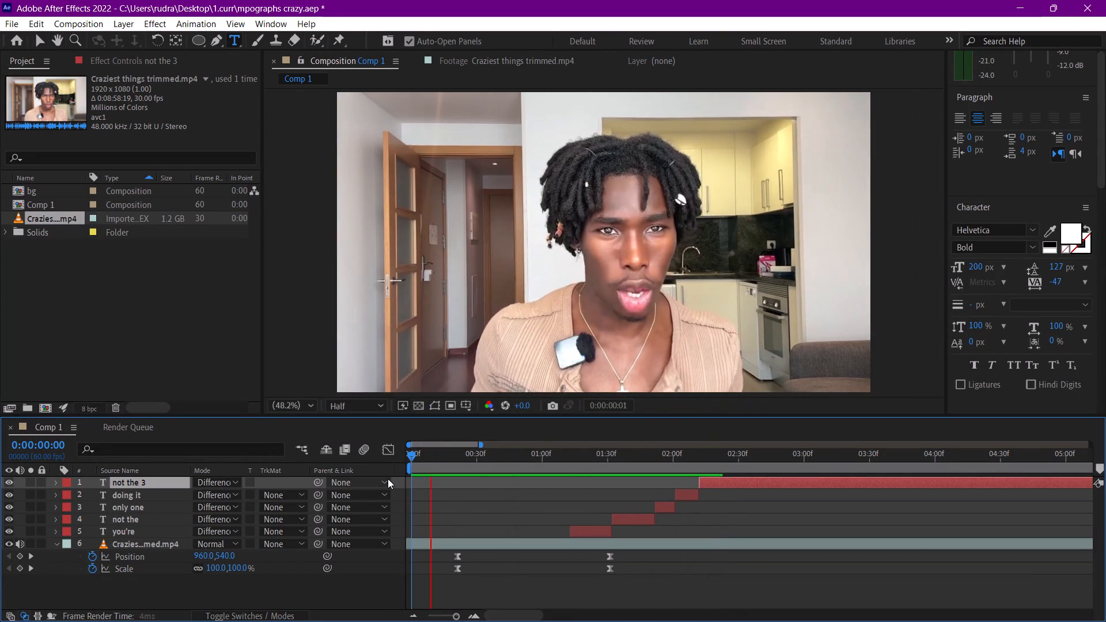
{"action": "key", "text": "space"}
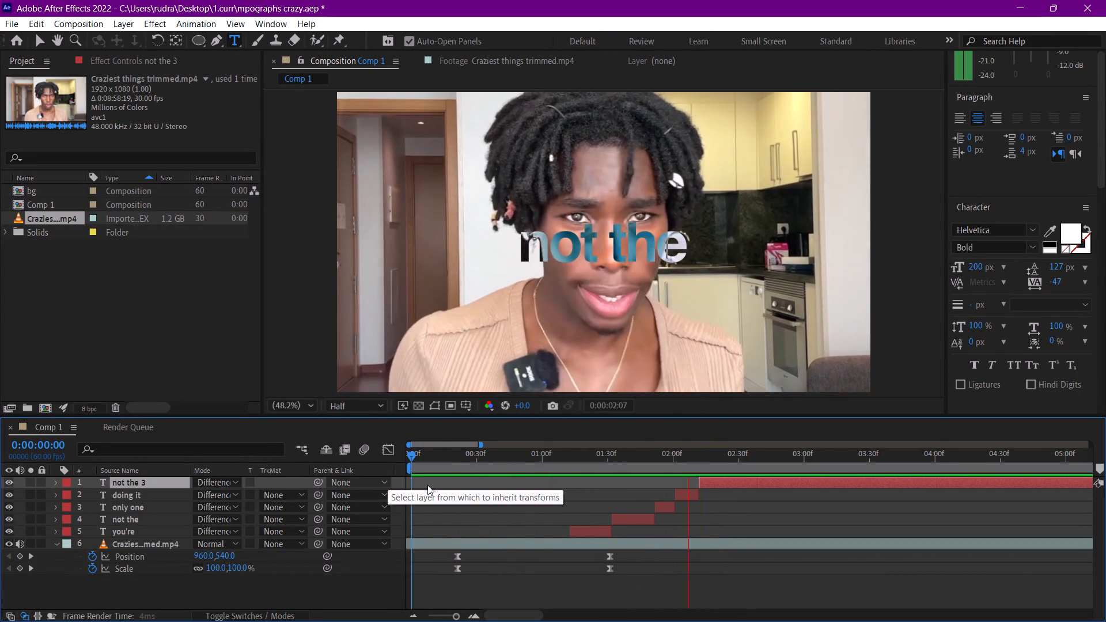
Delete the not the 3 layer and preview the composition from the start.
{"action": "scroll", "coordinate": [765, 523], "scroll_direction": "down", "scroll_amount": 7}
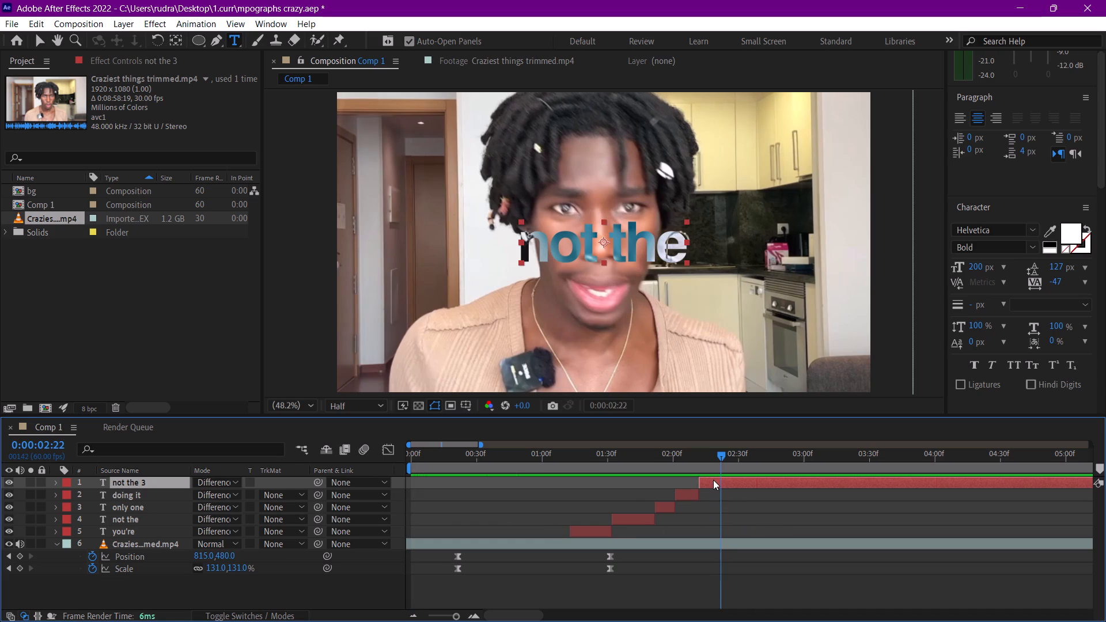
{"action": "left_click", "coordinate": [713, 480]}
{"action": "key", "text": "Delete"}
{"action": "left_click_drag", "start_coordinate": [714, 459], "coordinate": [368, 450]}
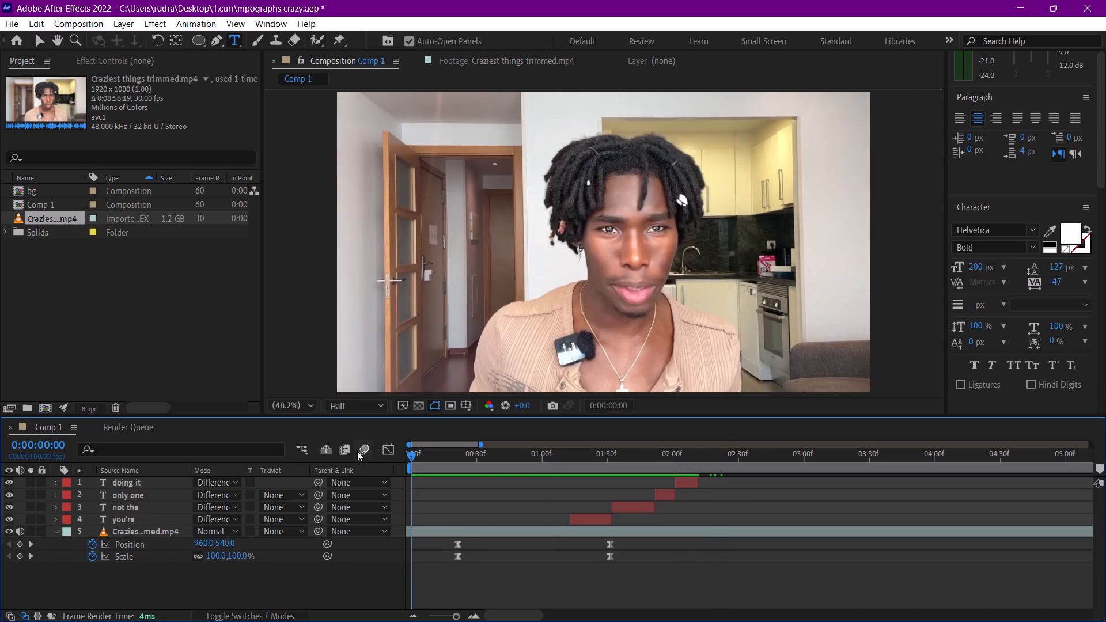
{"action": "key", "text": "space"}
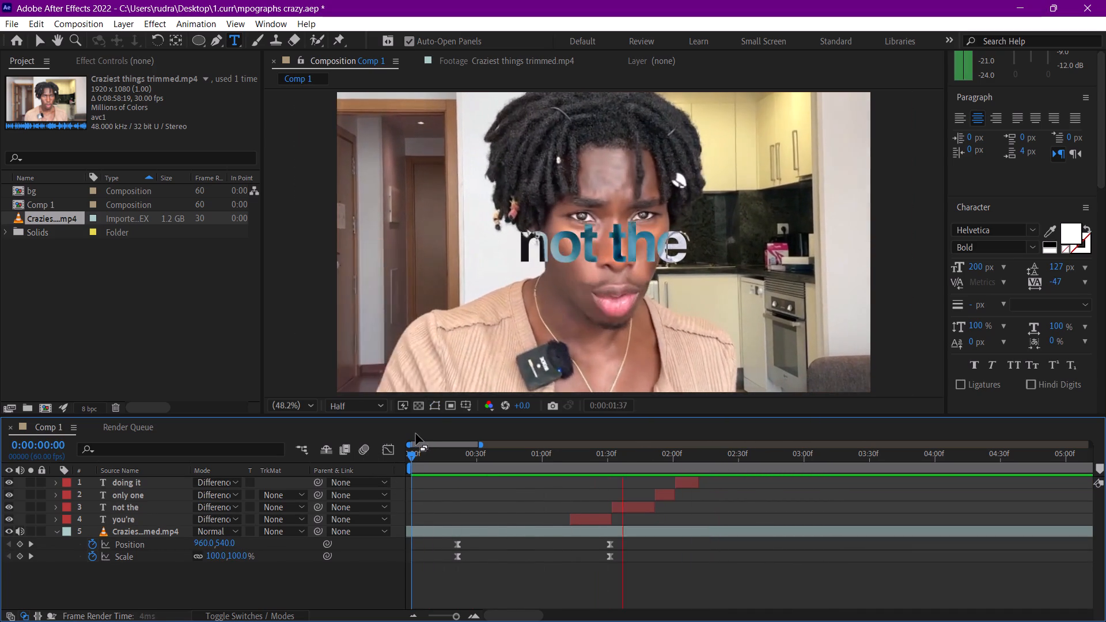
{"action": "key", "text": "space"}
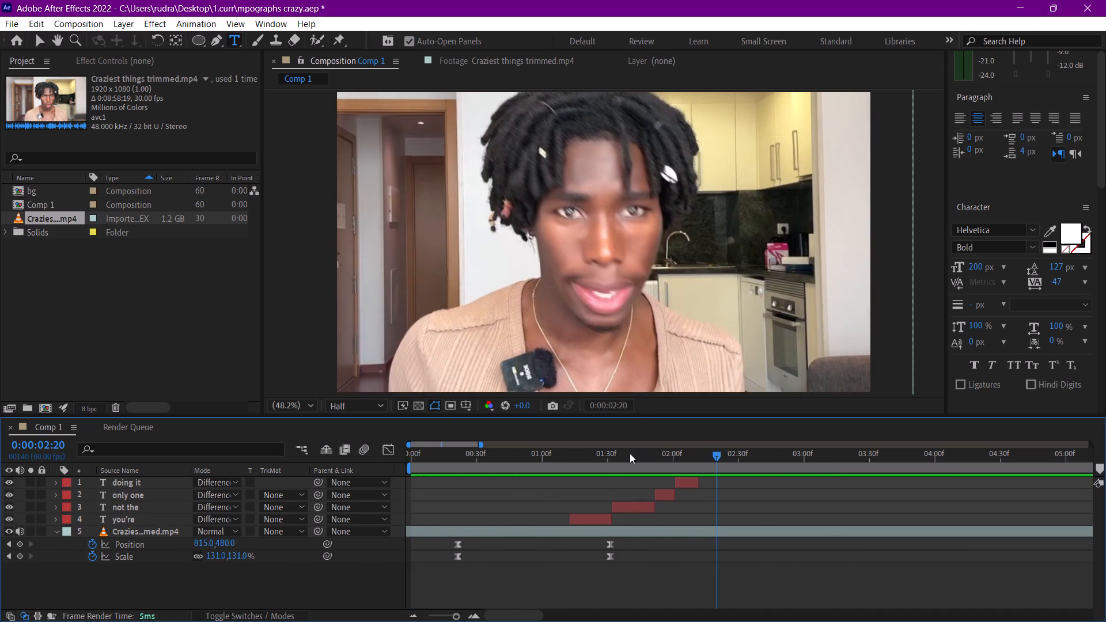
Save the project, preview the composition from the start, and move the playhead to 0:00:01:12.
{"action": "left_click_drag", "start_coordinate": [630, 453], "coordinate": [576, 452]}
{"action": "key", "text": "ctrl+s"}
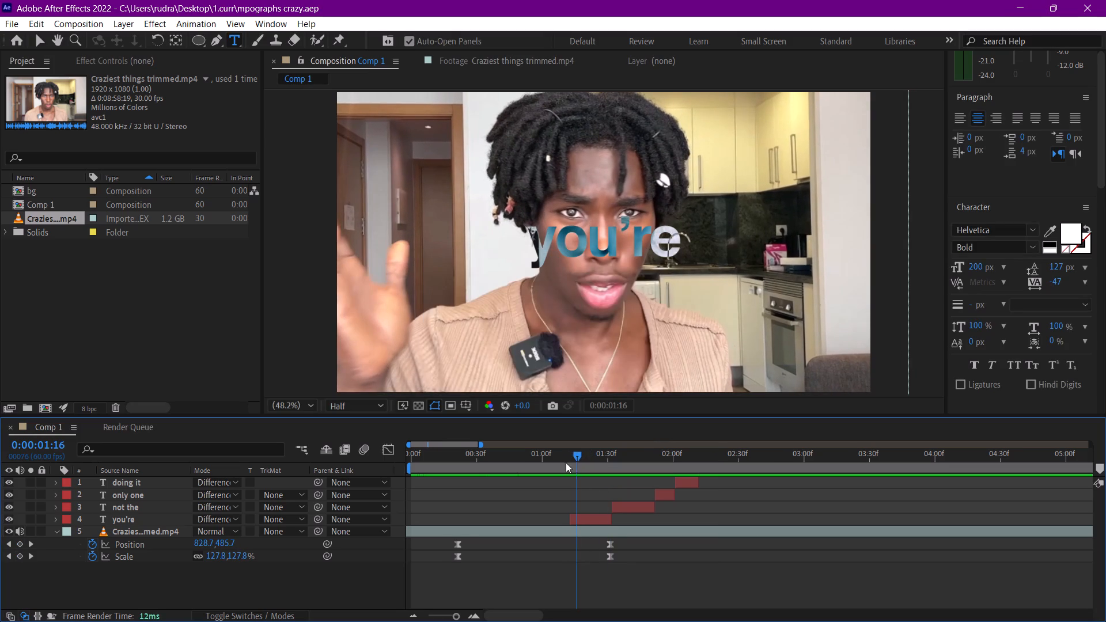
{"action": "left_click_drag", "start_coordinate": [548, 456], "coordinate": [361, 452]}
{"action": "key", "text": "space"}
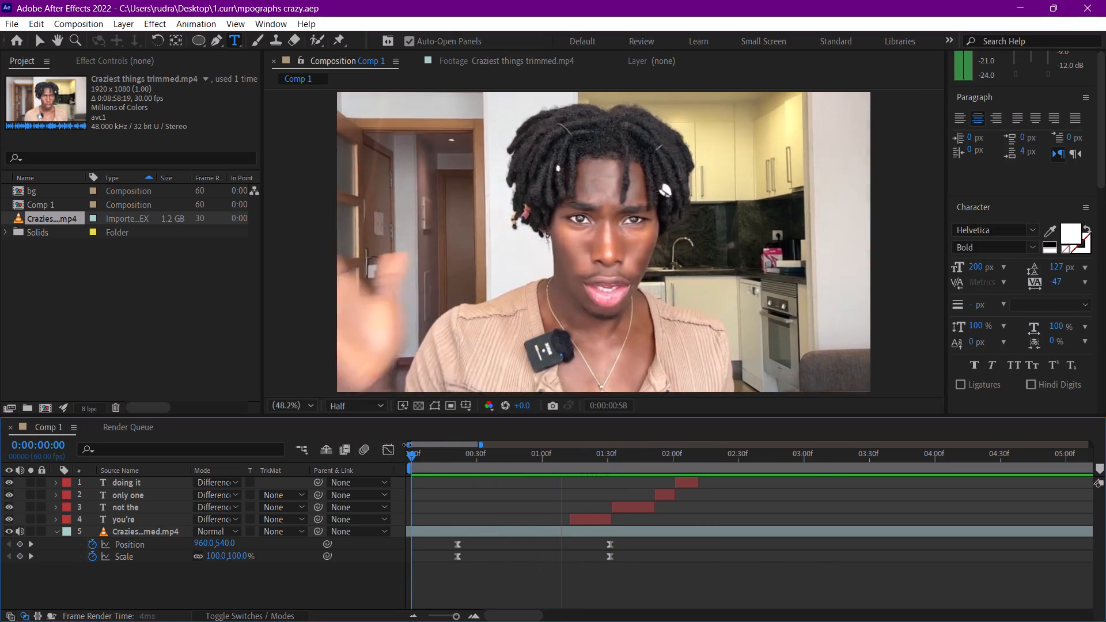
{"action": "key", "text": "space"}
{"action": "left_click_drag", "start_coordinate": [540, 451], "coordinate": [544, 455]}
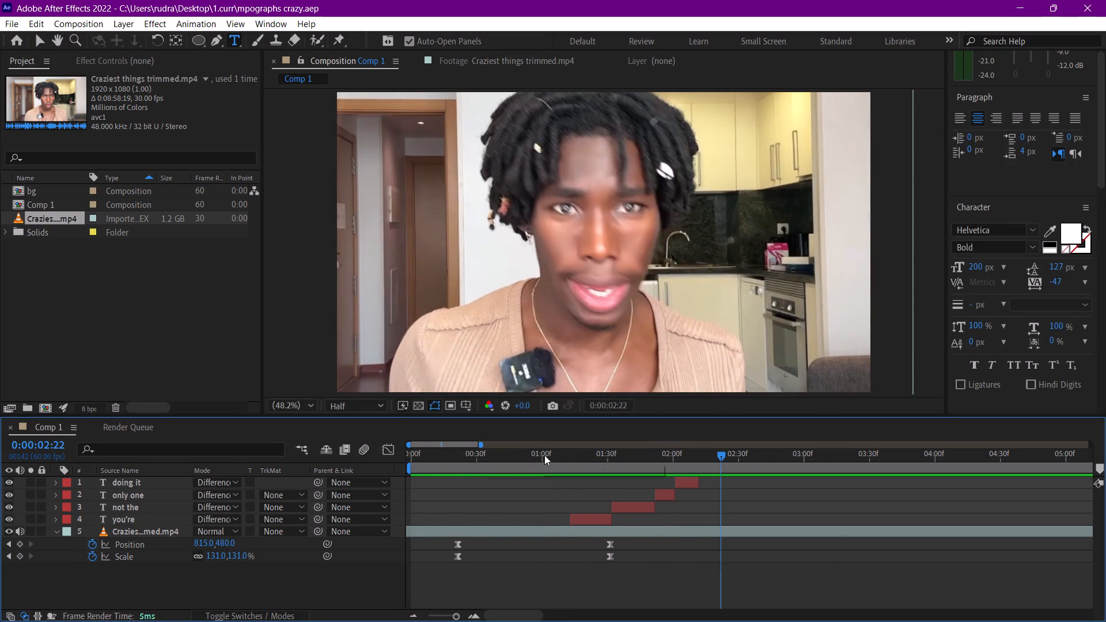
{"action": "left_click_drag", "start_coordinate": [544, 455], "coordinate": [569, 465]}
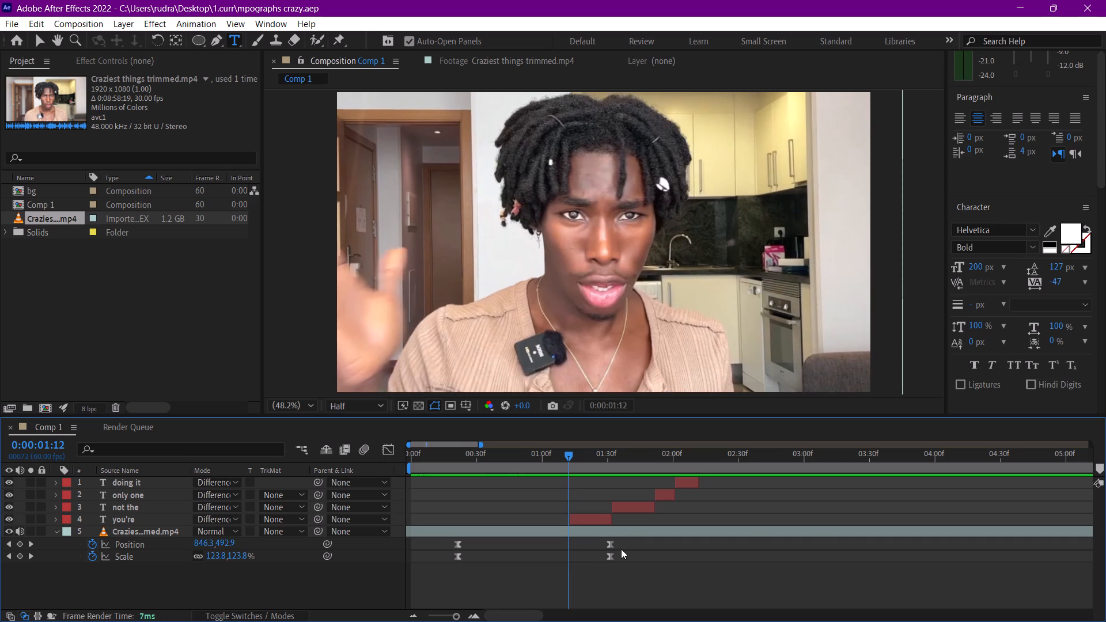
Check the speed graph at the video's second Position and Scale keyframes, and preview from 0:00:00:50 and from the start.
{"action": "left_click", "coordinate": [613, 544]}
{"action": "left_click_drag", "start_coordinate": [628, 545], "coordinate": [603, 556]}
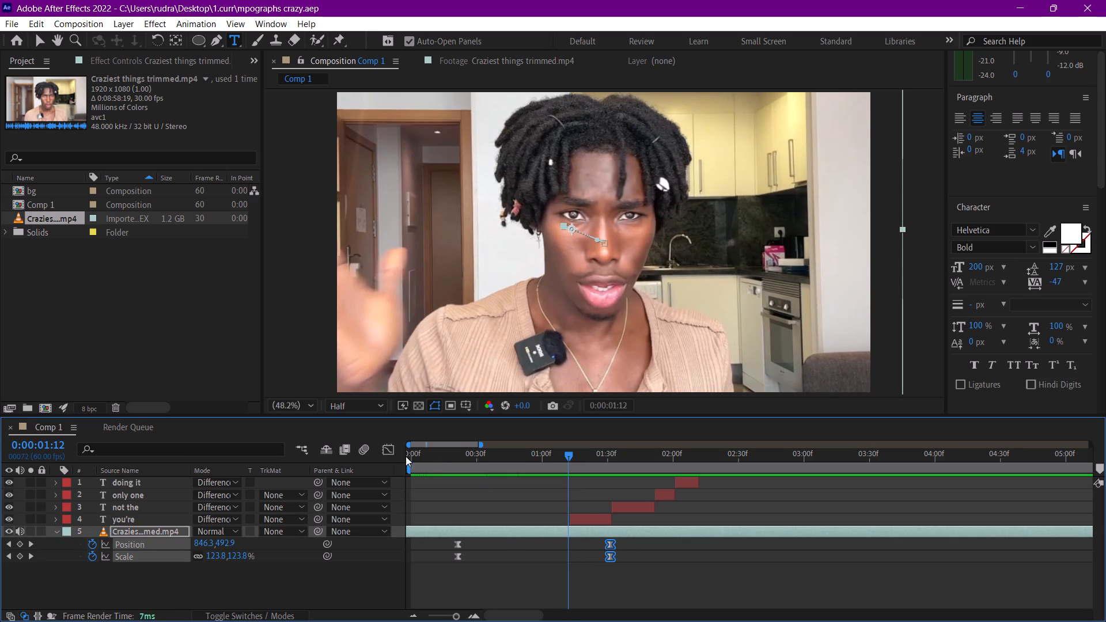
{"action": "left_click", "coordinate": [392, 452]}
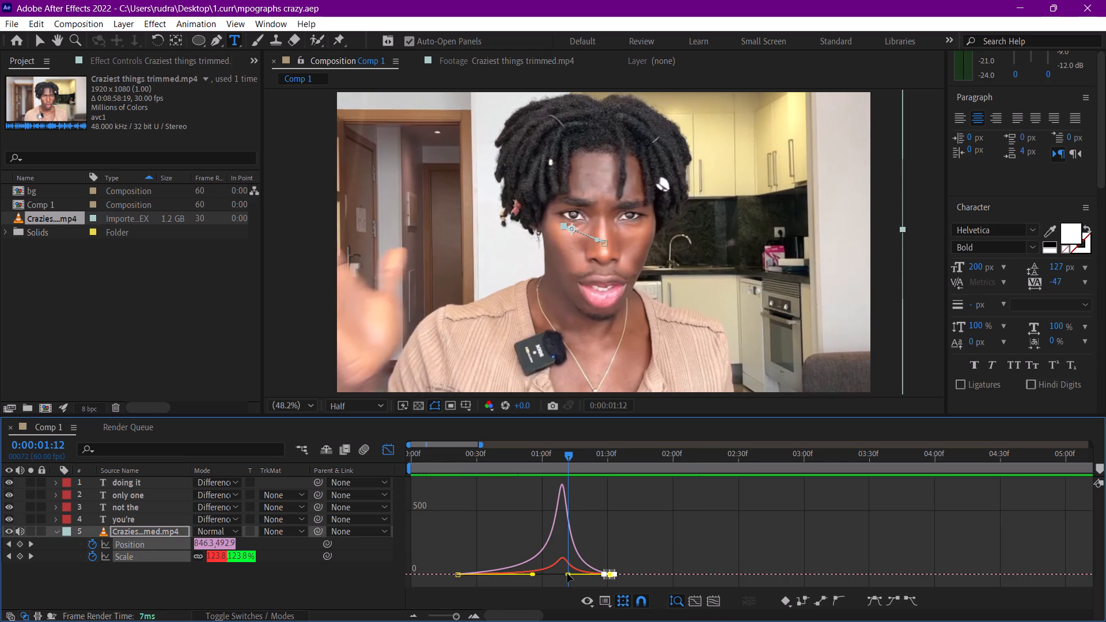
{"action": "left_click", "coordinate": [567, 574]}
{"action": "left_click", "coordinate": [388, 457]}
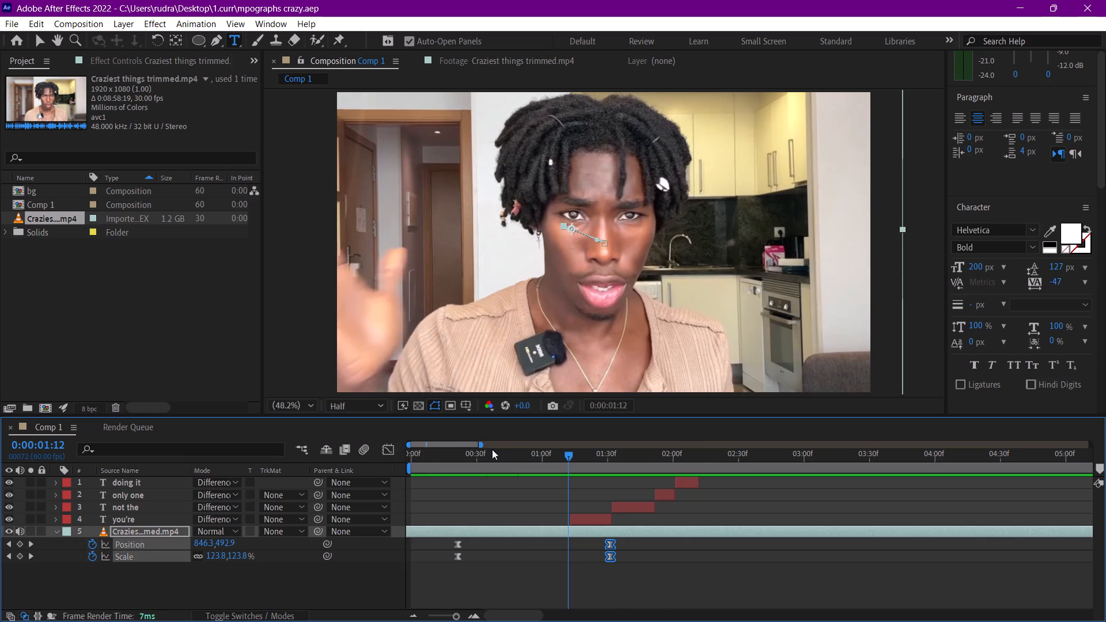
{"action": "left_click", "coordinate": [520, 449]}
{"action": "key", "text": "space"}
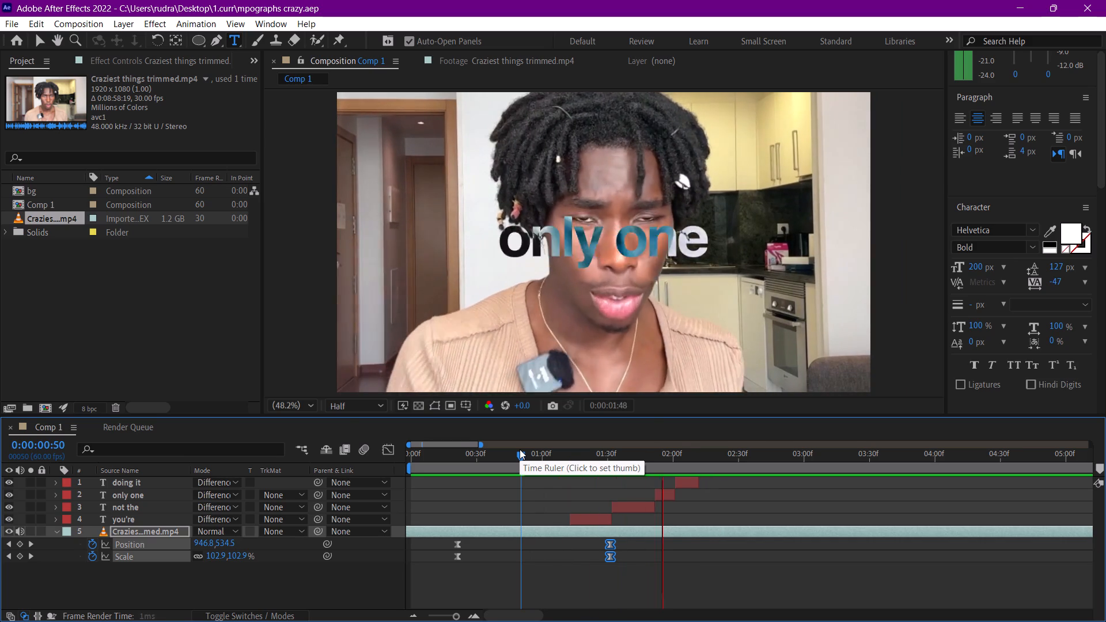
{"action": "key", "text": "space"}
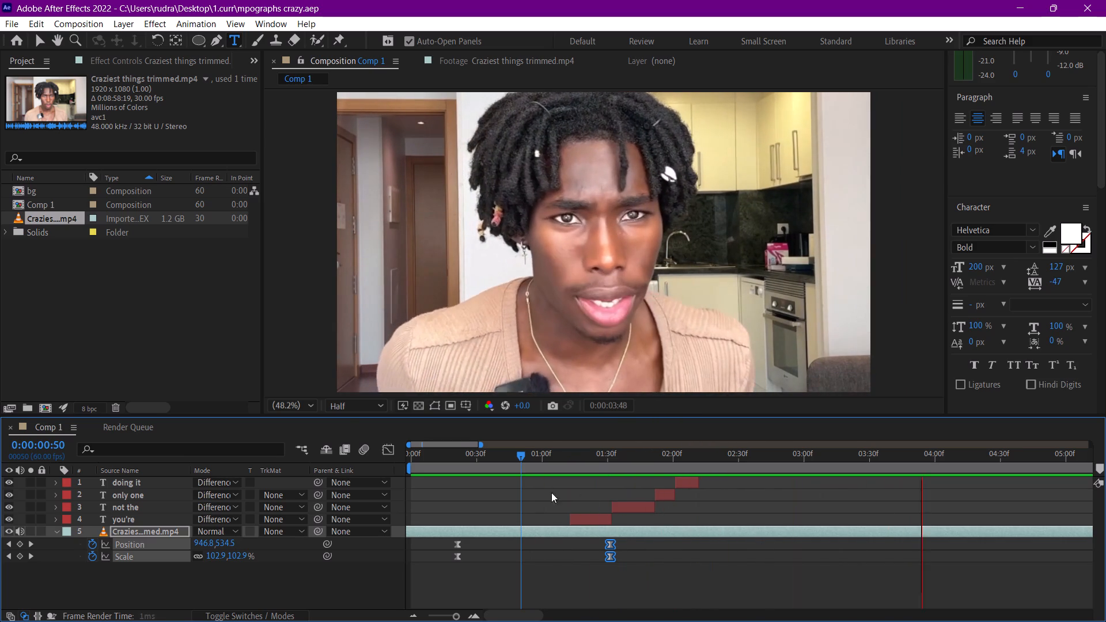
{"action": "left_click_drag", "start_coordinate": [522, 453], "coordinate": [372, 472]}
{"action": "key", "text": "space"}
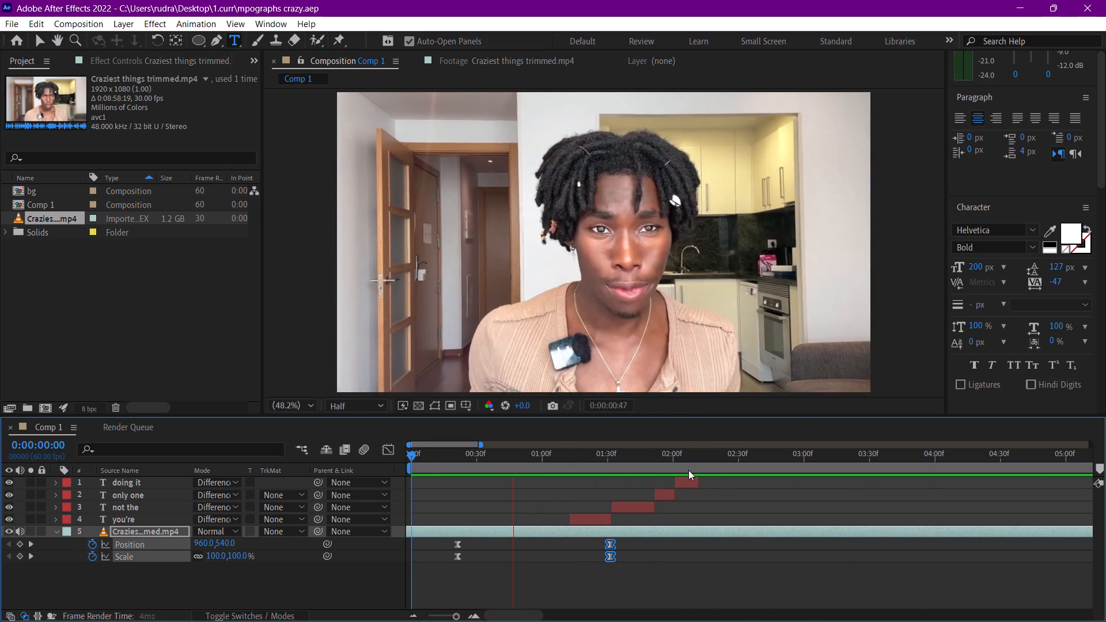
{"action": "key", "text": "space"}
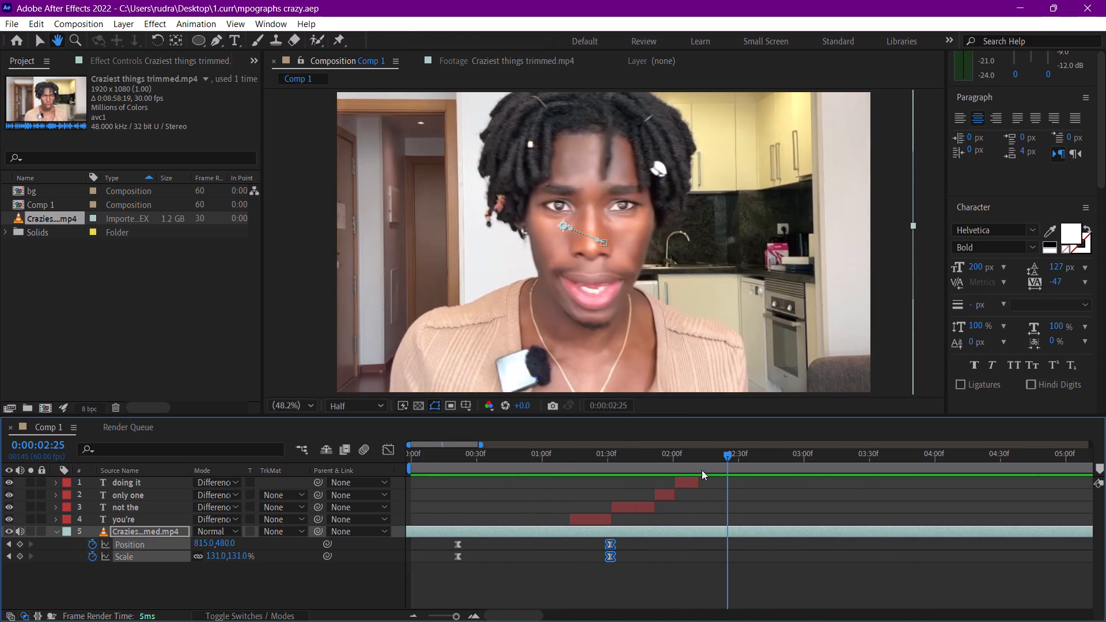
Save the project and preview the speech that follows the doing it title, from 0:00:02:25 onward.
{"action": "scroll", "coordinate": [733, 479], "scroll_direction": "down", "scroll_amount": 3}
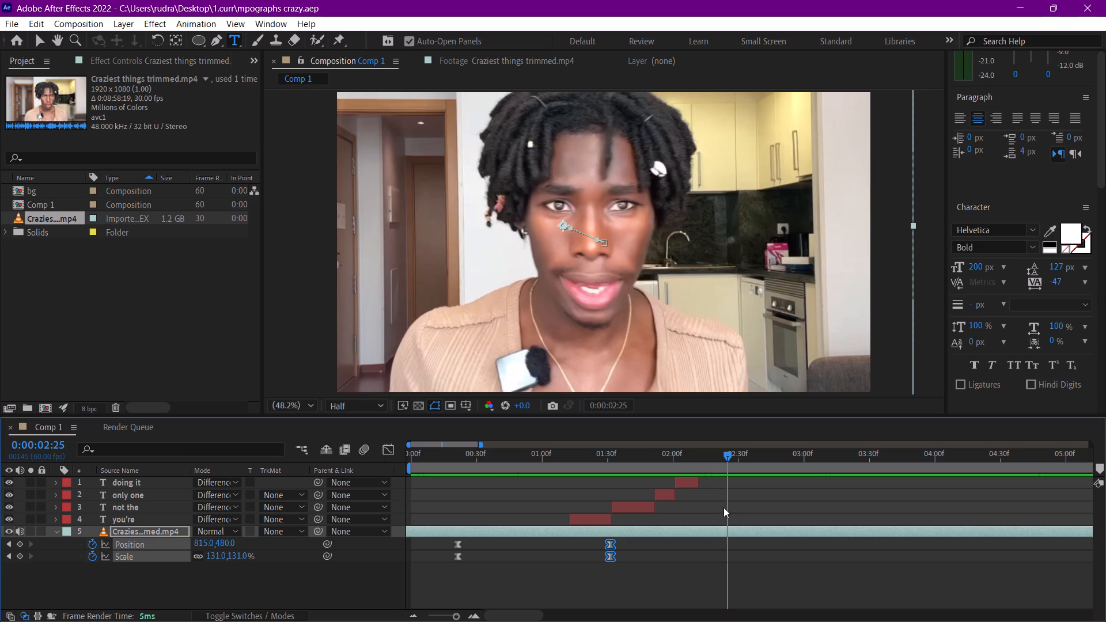
{"action": "scroll", "coordinate": [725, 508], "scroll_direction": "down", "scroll_amount": 2}
{"action": "key", "text": "ctrl+s"}
{"action": "key", "text": "space"}
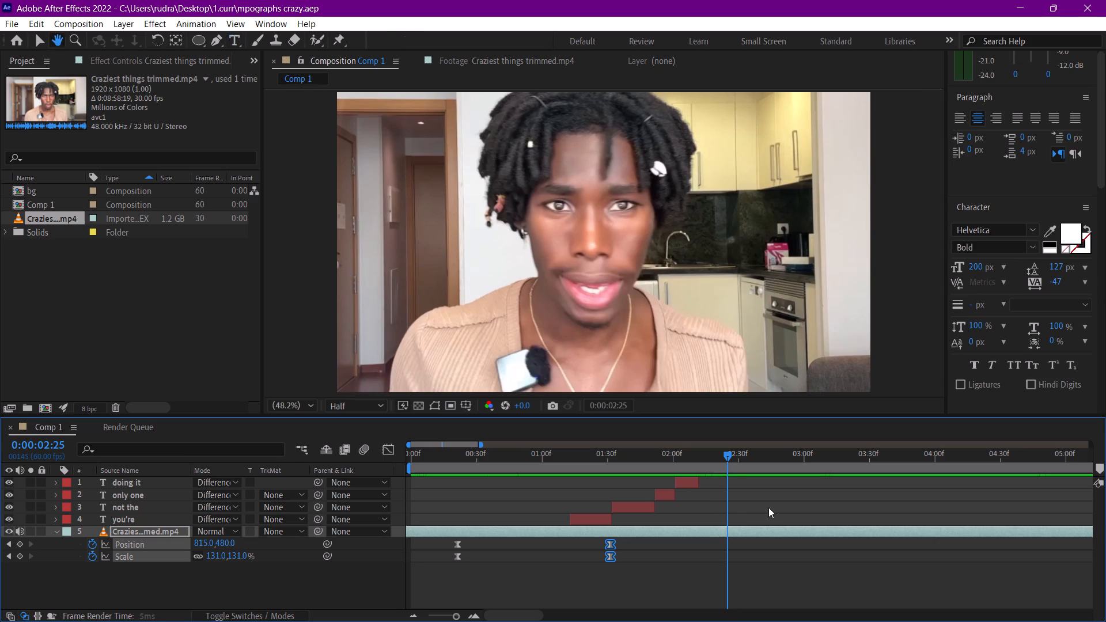
{"action": "scroll", "coordinate": [768, 507], "scroll_direction": "down", "scroll_amount": 4}
{"action": "key", "text": "space"}
{"action": "key", "text": "space"}
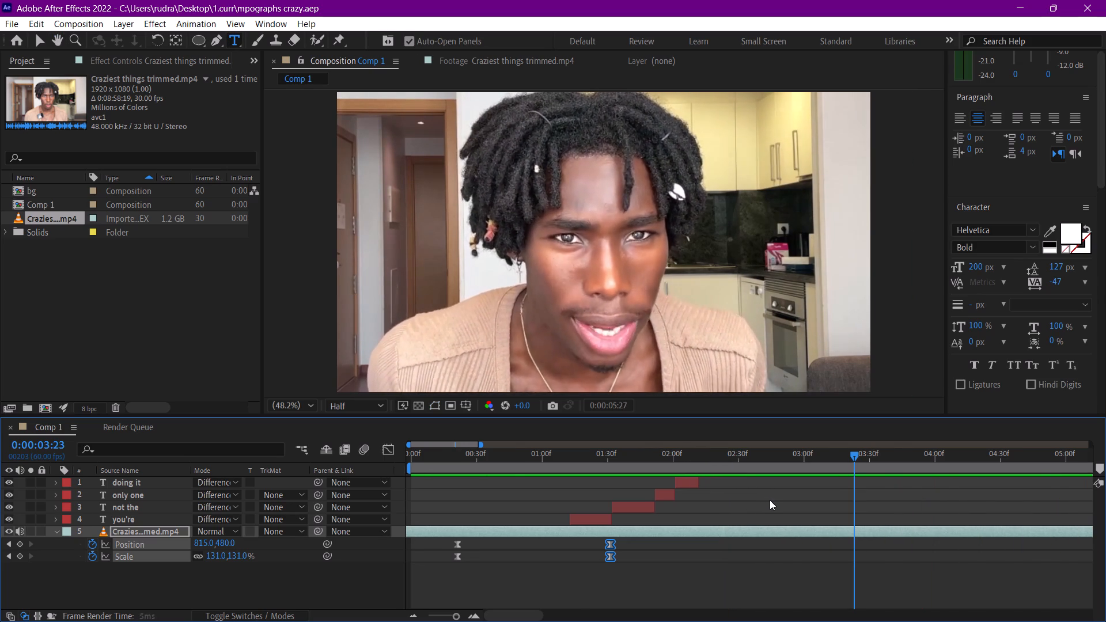
{"action": "key", "text": "space"}
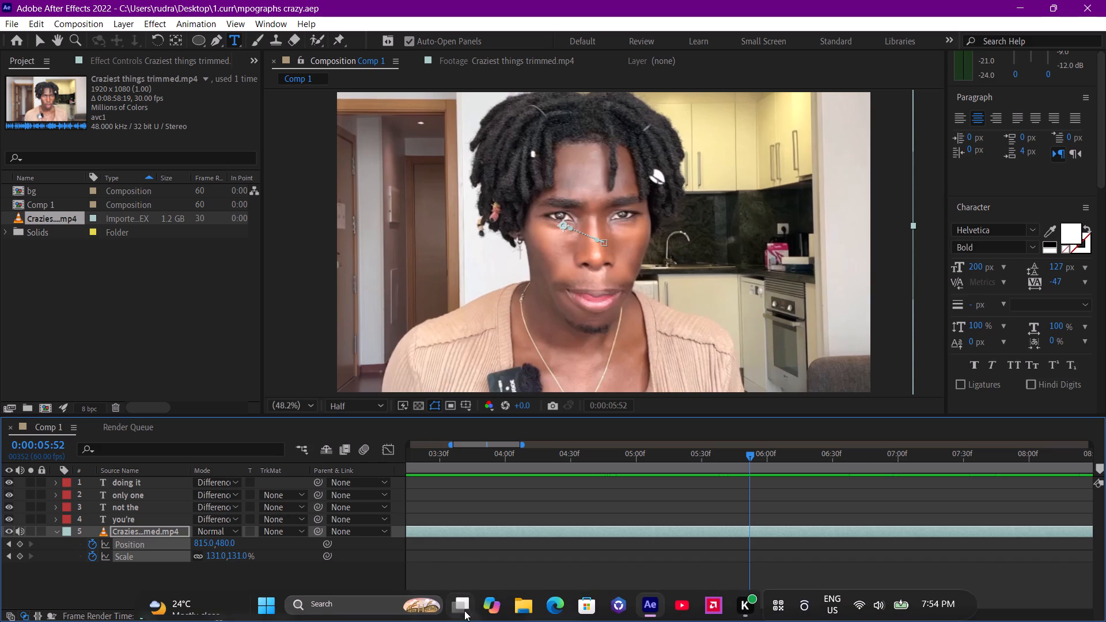
Preview around the doing it title and add holding Position and Scale keyframes to the video layer at 0:00:02:02.
{"action": "left_click", "coordinate": [454, 615]}
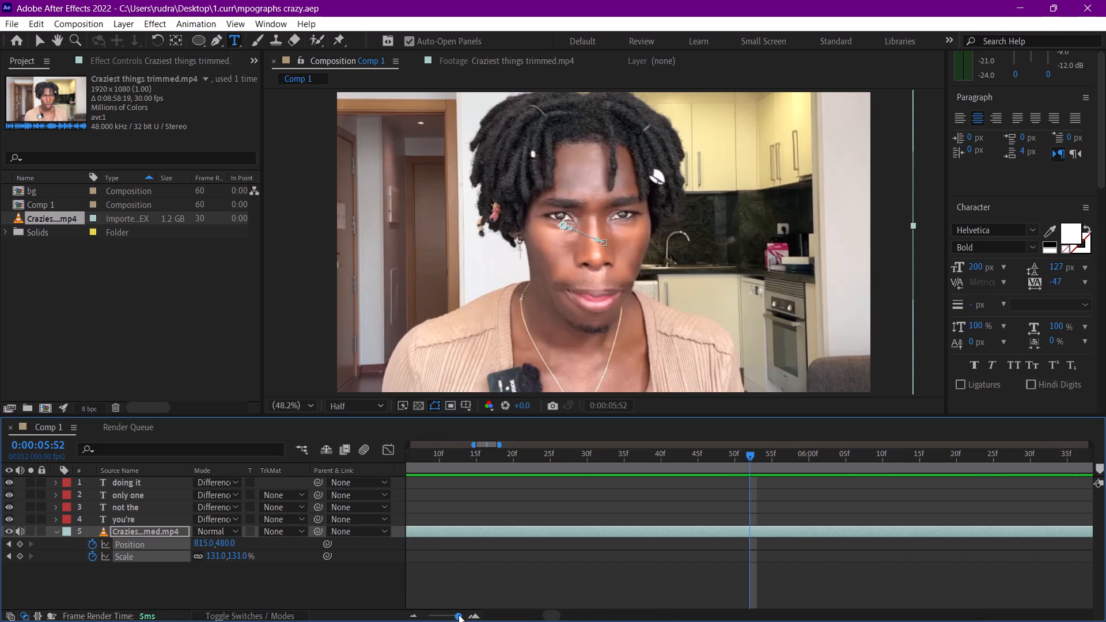
{"action": "left_click_drag", "start_coordinate": [505, 458], "coordinate": [509, 459]}
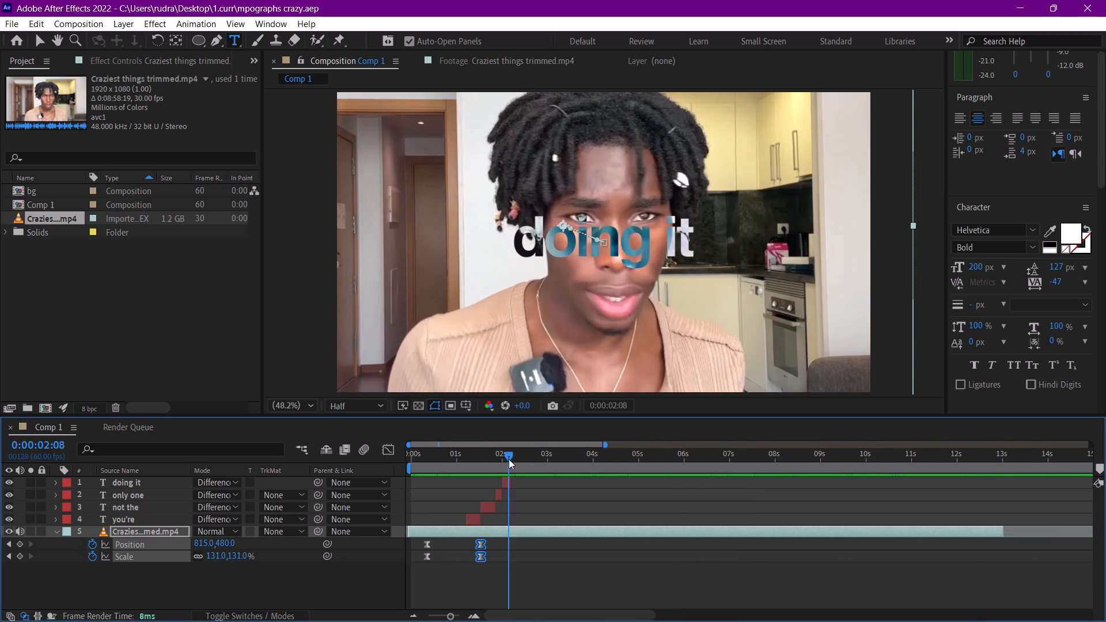
{"action": "left_click_drag", "start_coordinate": [509, 459], "coordinate": [511, 460]}
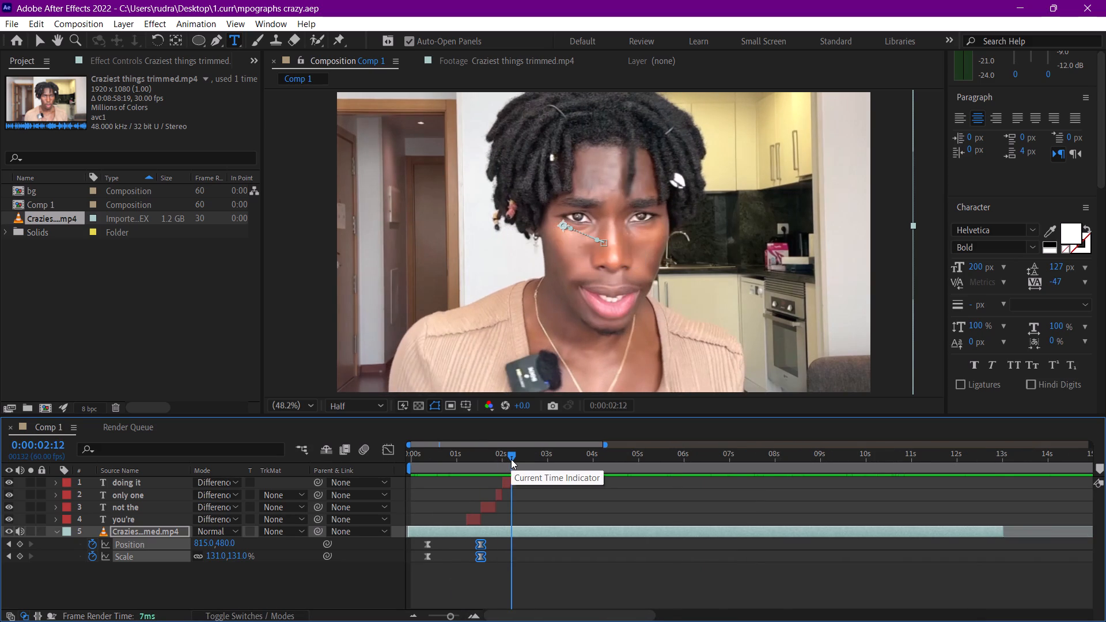
{"action": "left_click", "coordinate": [520, 530]}
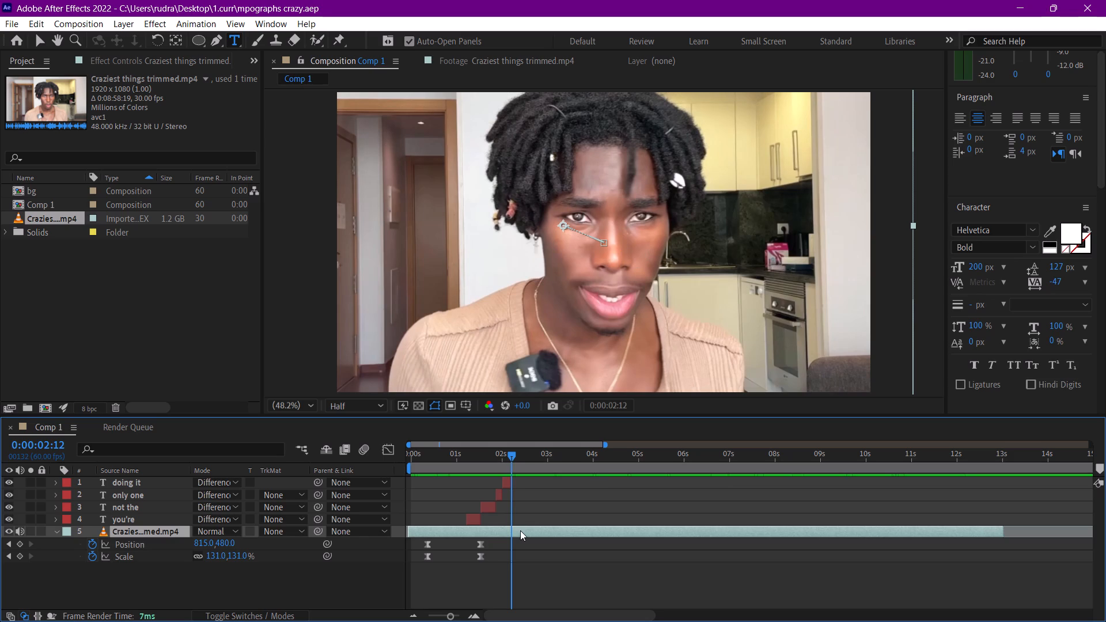
{"action": "key", "text": "space"}
{"action": "key", "text": "space"}
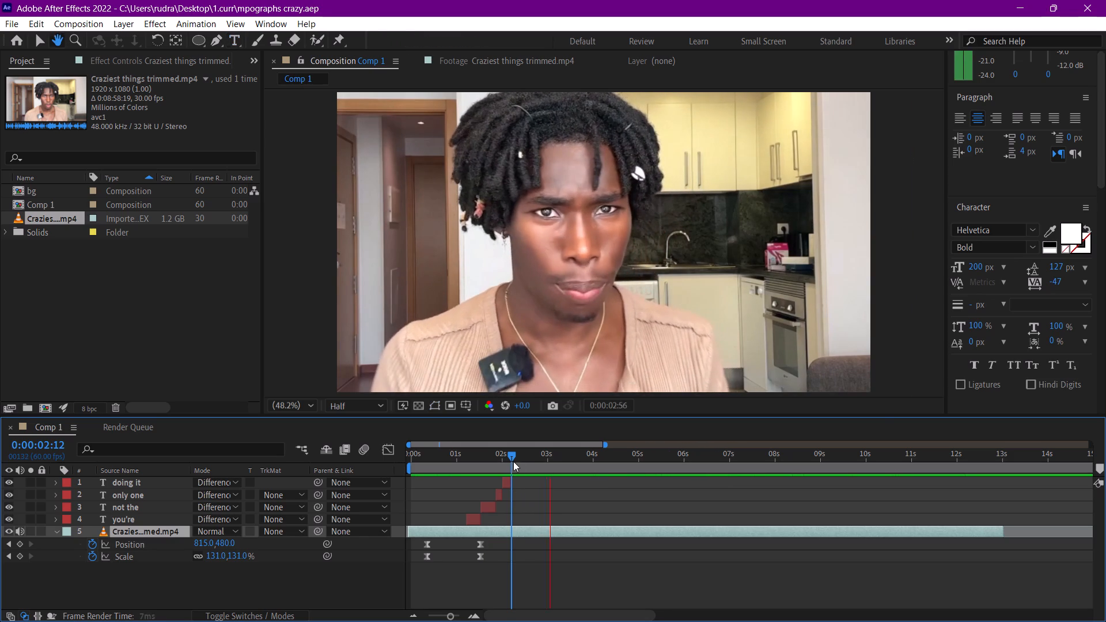
{"action": "left_click_drag", "start_coordinate": [513, 461], "coordinate": [503, 456]}
{"action": "key", "text": "space"}
{"action": "key", "text": "space"}
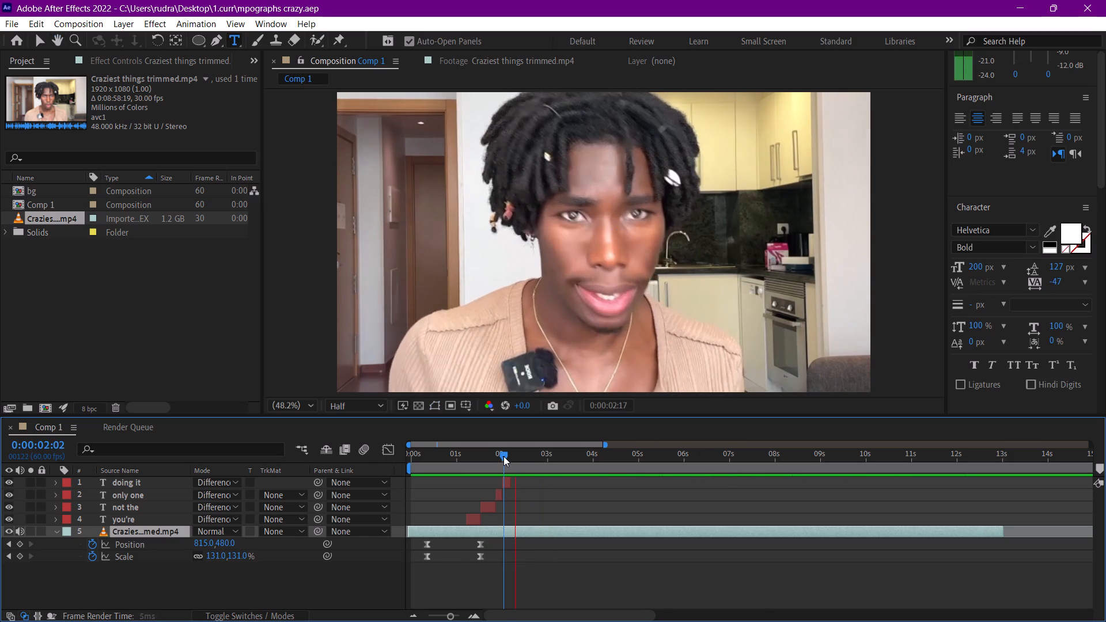
{"action": "left_click", "coordinate": [503, 456]}
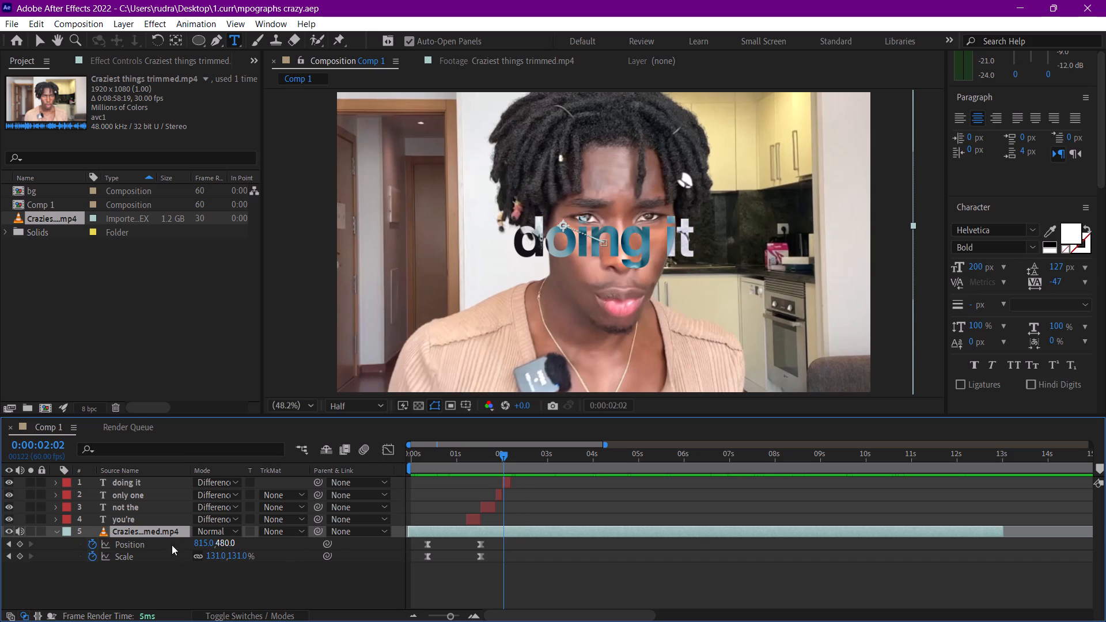
{"action": "left_click", "coordinate": [16, 545]}
{"action": "left_click", "coordinate": [15, 562]}
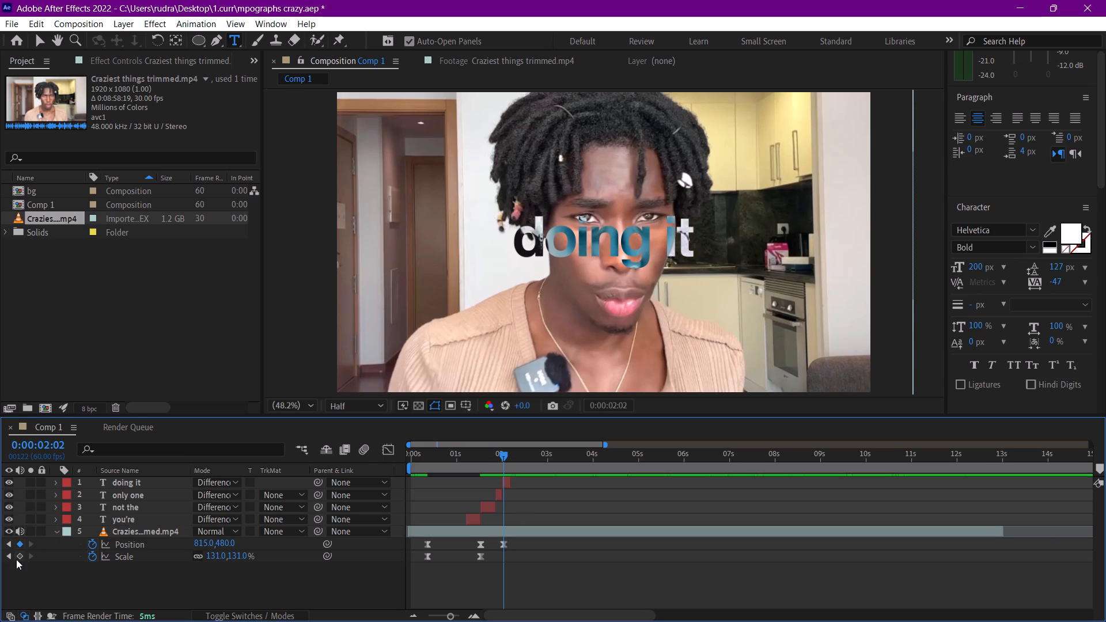
{"action": "left_click", "coordinate": [16, 559]}
Keyframe the video layer's zoom-out at 0:00:02:23 with Position 960, 540 and Scale 100%.
{"action": "key", "text": "space"}
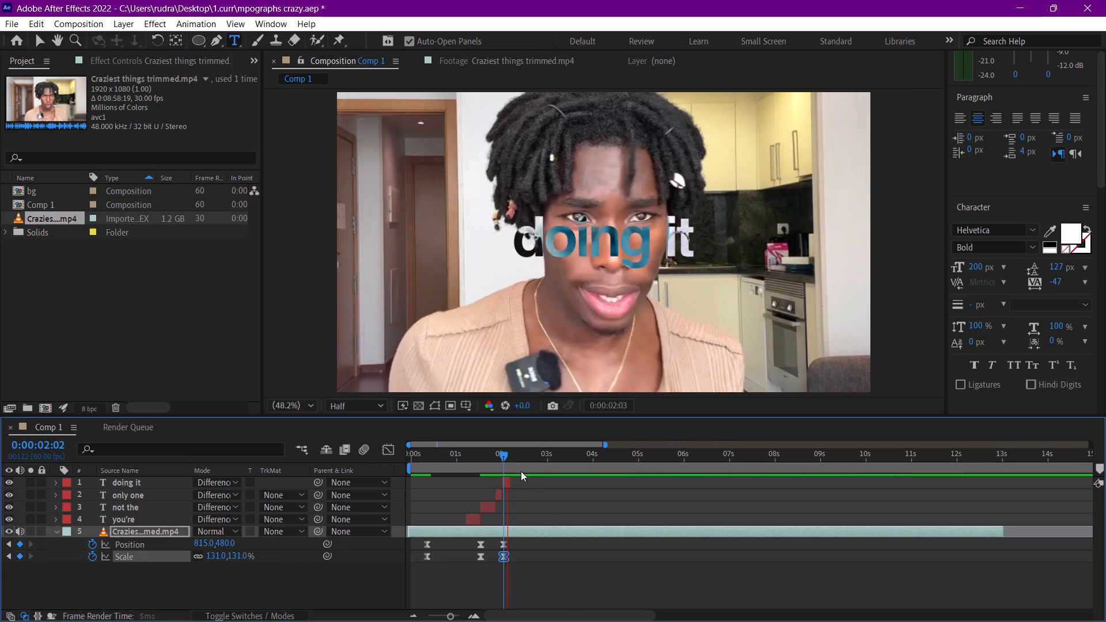
{"action": "key", "text": "space"}
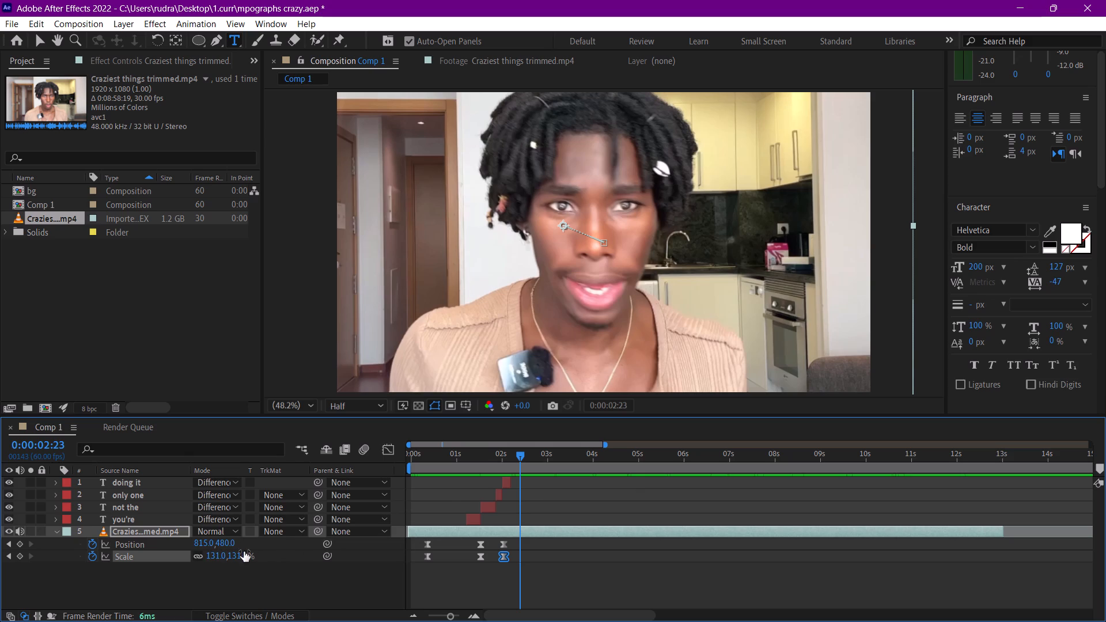
{"action": "left_click", "coordinate": [209, 544]}
{"action": "type", "text": "960"}
{"action": "key", "text": "Return"}
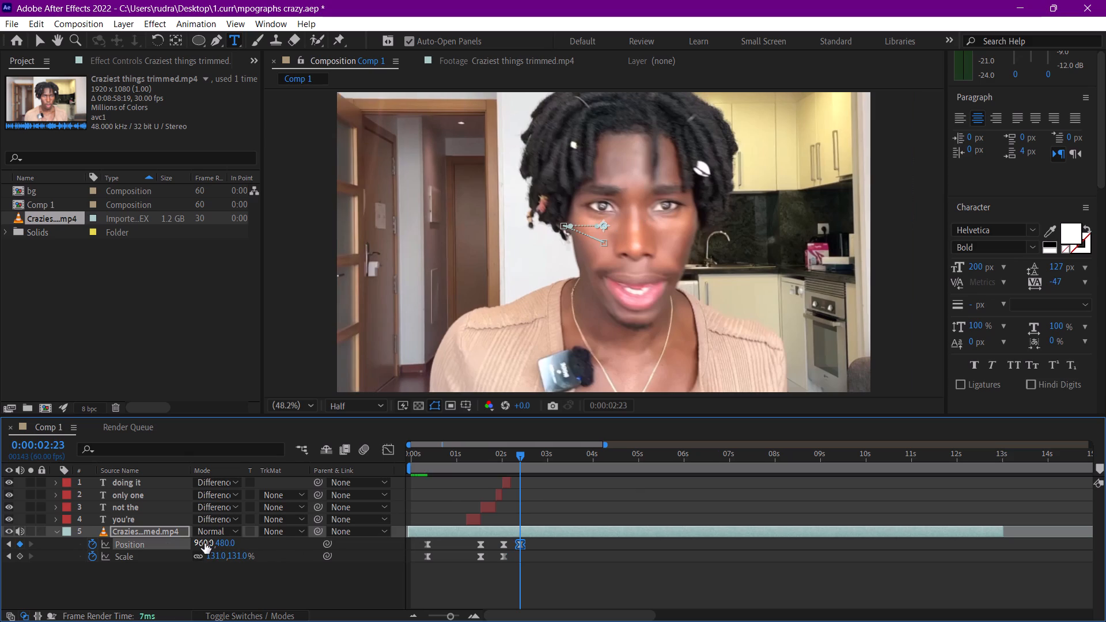
{"action": "left_click", "coordinate": [230, 542]}
{"action": "type", "text": "540"}
{"action": "key", "text": "Return"}
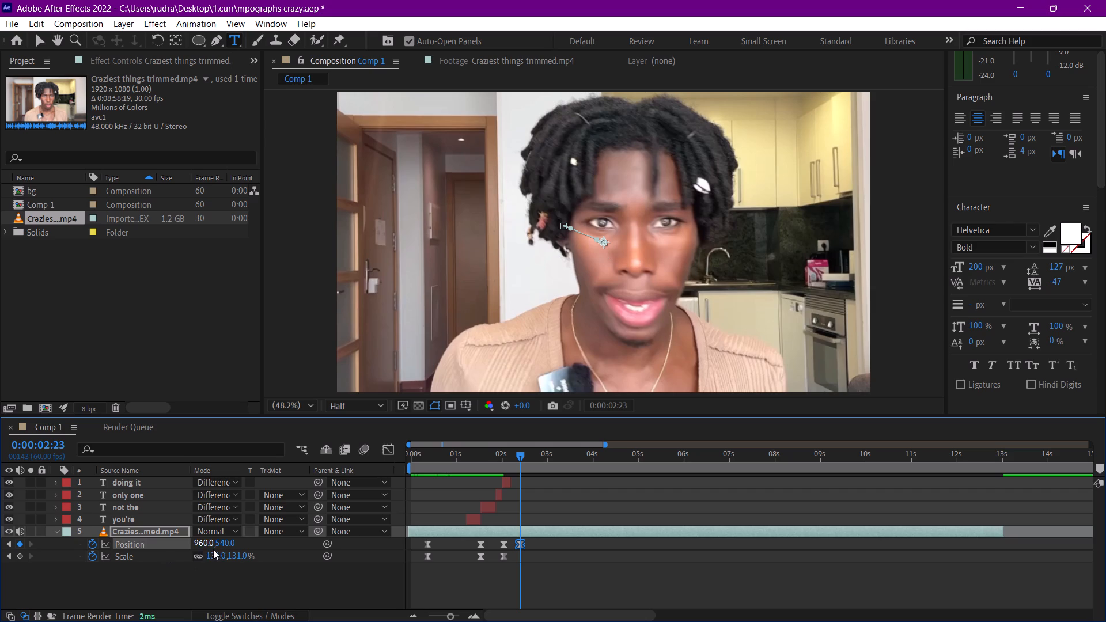
{"action": "left_click", "coordinate": [213, 552]}
{"action": "type", "text": "100"}
{"action": "key", "text": "Return"}
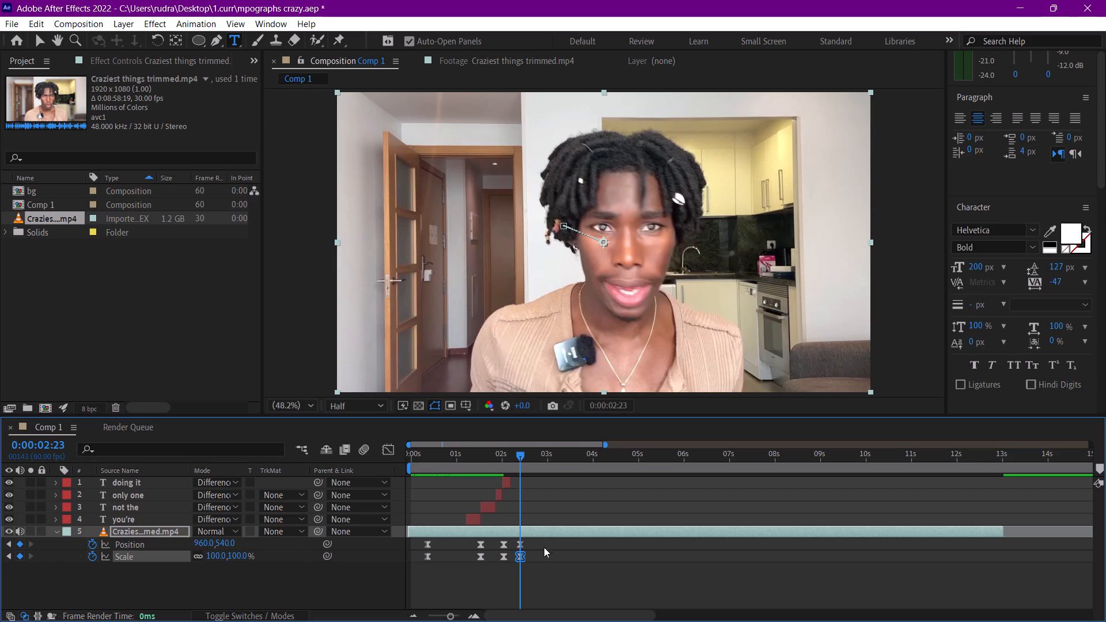
Reshape the zoom-out's Position and Scale speed graphs to peak just after the 0:00:02:02 keyframes with a long ease-out.
{"action": "left_click_drag", "start_coordinate": [544, 544], "coordinate": [513, 560]}
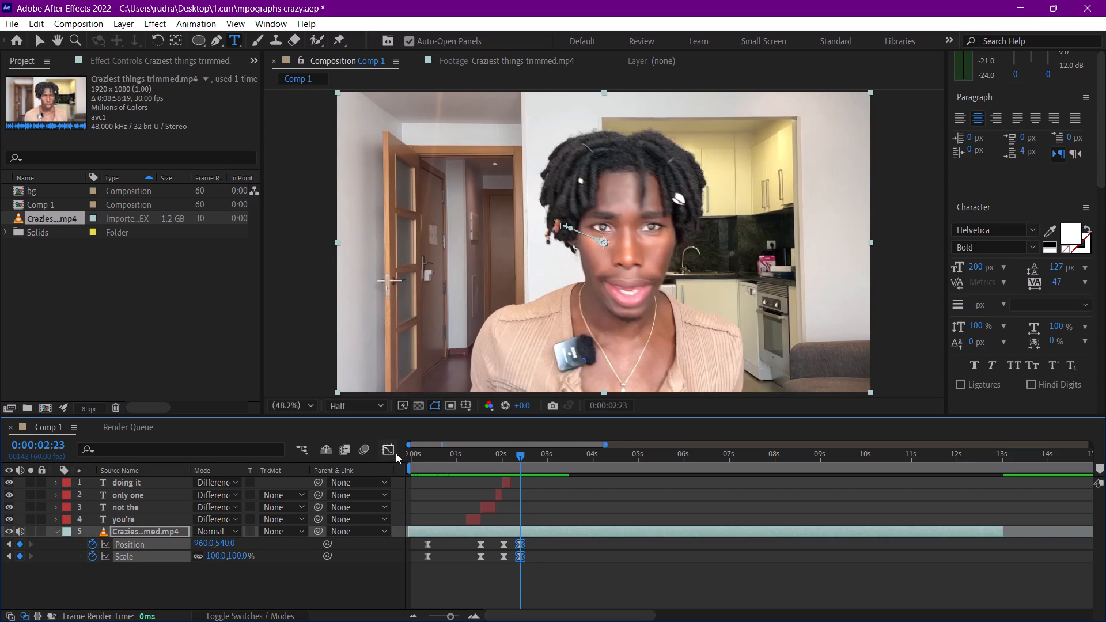
{"action": "left_click", "coordinate": [394, 452]}
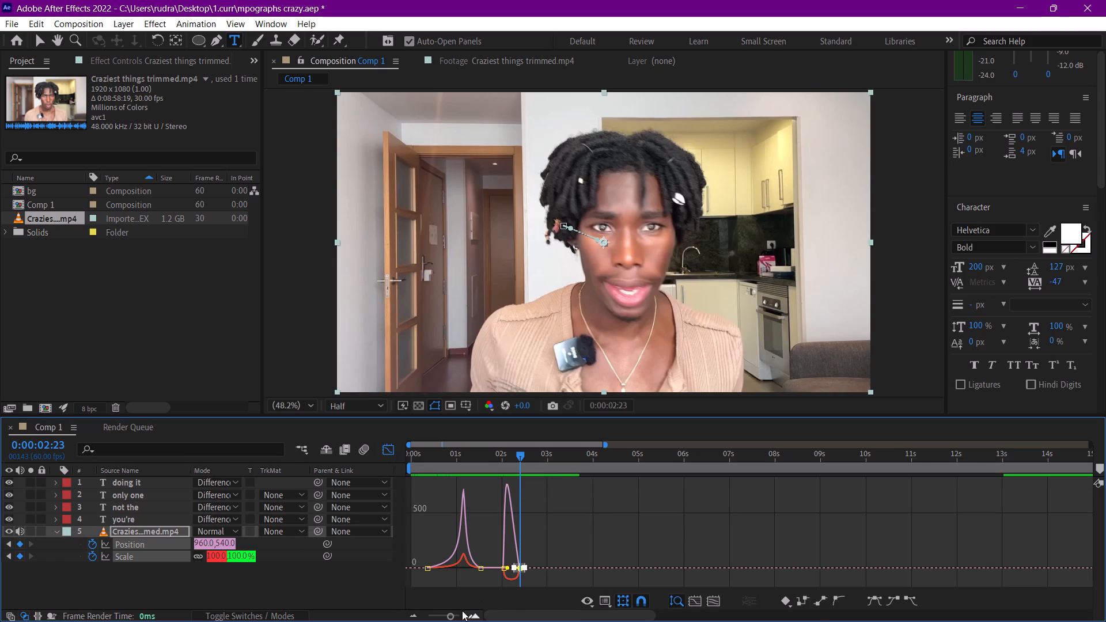
{"action": "left_click_drag", "start_coordinate": [449, 614], "coordinate": [458, 618]}
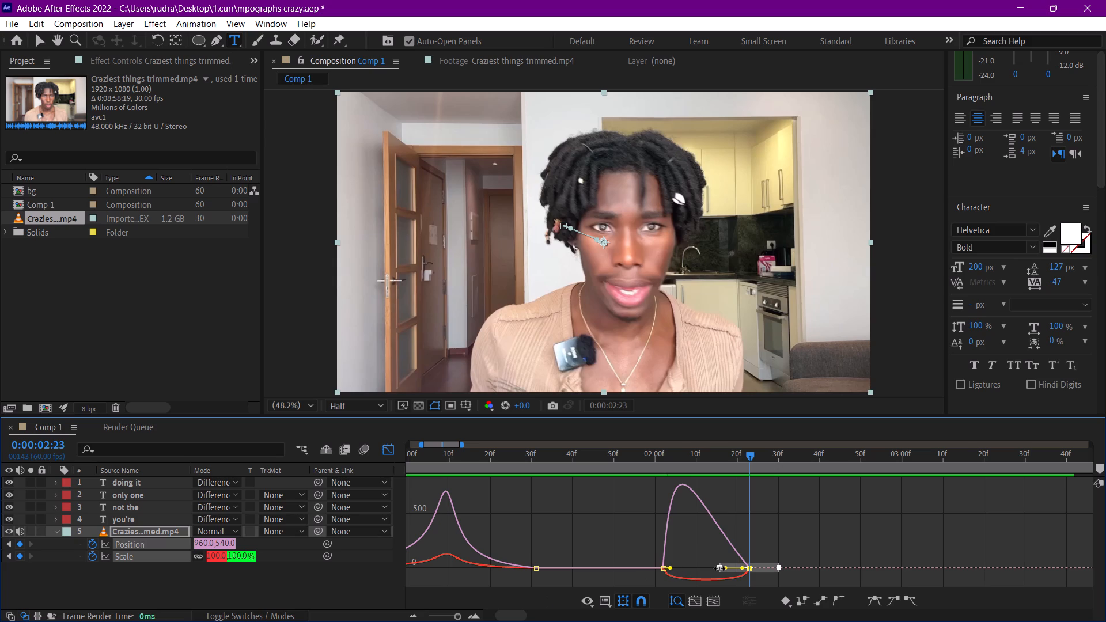
{"action": "left_click_drag", "start_coordinate": [726, 571], "coordinate": [709, 571]}
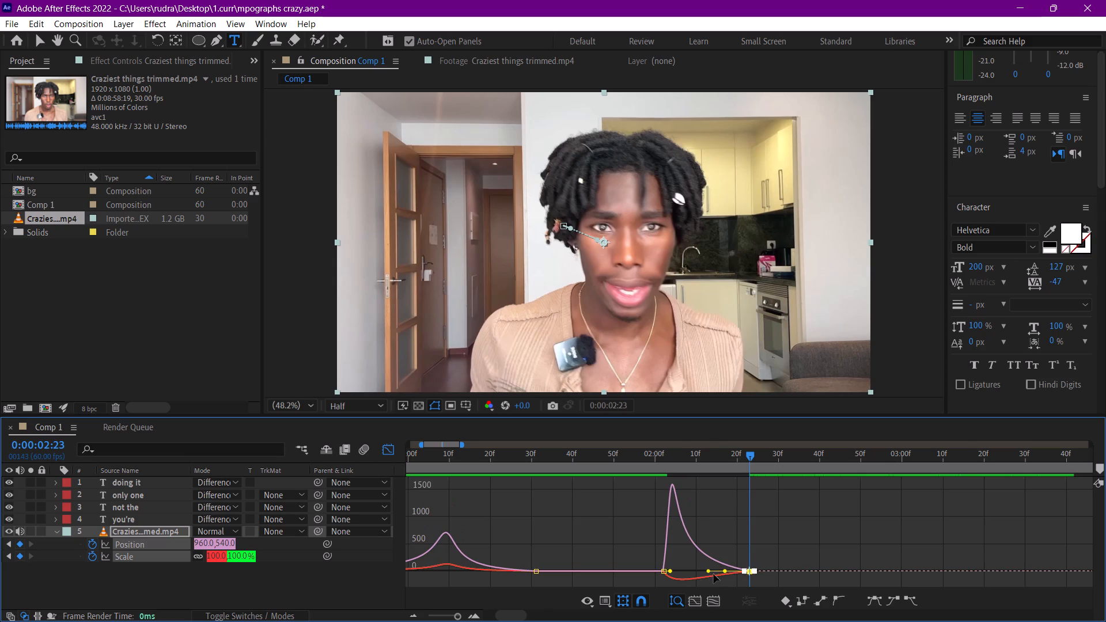
{"action": "left_click_drag", "start_coordinate": [710, 572], "coordinate": [691, 572]}
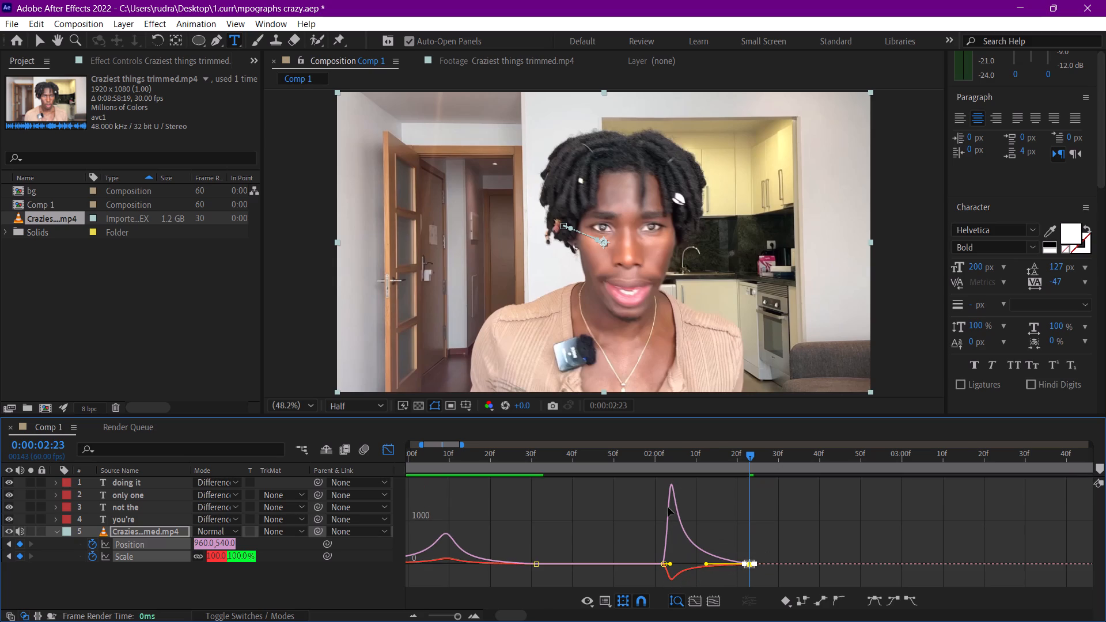
{"action": "left_click", "coordinate": [391, 453]}
{"action": "left_click", "coordinate": [650, 456]}
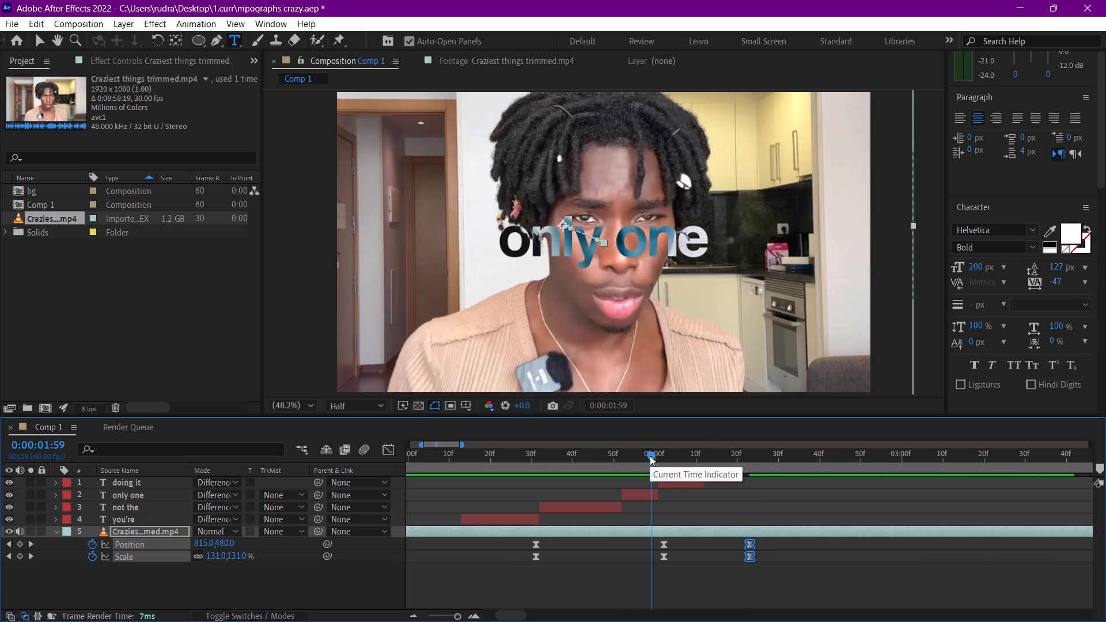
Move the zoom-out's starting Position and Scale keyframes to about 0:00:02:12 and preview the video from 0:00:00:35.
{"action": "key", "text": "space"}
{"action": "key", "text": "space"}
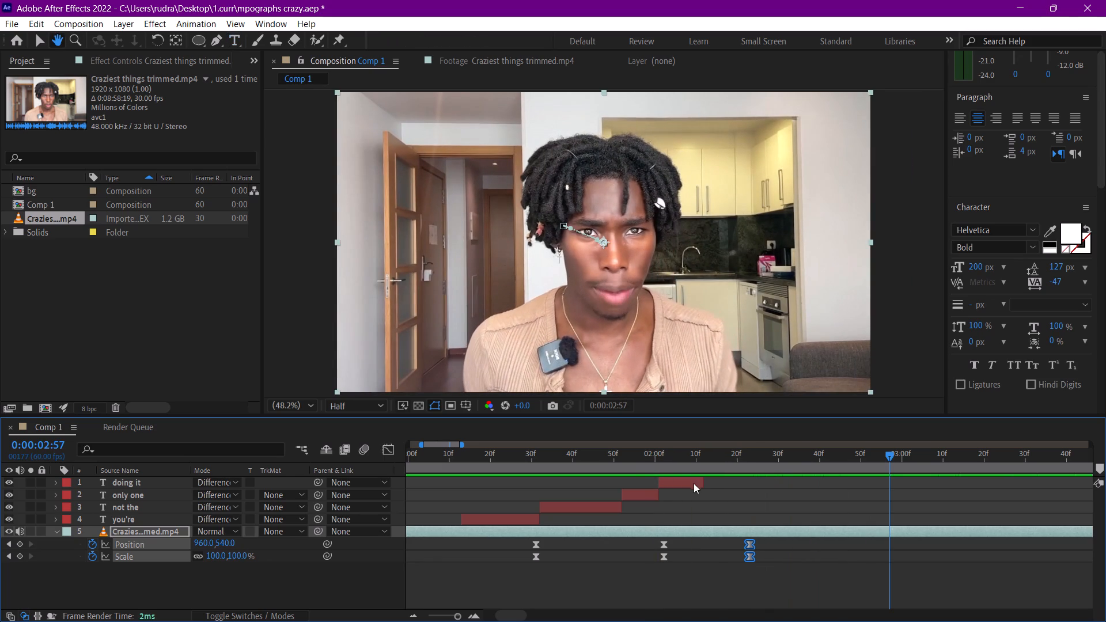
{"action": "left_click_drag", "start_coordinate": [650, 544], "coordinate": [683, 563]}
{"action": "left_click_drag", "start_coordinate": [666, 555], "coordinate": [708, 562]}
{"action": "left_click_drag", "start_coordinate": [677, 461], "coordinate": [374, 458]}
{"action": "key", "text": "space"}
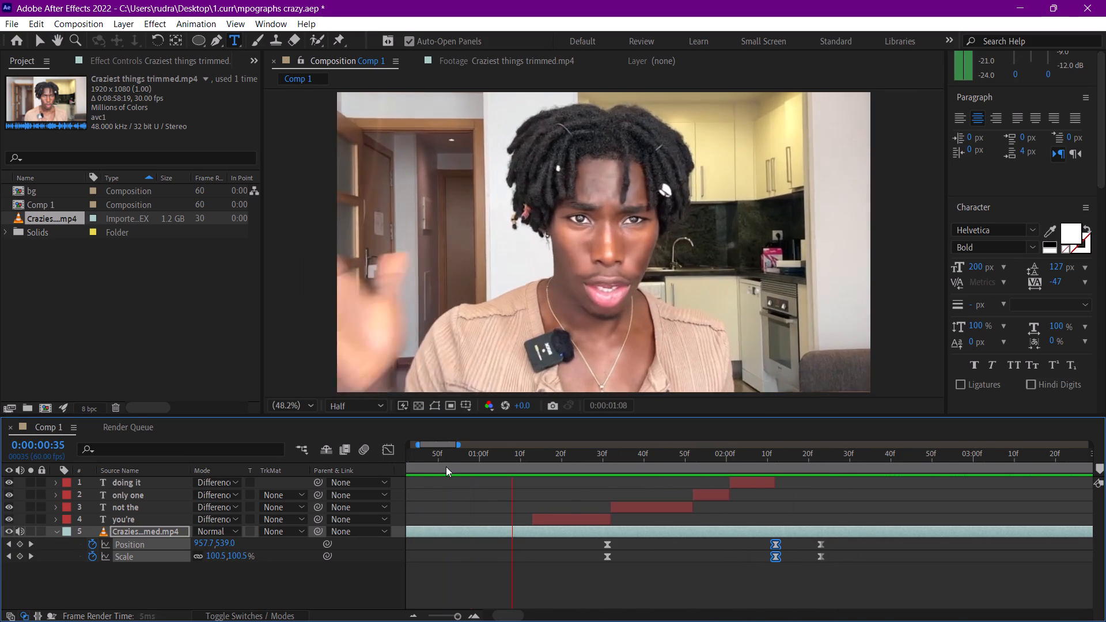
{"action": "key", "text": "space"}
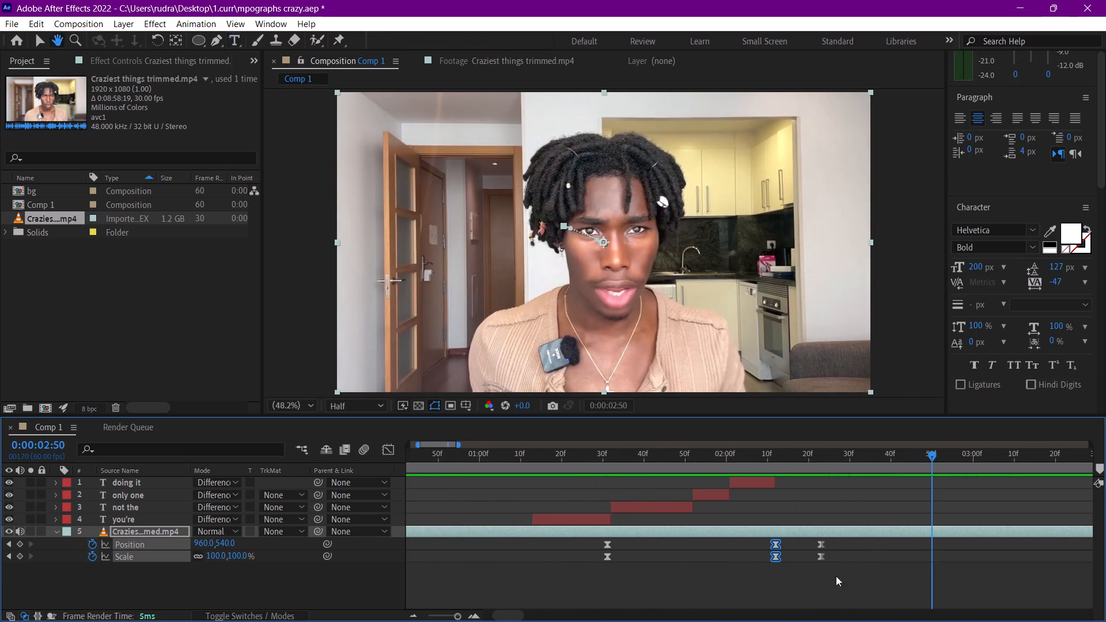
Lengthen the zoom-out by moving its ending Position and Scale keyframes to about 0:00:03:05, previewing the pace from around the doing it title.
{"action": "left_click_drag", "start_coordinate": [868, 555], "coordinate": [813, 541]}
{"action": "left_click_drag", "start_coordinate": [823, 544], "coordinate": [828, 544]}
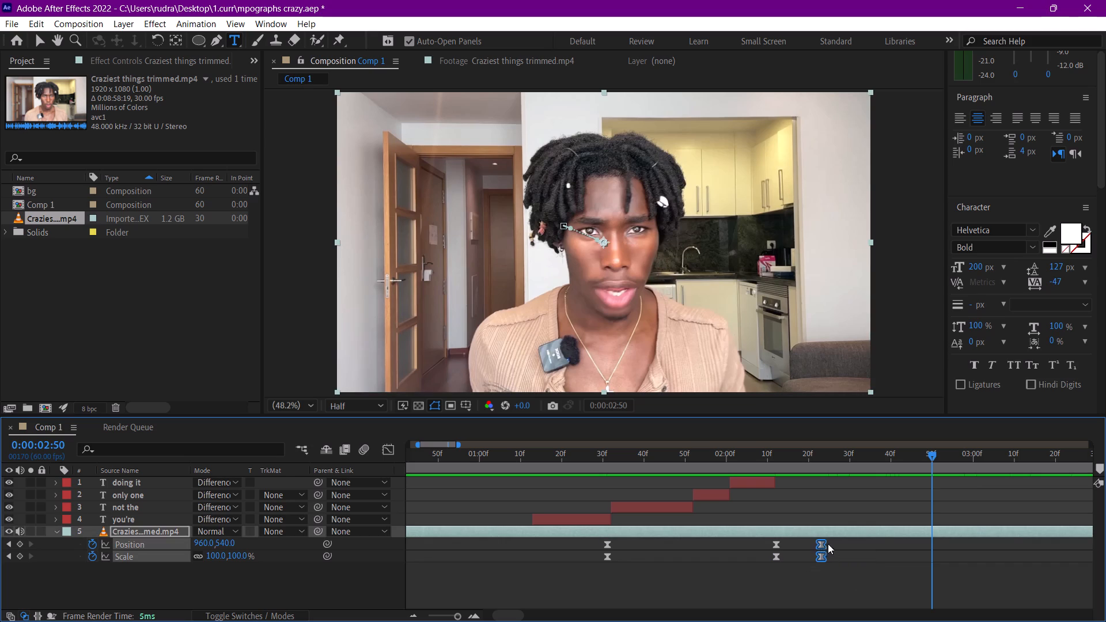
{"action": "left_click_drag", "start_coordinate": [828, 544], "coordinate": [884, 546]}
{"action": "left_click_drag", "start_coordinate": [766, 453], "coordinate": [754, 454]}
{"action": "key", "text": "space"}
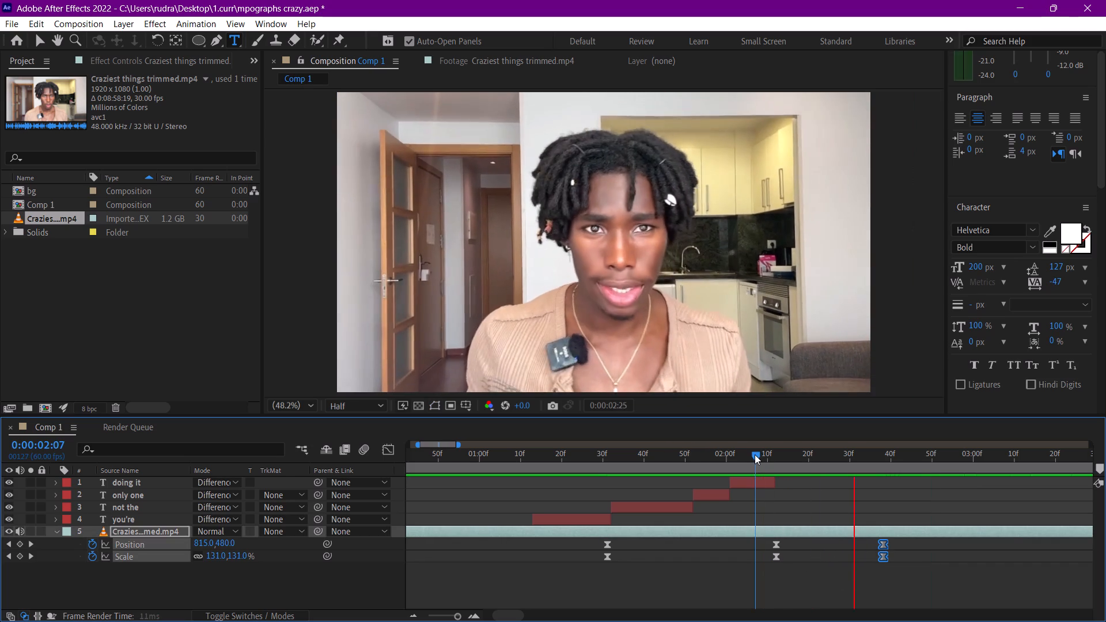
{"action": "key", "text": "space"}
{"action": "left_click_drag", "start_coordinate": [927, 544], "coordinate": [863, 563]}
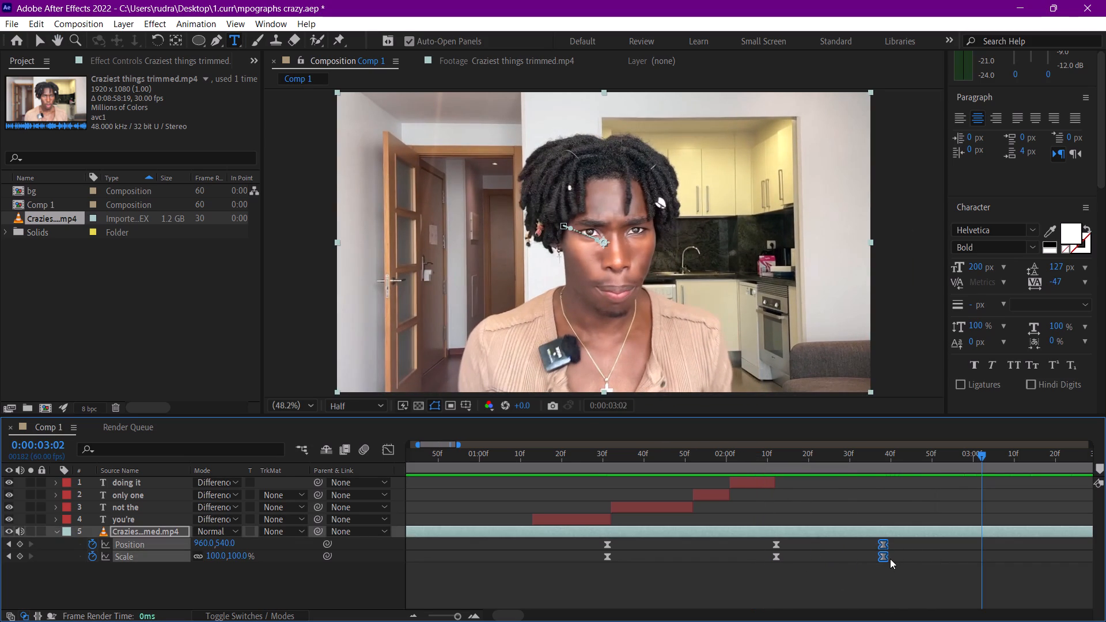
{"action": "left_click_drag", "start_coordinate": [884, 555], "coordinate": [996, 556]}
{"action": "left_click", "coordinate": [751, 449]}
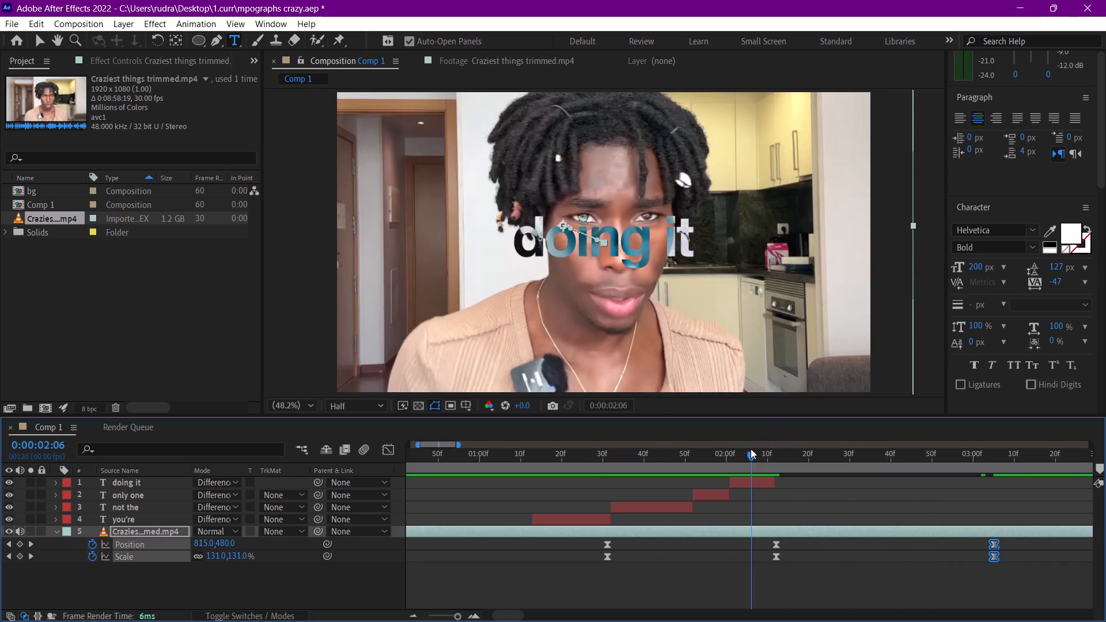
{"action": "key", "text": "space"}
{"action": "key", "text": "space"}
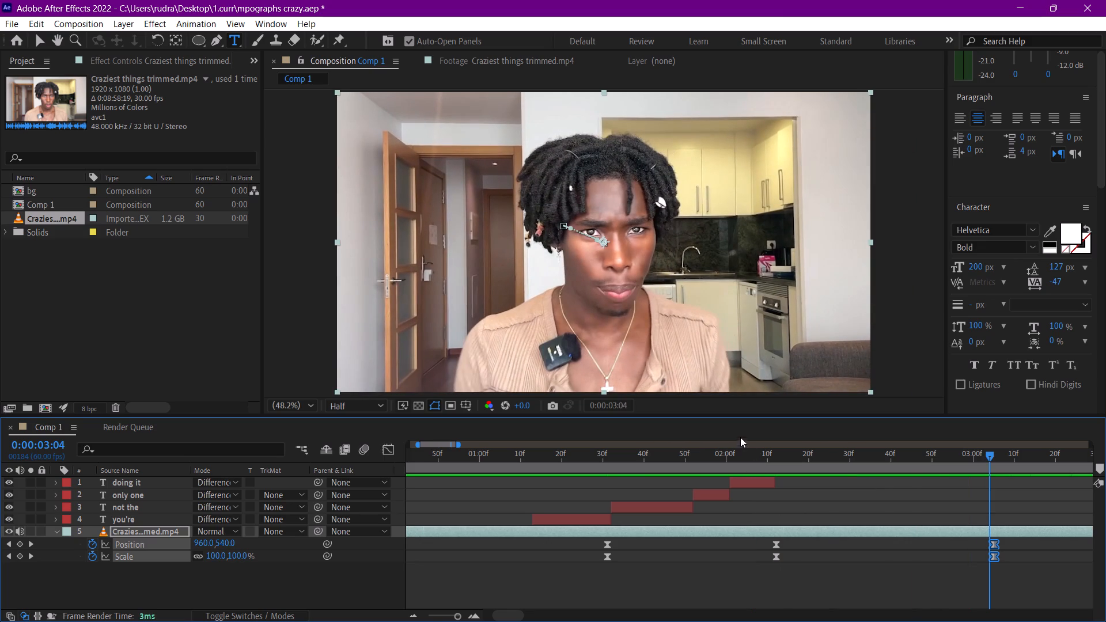
Save the project.
{"action": "key", "text": "ctrl+s"}
Preview the slower zoom-out from around 0:00:02:03, and review the title timing from the beginning of the composition.
{"action": "scroll", "coordinate": [857, 511], "scroll_direction": "down", "scroll_amount": 4}
{"action": "left_click", "coordinate": [453, 613]}
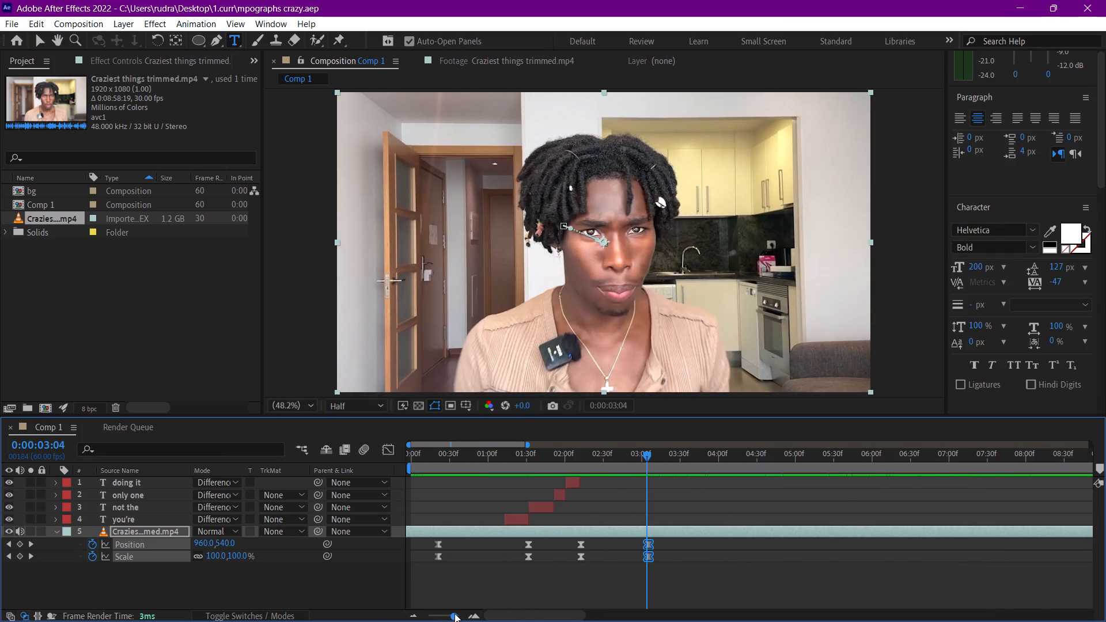
{"action": "left_click_drag", "start_coordinate": [591, 459], "coordinate": [569, 460]}
{"action": "key", "text": "space"}
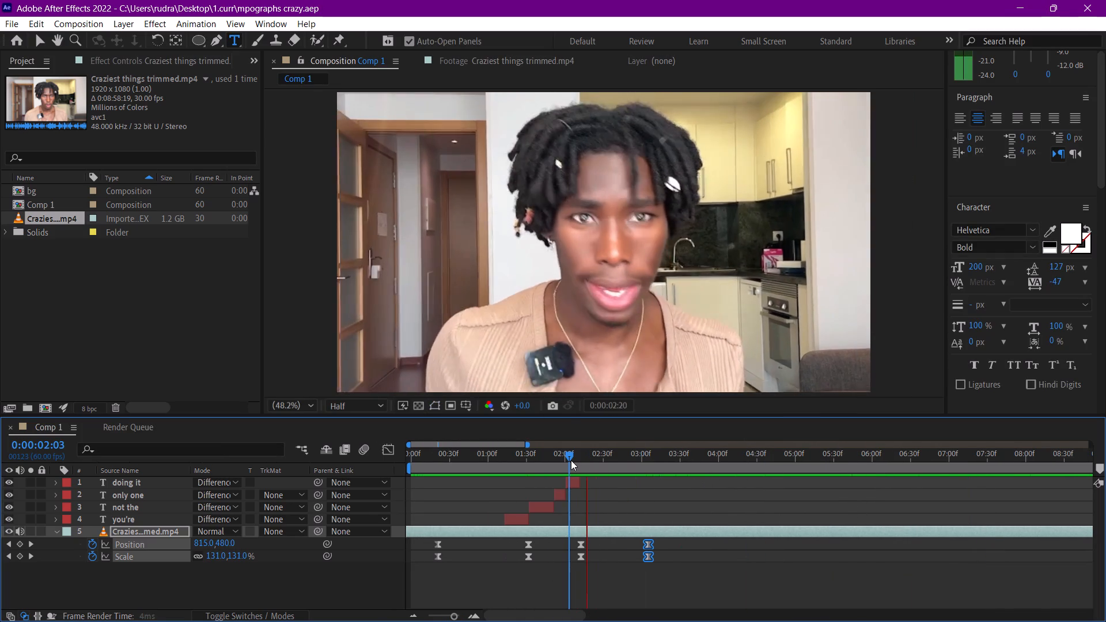
{"action": "key", "text": "space"}
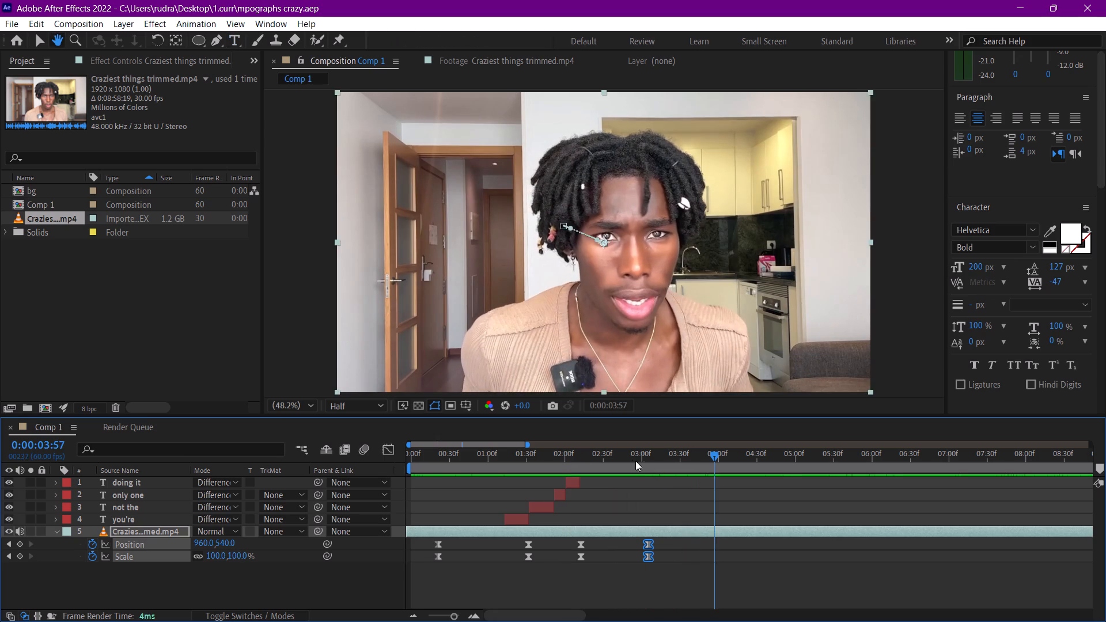
{"action": "left_click_drag", "start_coordinate": [630, 459], "coordinate": [571, 459]}
{"action": "key", "text": "space"}
{"action": "key", "text": "space"}
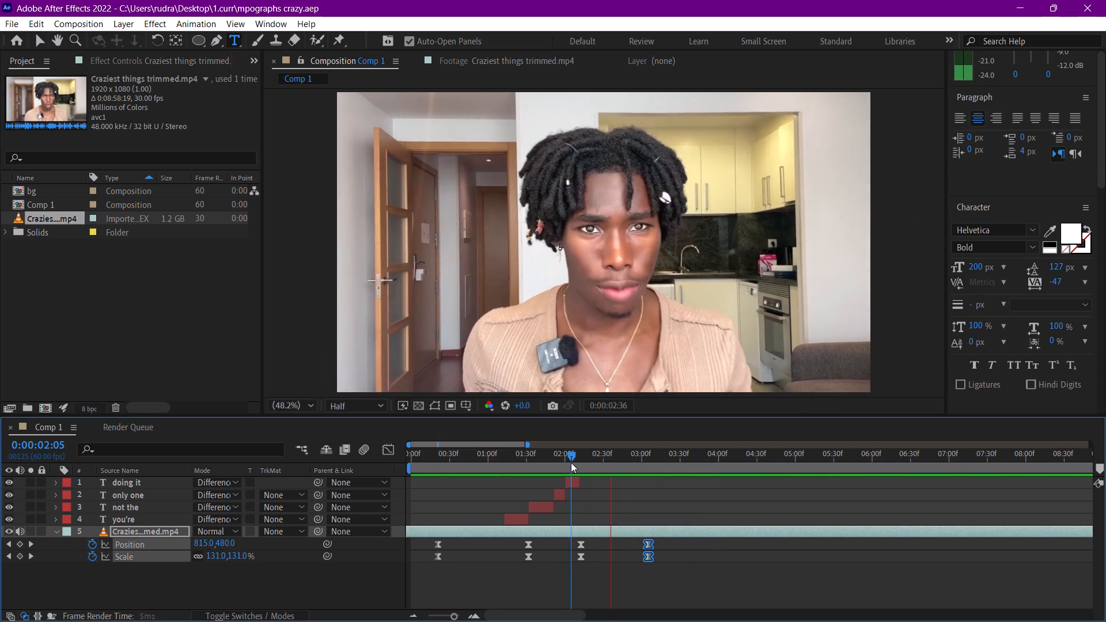
{"action": "left_click", "coordinate": [667, 549]}
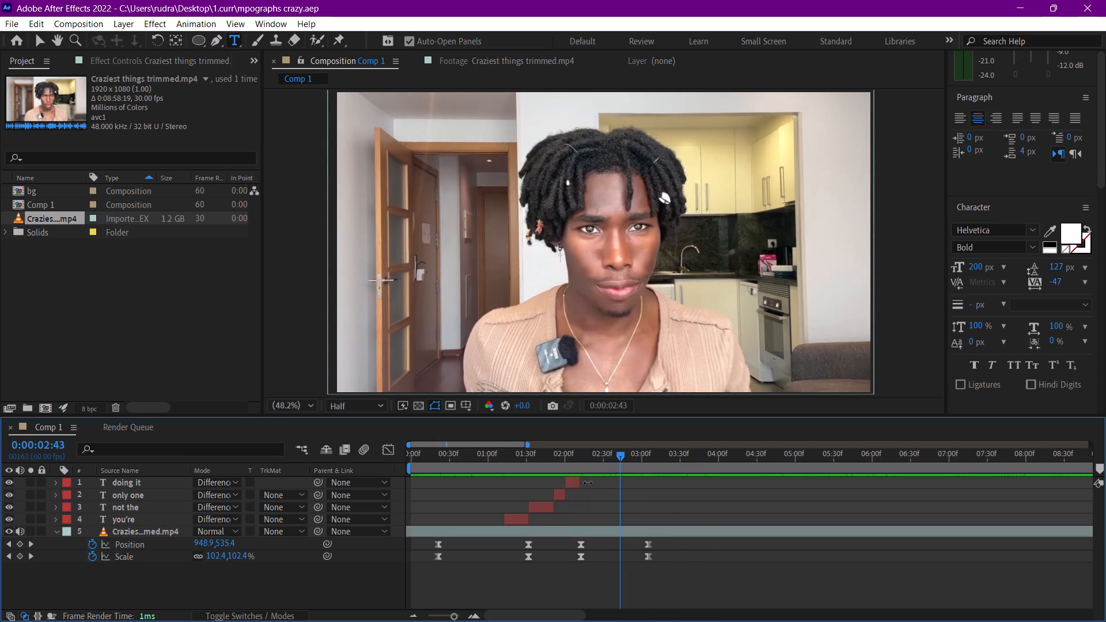
{"action": "left_click_drag", "start_coordinate": [571, 455], "coordinate": [335, 462]}
{"action": "key", "text": "space"}
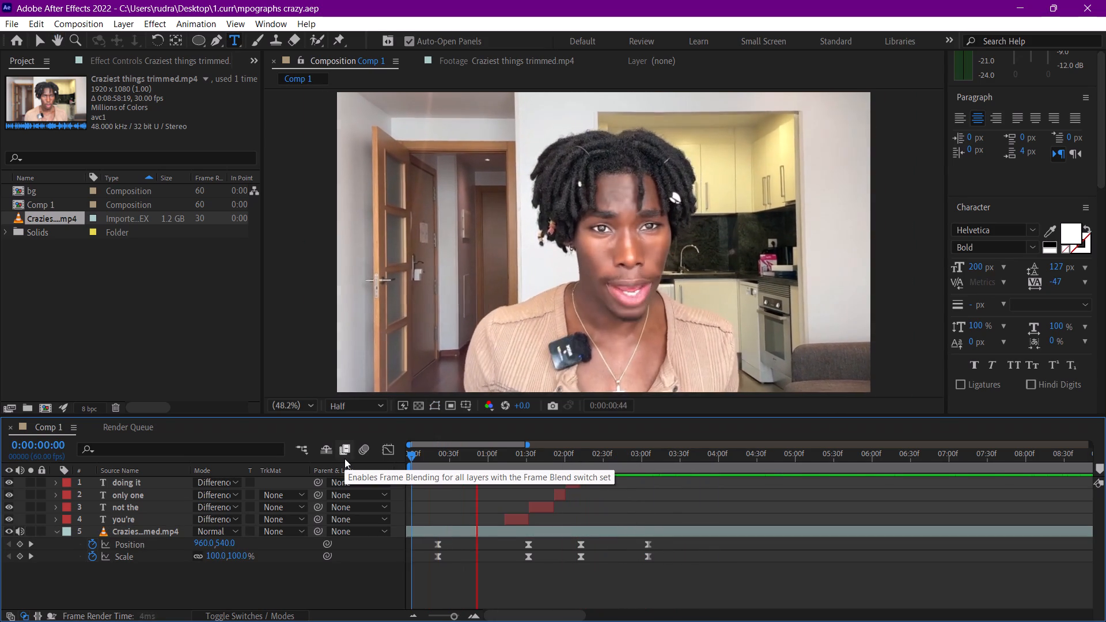
{"action": "key", "text": "space"}
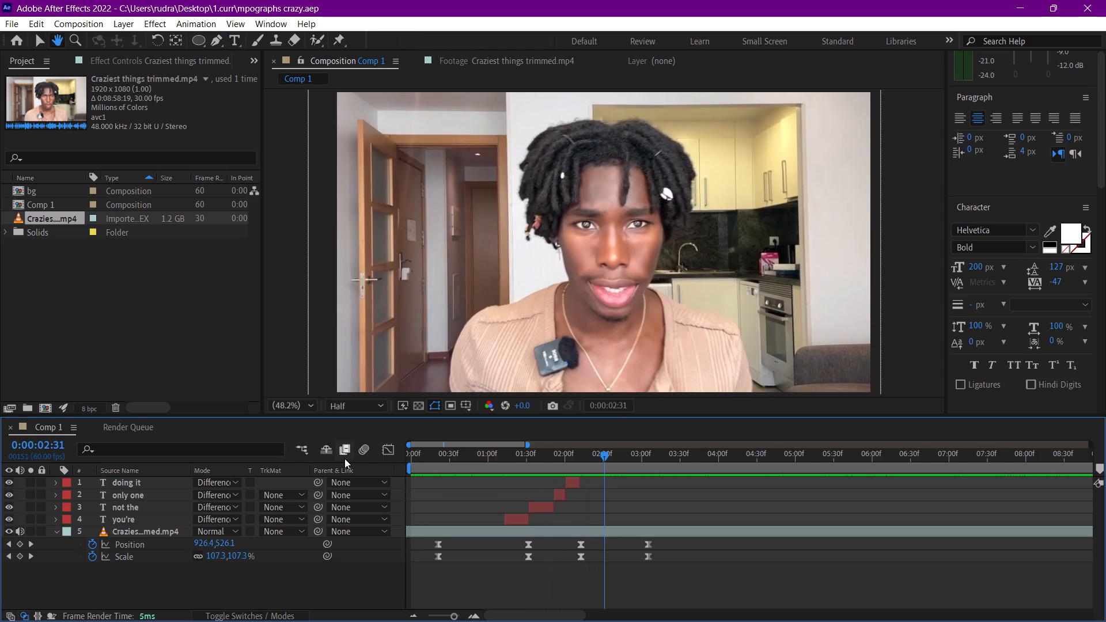
{"action": "left_click_drag", "start_coordinate": [431, 459], "coordinate": [384, 451]}
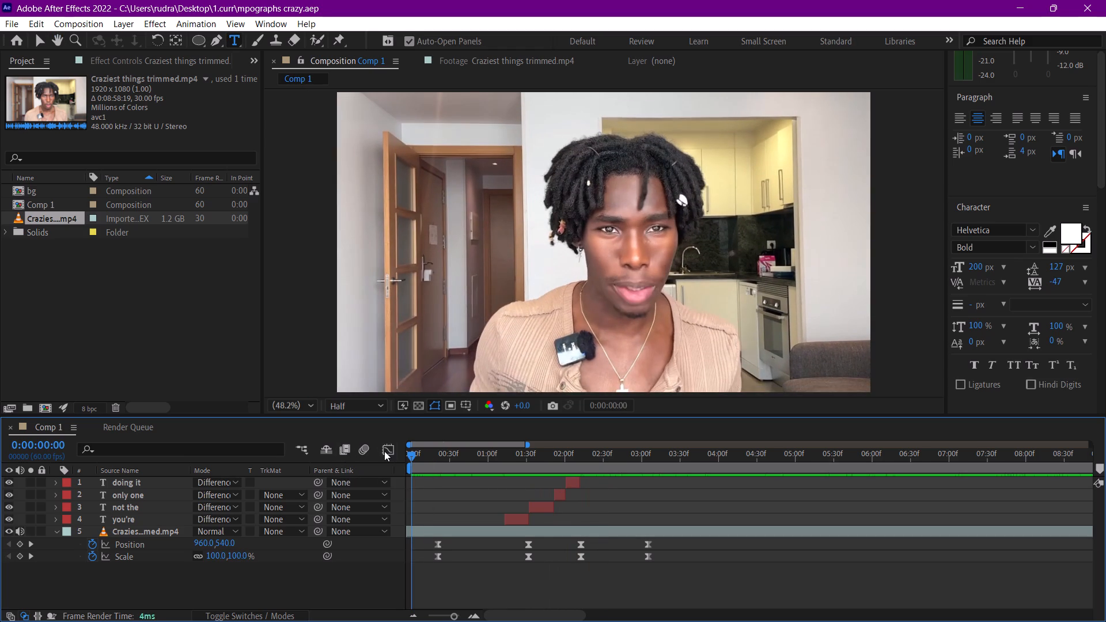
{"action": "key", "text": "space"}
{"action": "key", "text": "space"}
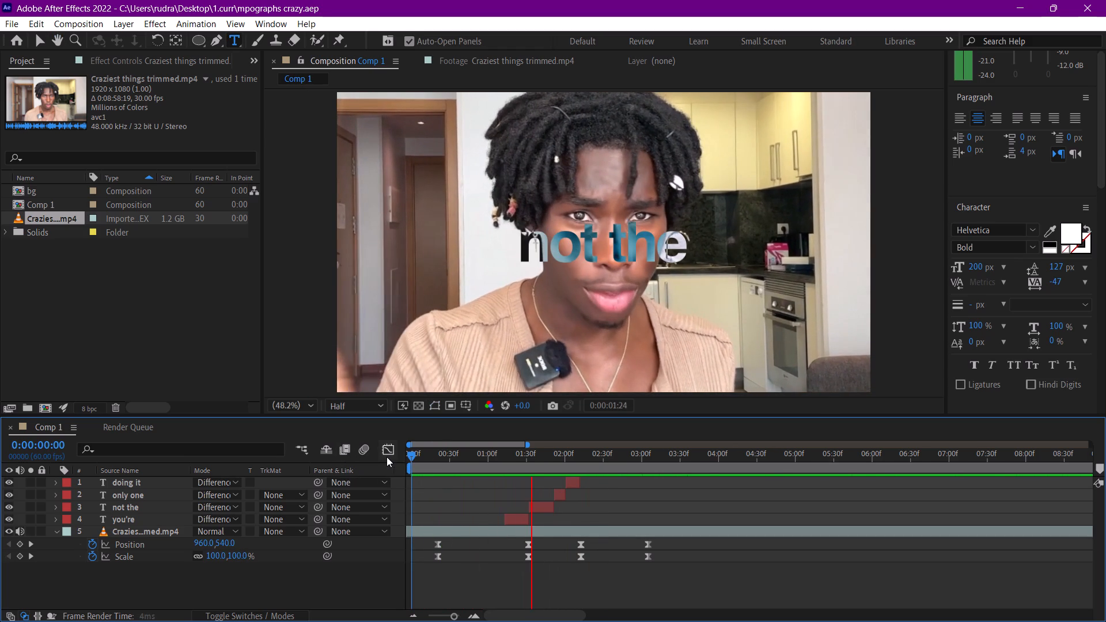
Trim the end of the you're title and extend the start of not the so they meet at 0:00:01:28.
{"action": "left_click_drag", "start_coordinate": [528, 518], "coordinate": [524, 518]}
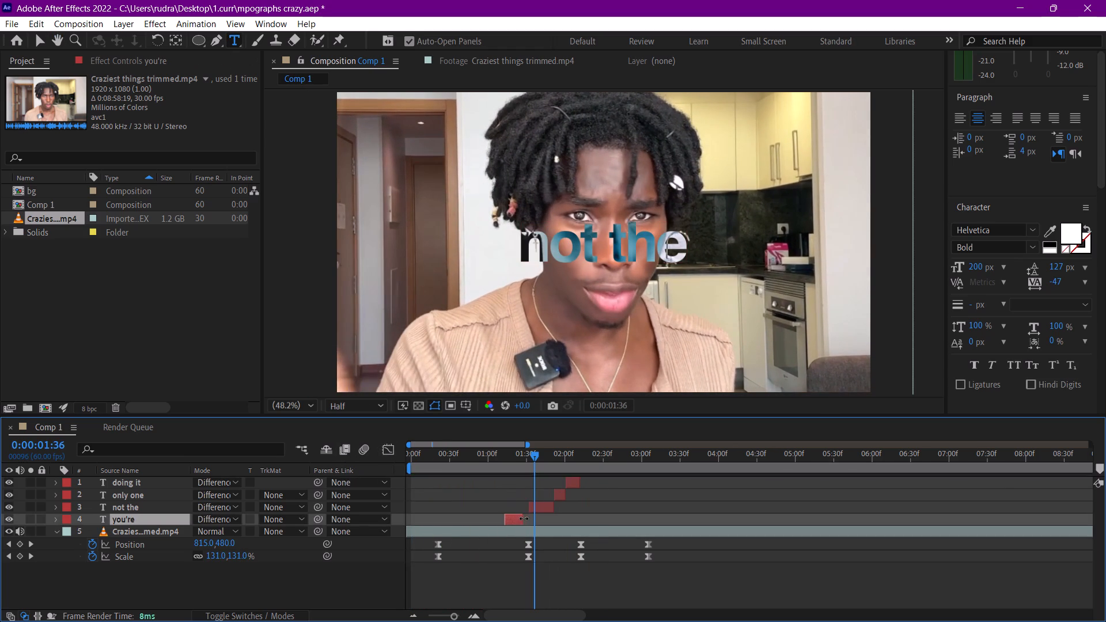
{"action": "left_click_drag", "start_coordinate": [524, 518], "coordinate": [523, 518]}
{"action": "left_click_drag", "start_coordinate": [529, 507], "coordinate": [524, 507]}
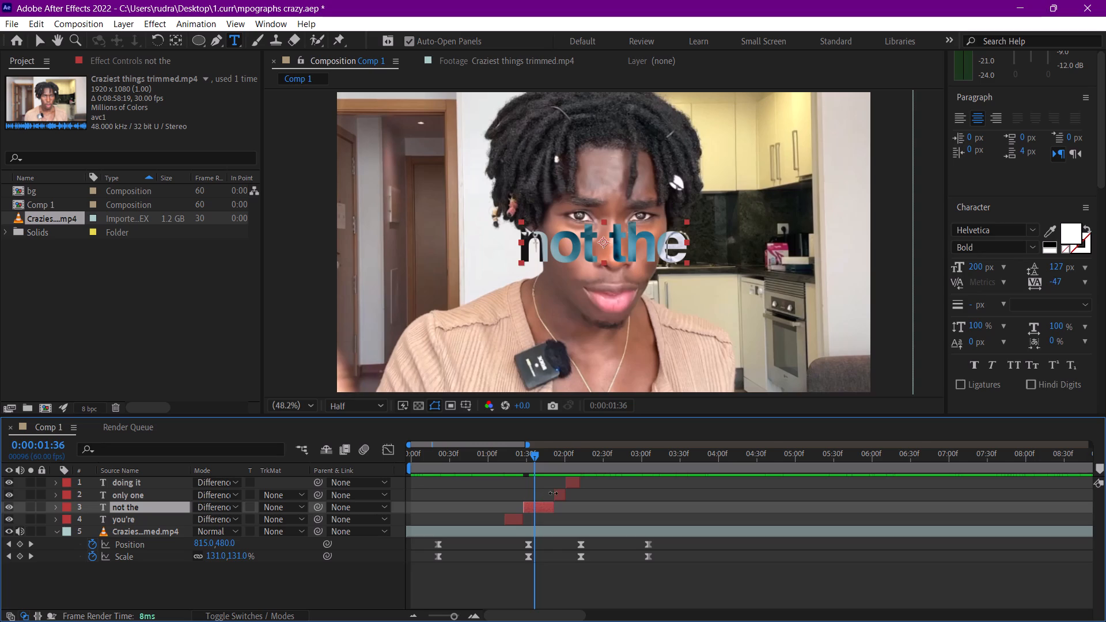
Trim the end of the not the title and extend the start of only one so they meet at about 0:00:01:44.
{"action": "key", "text": "space"}
{"action": "key", "text": "space"}
{"action": "left_click_drag", "start_coordinate": [552, 508], "coordinate": [541, 509]}
{"action": "left_click_drag", "start_coordinate": [556, 498], "coordinate": [546, 498]}
Preview the retimed titles from 0:00:01:19 and from the start, including the speech after the doing it title.
{"action": "left_click_drag", "start_coordinate": [539, 464], "coordinate": [512, 463]}
{"action": "key", "text": "space"}
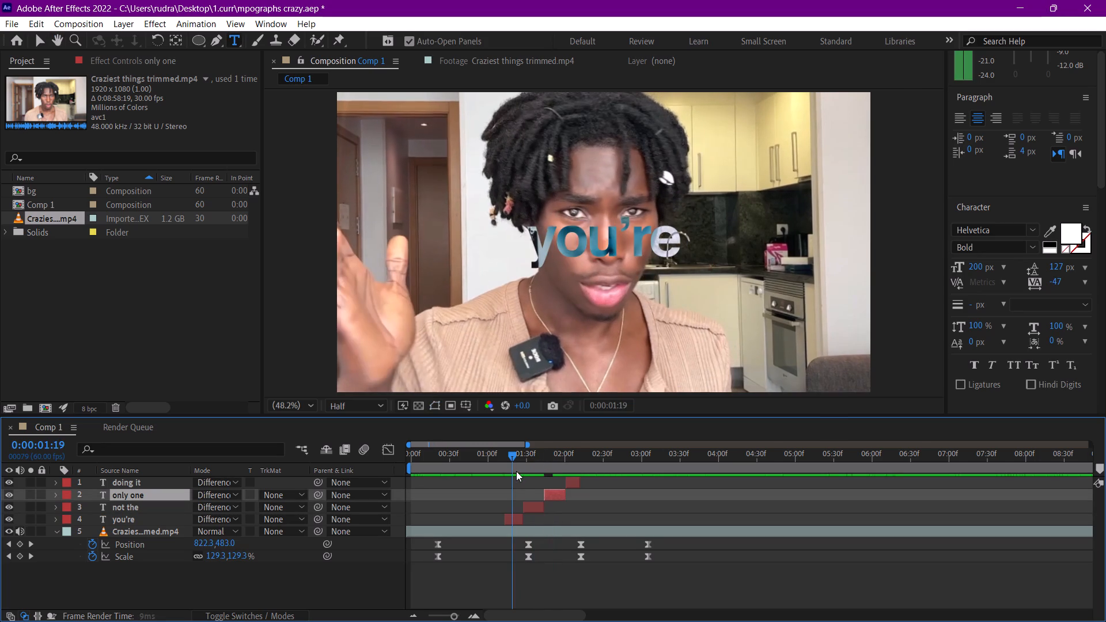
{"action": "key", "text": "space"}
{"action": "left_click_drag", "start_coordinate": [550, 466], "coordinate": [522, 462]}
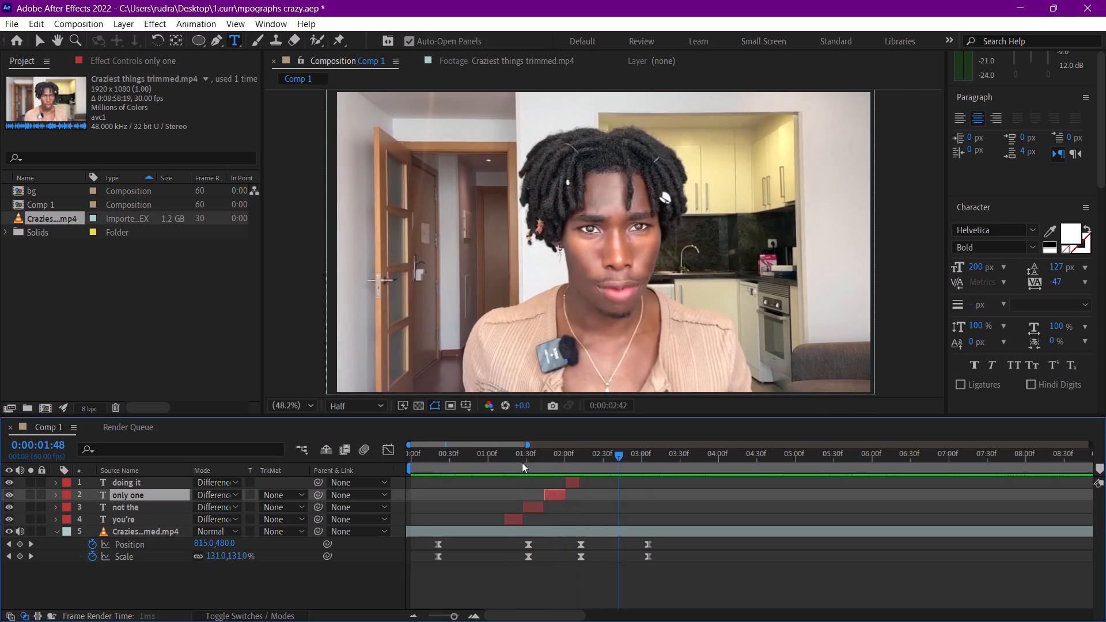
{"action": "left_click_drag", "start_coordinate": [522, 462], "coordinate": [353, 462]}
{"action": "key", "text": "space"}
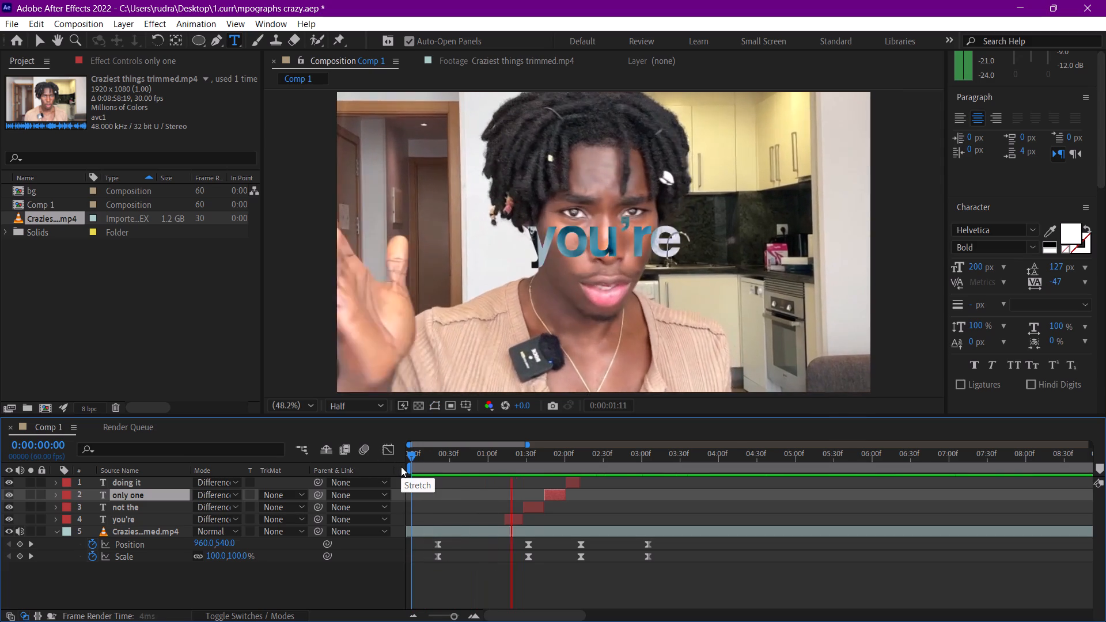
{"action": "key", "text": "space"}
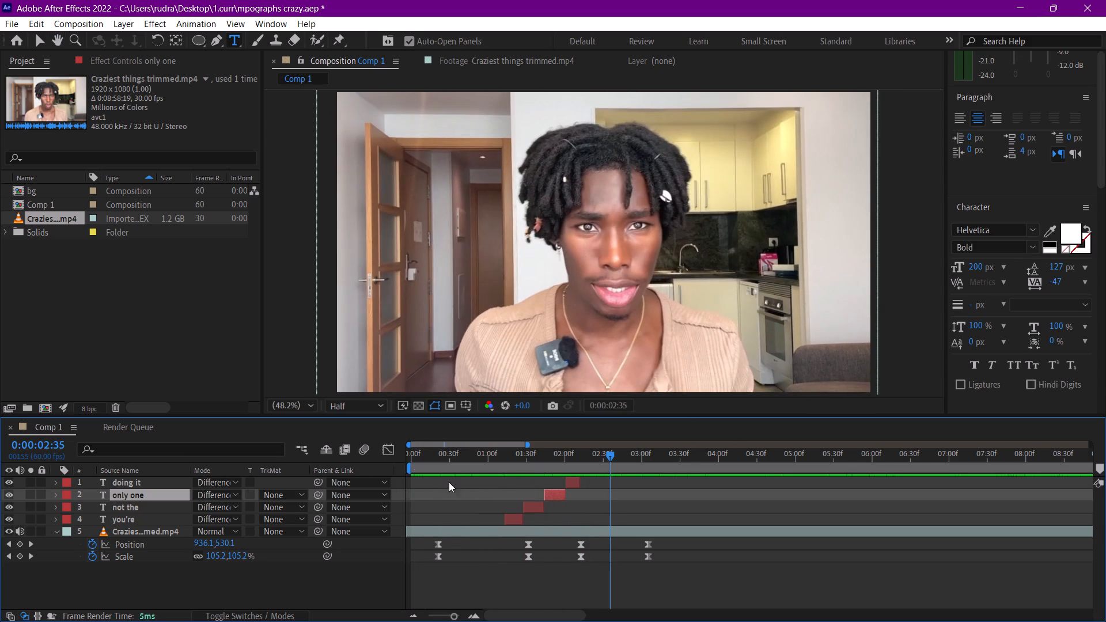
{"action": "key", "text": "space"}
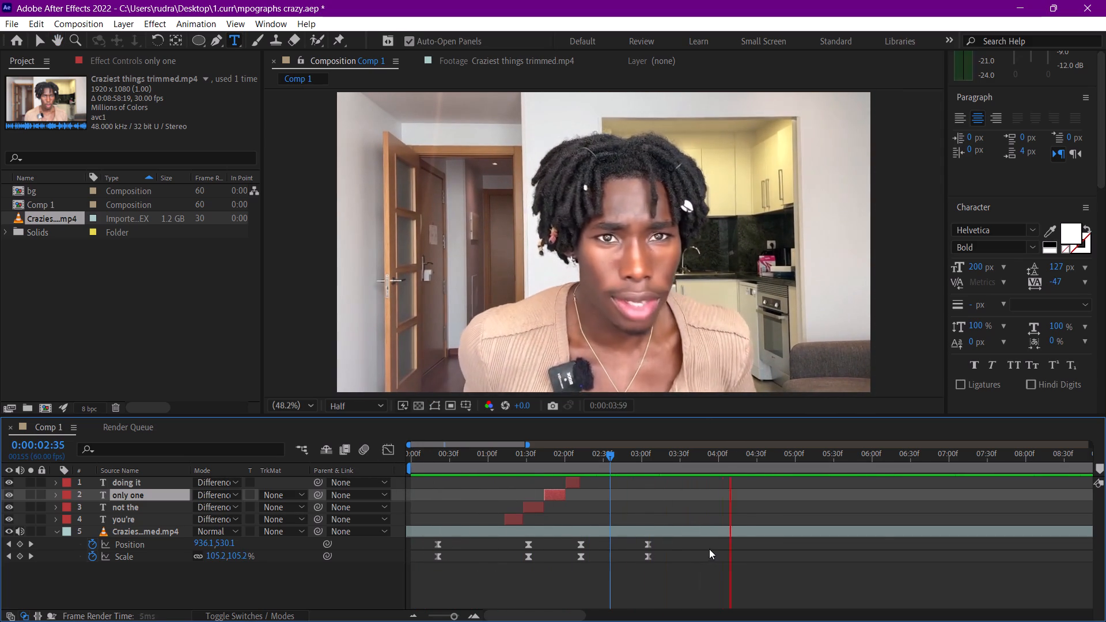
{"action": "key", "text": "space"}
Delete the video layer's zoom-out Position and Scale keyframes after 0:00:02:00 and preview from 0:00:02:03.
{"action": "left_click_drag", "start_coordinate": [677, 544], "coordinate": [569, 556]}
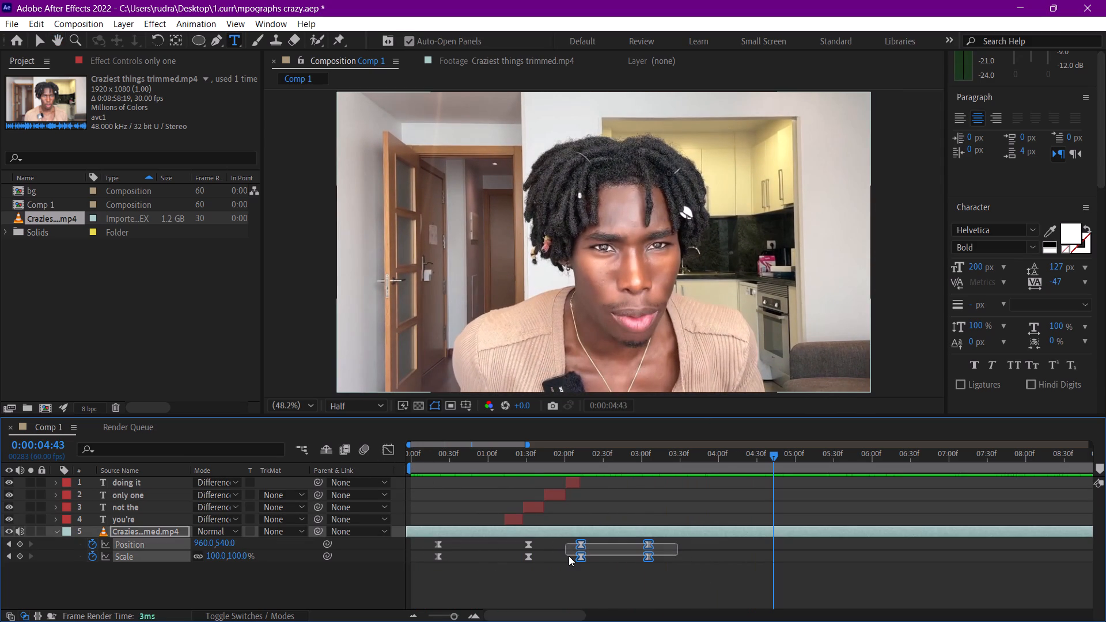
{"action": "left_click_drag", "start_coordinate": [569, 556], "coordinate": [569, 557]}
{"action": "key", "text": "Delete"}
{"action": "left_click", "coordinate": [576, 440]}
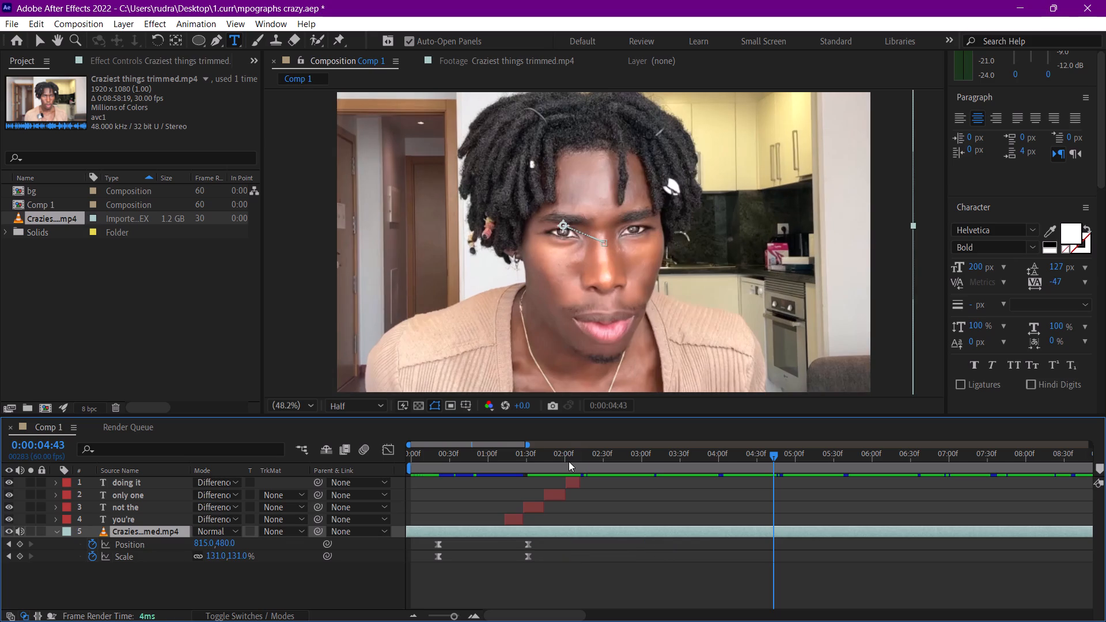
{"action": "left_click", "coordinate": [569, 461]}
{"action": "key", "text": "space"}
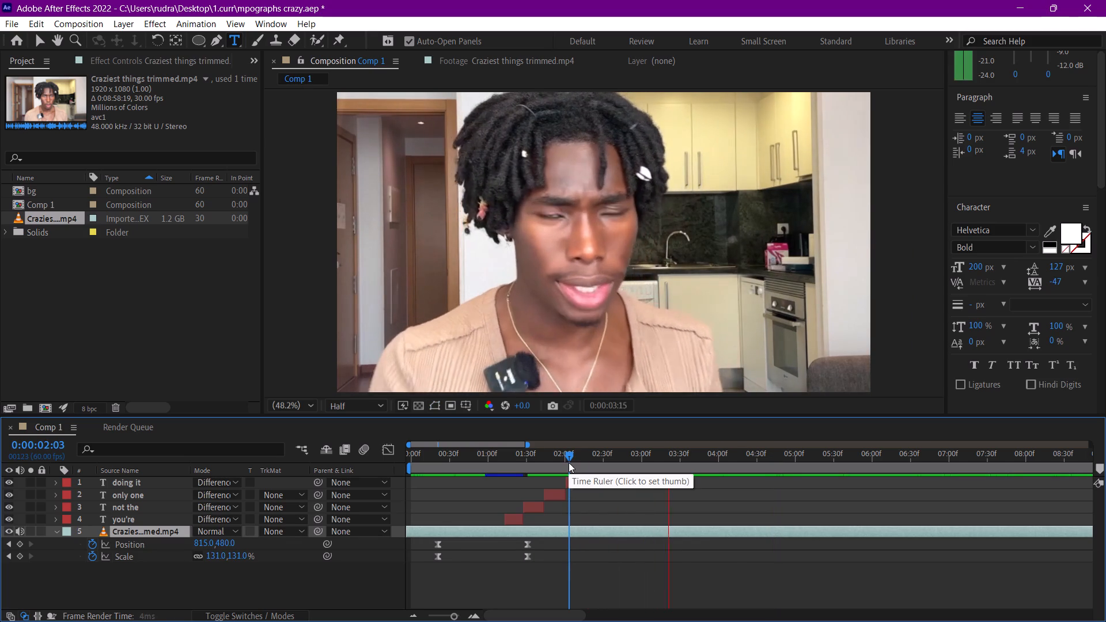
{"action": "key", "text": "space"}
Soften the zoom-in's end keyframes at 0:00:01:31 with Scale 120% and a horizontal Position shift, and preview from the start.
{"action": "left_click_drag", "start_coordinate": [569, 462], "coordinate": [527, 469]}
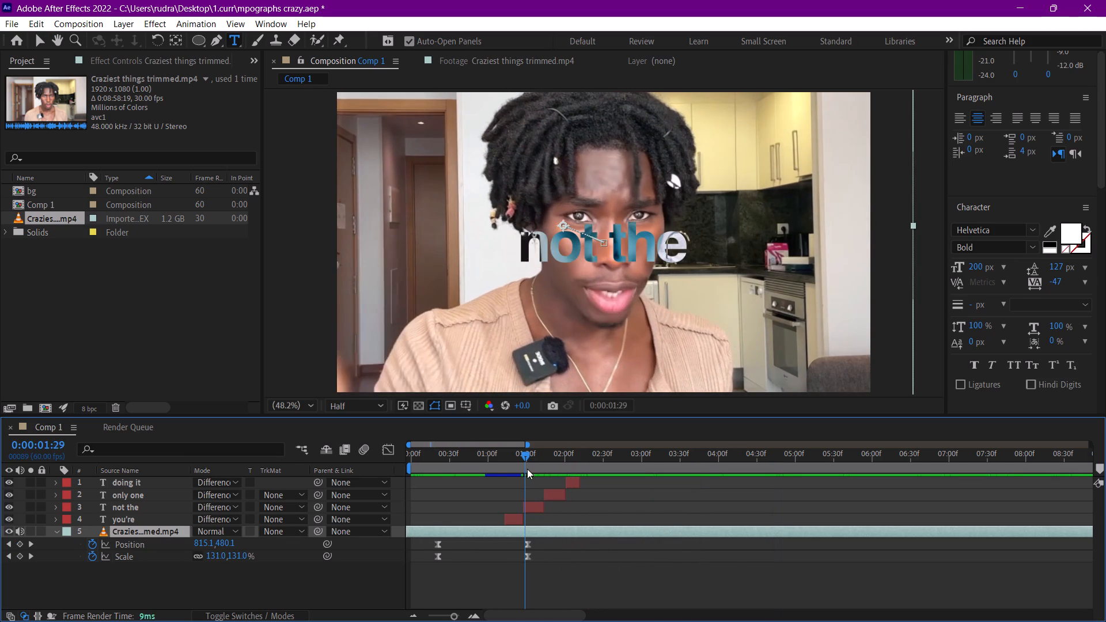
{"action": "left_click_drag", "start_coordinate": [527, 469], "coordinate": [527, 469]}
{"action": "left_click_drag", "start_coordinate": [446, 617], "coordinate": [463, 621]}
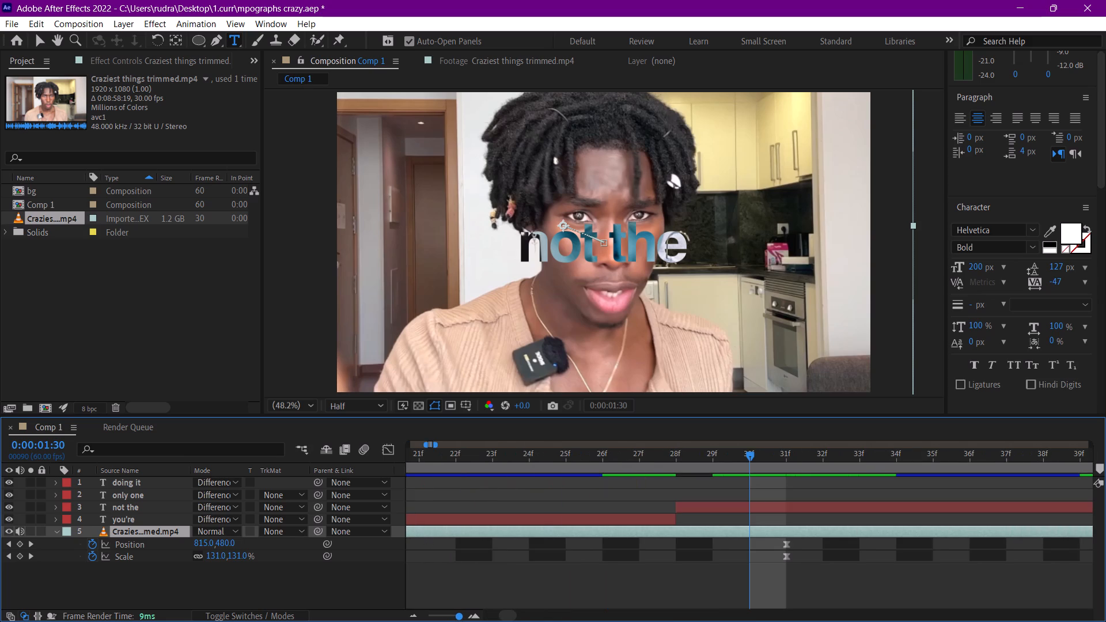
{"action": "left_click_drag", "start_coordinate": [463, 621], "coordinate": [466, 621]}
{"action": "left_click", "coordinate": [790, 459]}
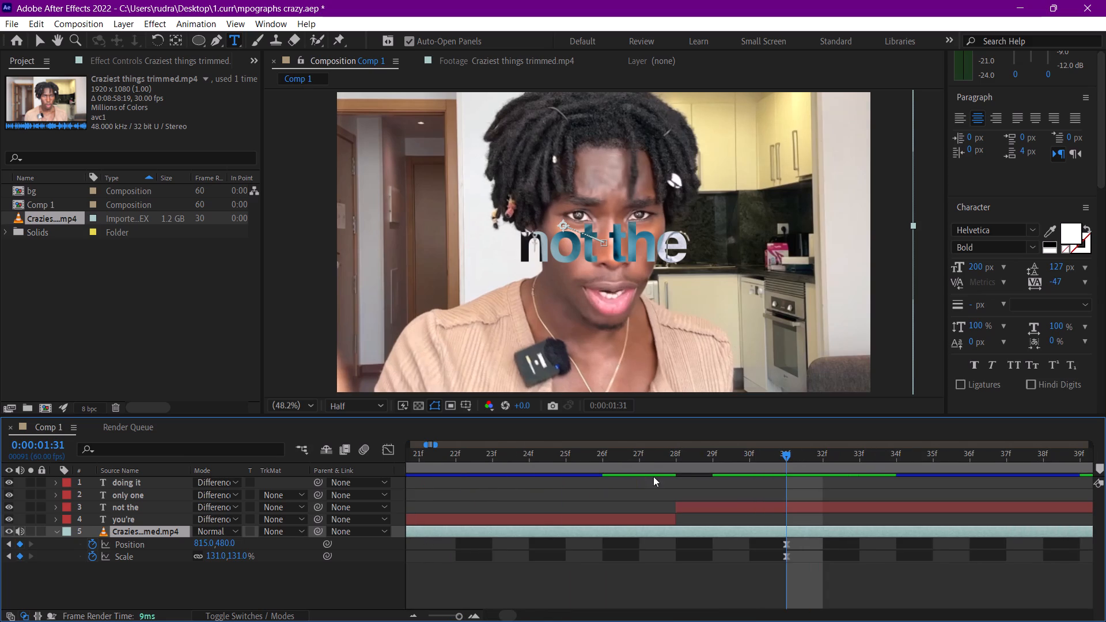
{"action": "left_click", "coordinate": [444, 617]}
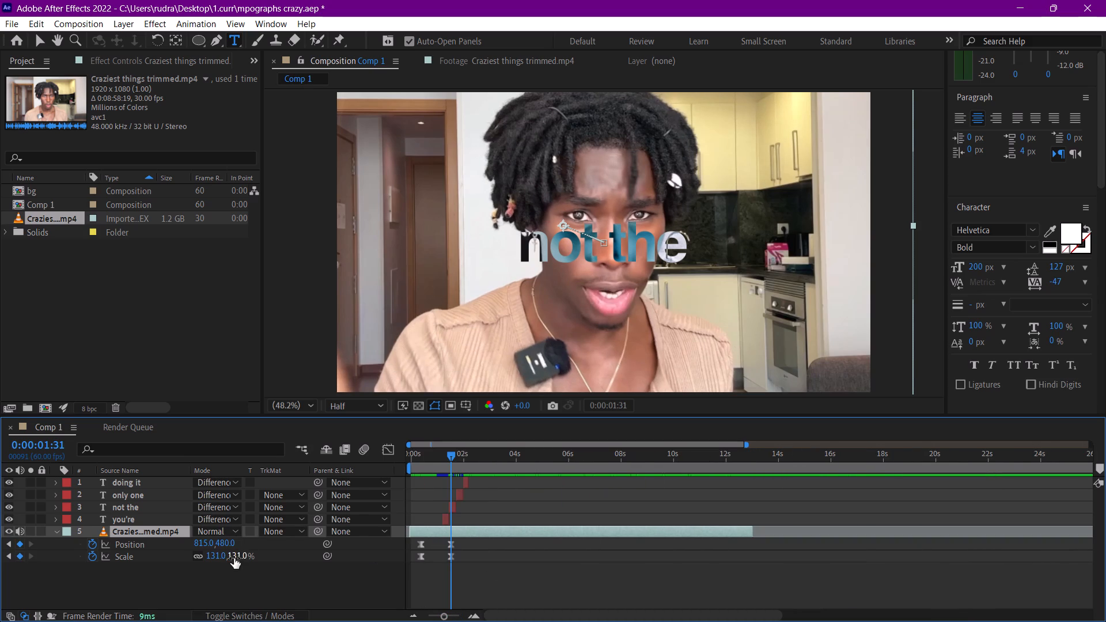
{"action": "left_click_drag", "start_coordinate": [234, 558], "coordinate": [226, 559]}
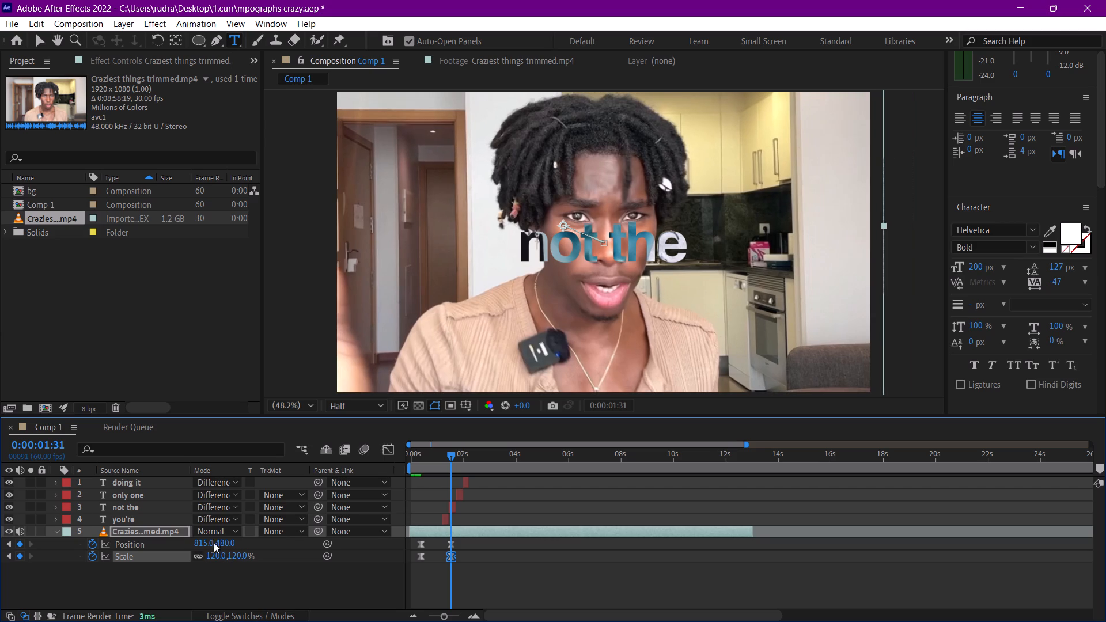
{"action": "left_click_drag", "start_coordinate": [204, 544], "coordinate": [245, 552]}
{"action": "left_click_drag", "start_coordinate": [442, 457], "coordinate": [392, 457]}
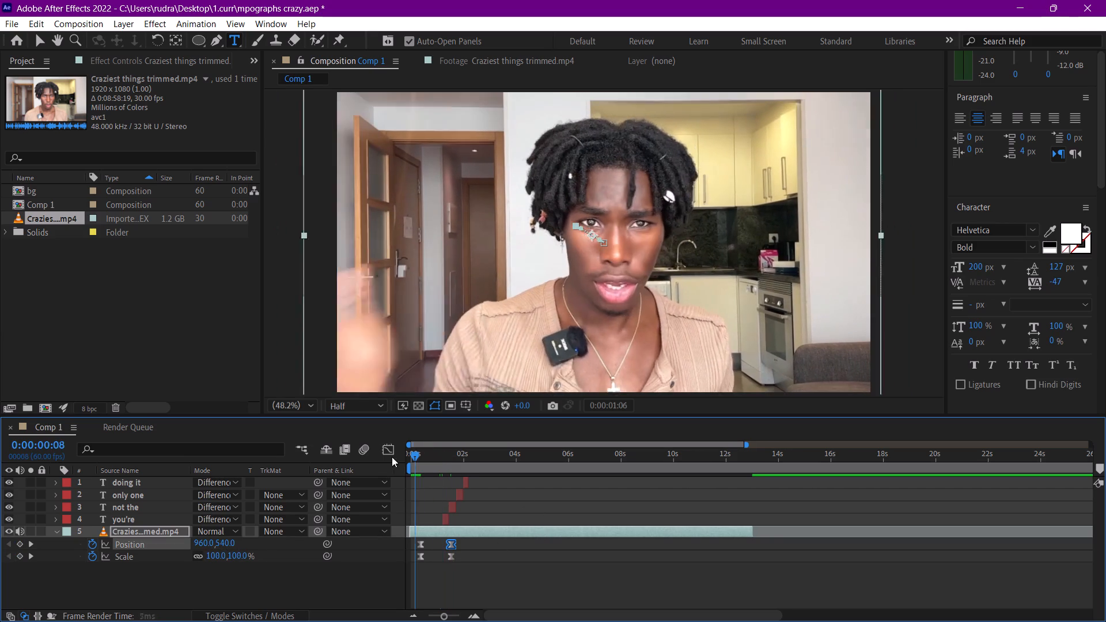
{"action": "left_click_drag", "start_coordinate": [392, 457], "coordinate": [343, 457]}
{"action": "key", "text": "space"}
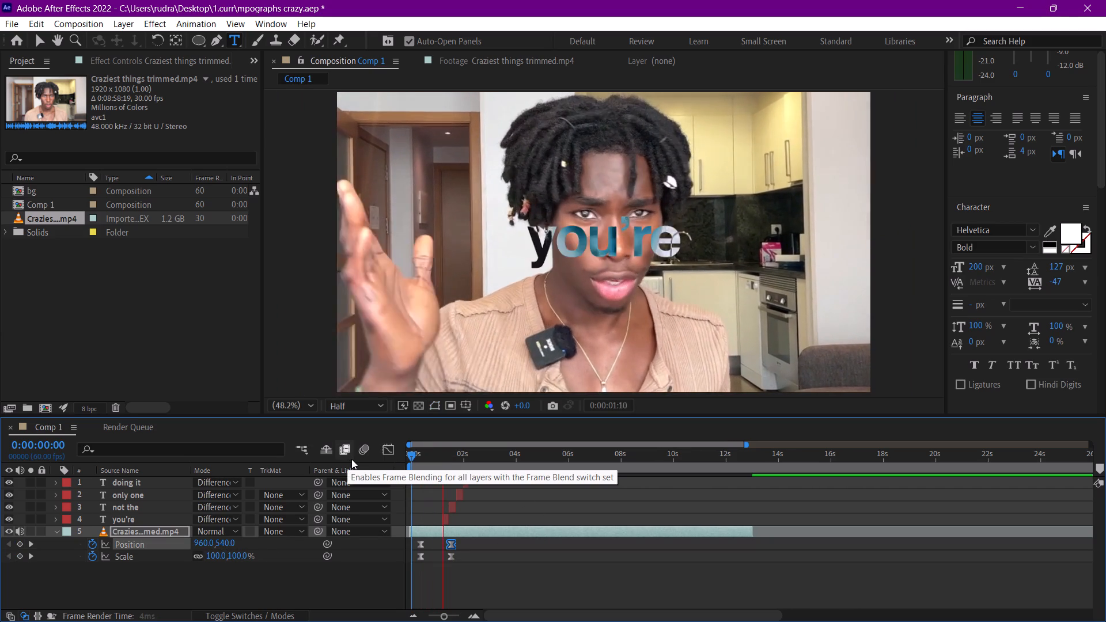
Preview the titles and the softened video zoom from the start and again from 0:00:00:18.
{"action": "key", "text": "space"}
{"action": "left_click_drag", "start_coordinate": [446, 460], "coordinate": [402, 455]}
{"action": "key", "text": "space"}
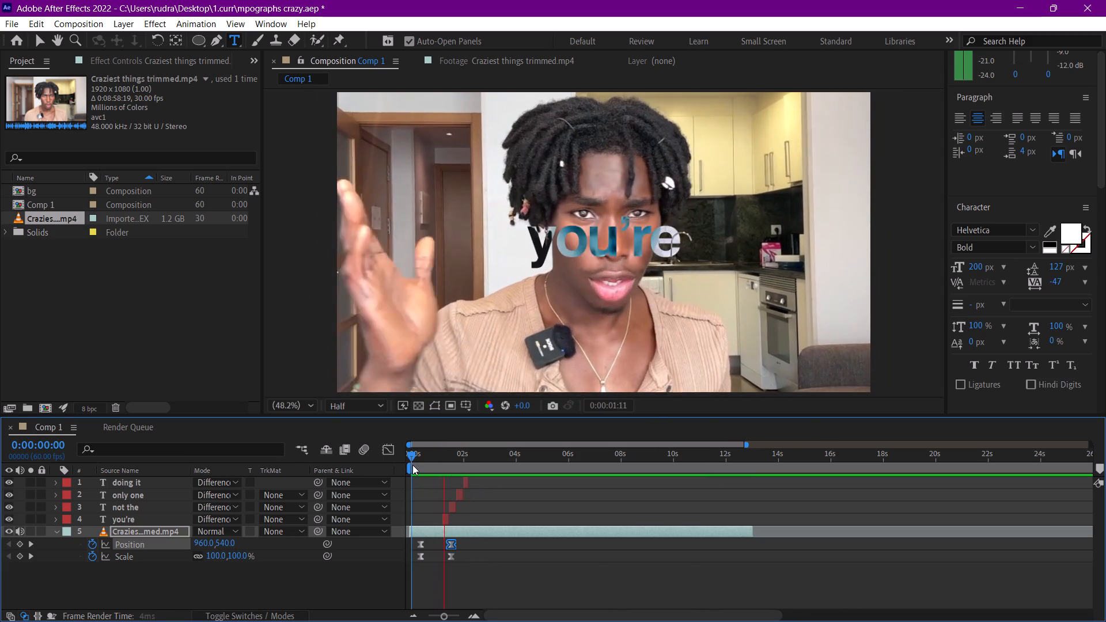
{"action": "key", "text": "space"}
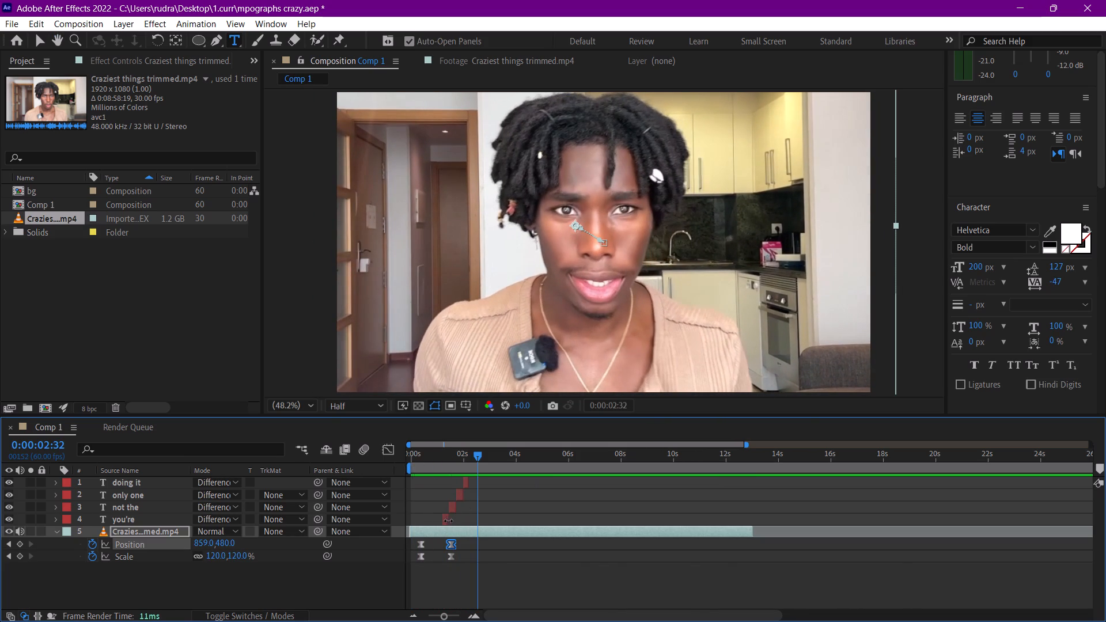
{"action": "left_click", "coordinate": [135, 516]}
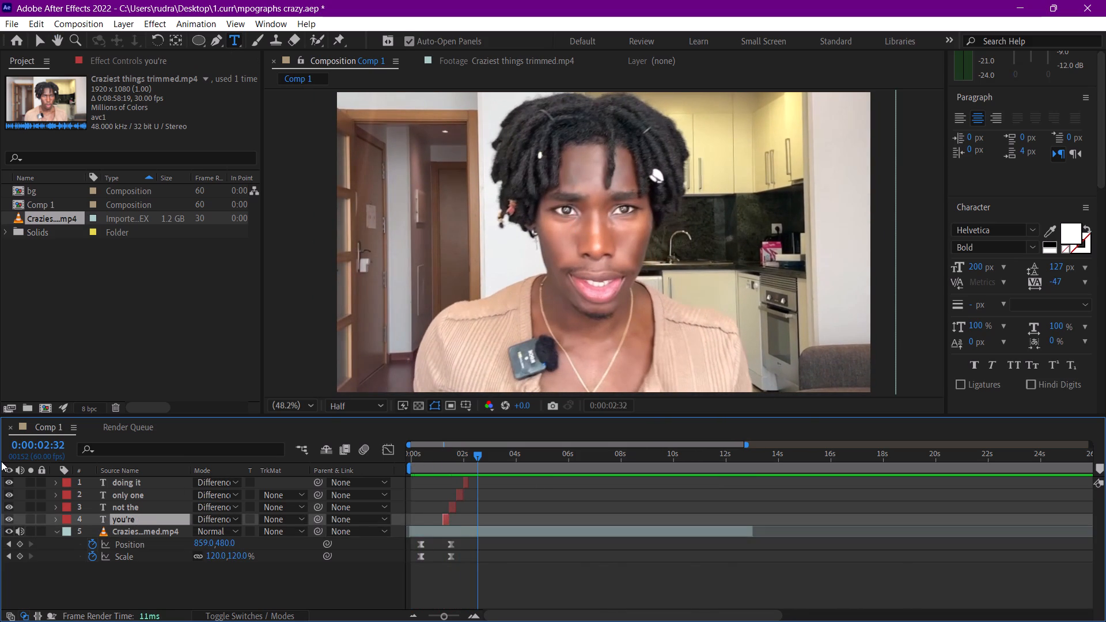
{"action": "type", "text": "78"}
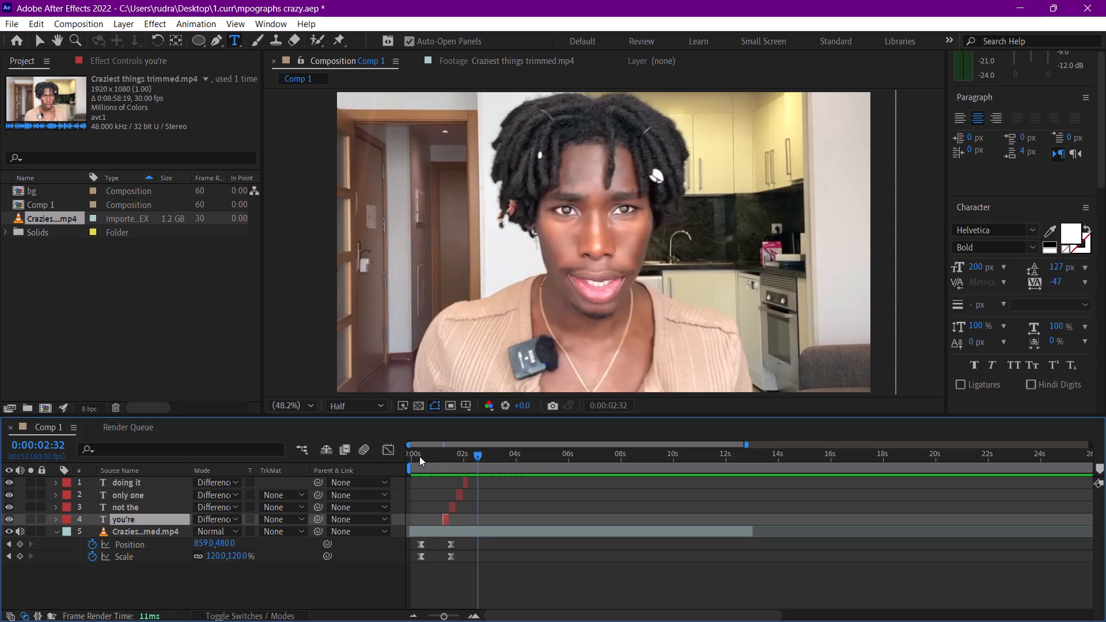
{"action": "left_click", "coordinate": [419, 456]}
{"action": "key", "text": "space"}
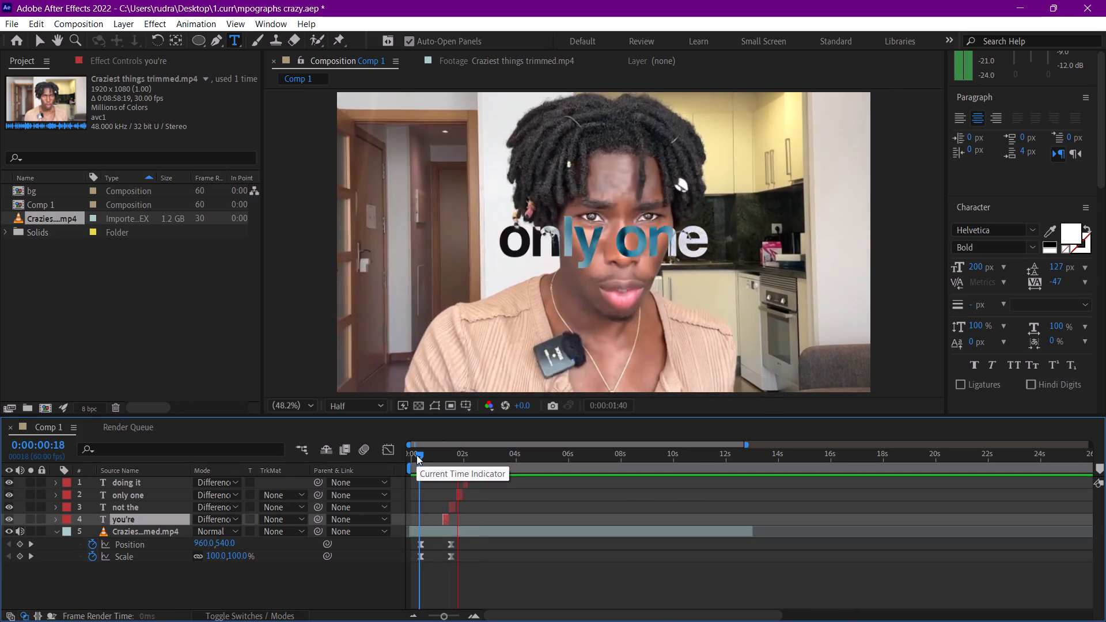
{"action": "key", "text": "space"}
{"action": "key", "text": "space"}
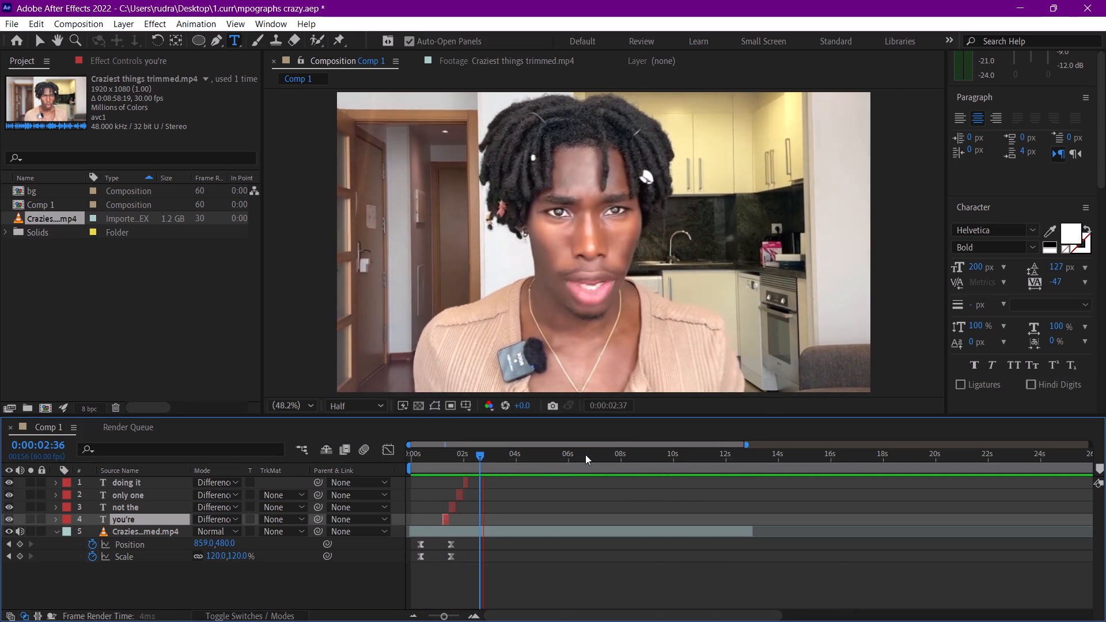
{"action": "key", "text": "space"}
Save the project.
{"action": "key", "text": "ctrl+s"}
Split the video layer at 0:00:02:13, just after the doing it title, using playback and the audio waveform to find the pause.
{"action": "left_click", "coordinate": [472, 454]}
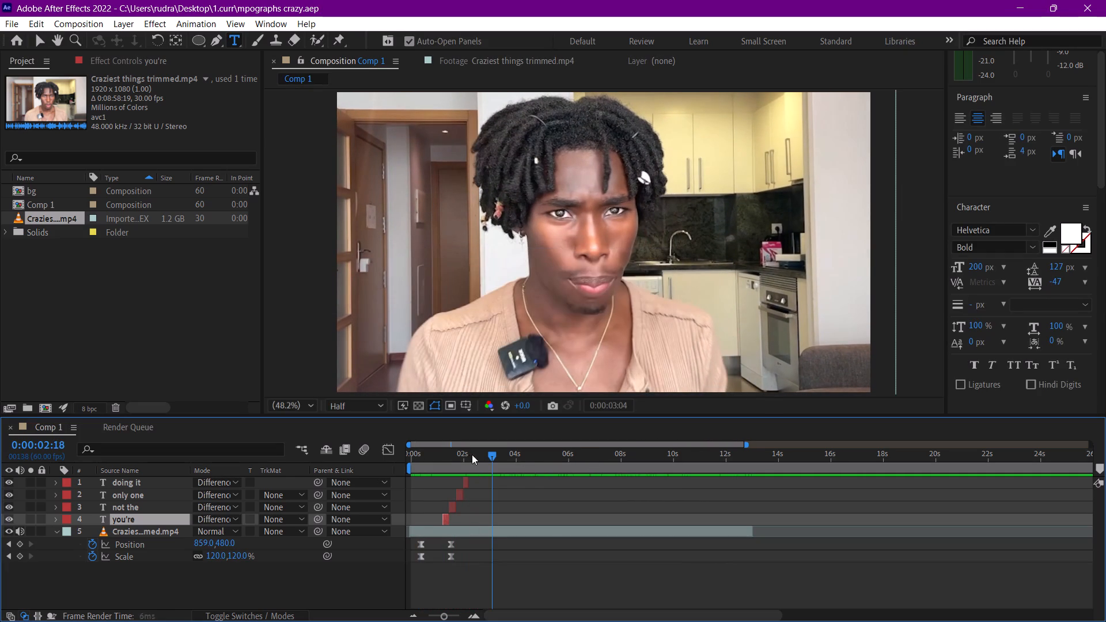
{"action": "key", "text": "space"}
{"action": "key", "text": "space"}
{"action": "left_click", "coordinate": [469, 455]}
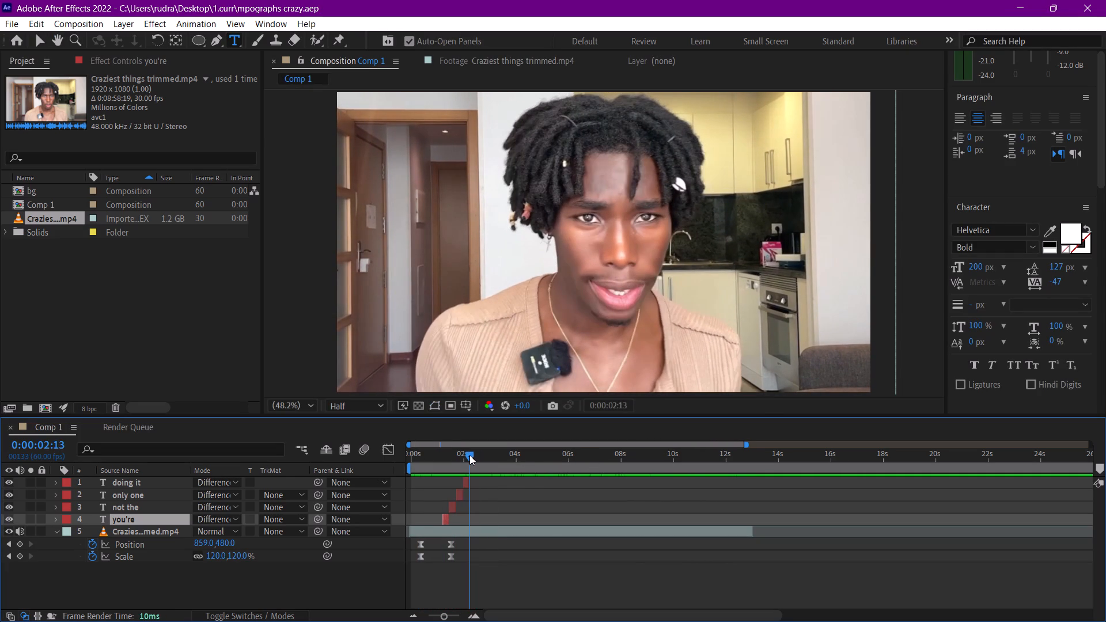
{"action": "left_click_drag", "start_coordinate": [442, 615], "coordinate": [468, 615]}
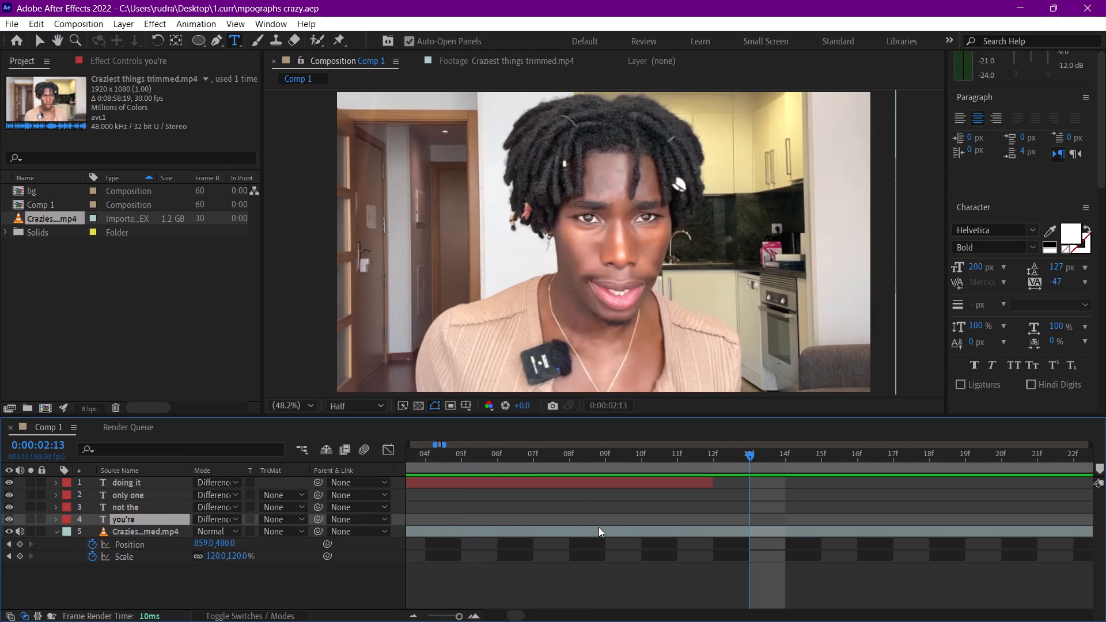
{"action": "left_click", "coordinate": [599, 527]}
{"action": "type", "text": "ll"}
{"action": "type", "text": "ll"}
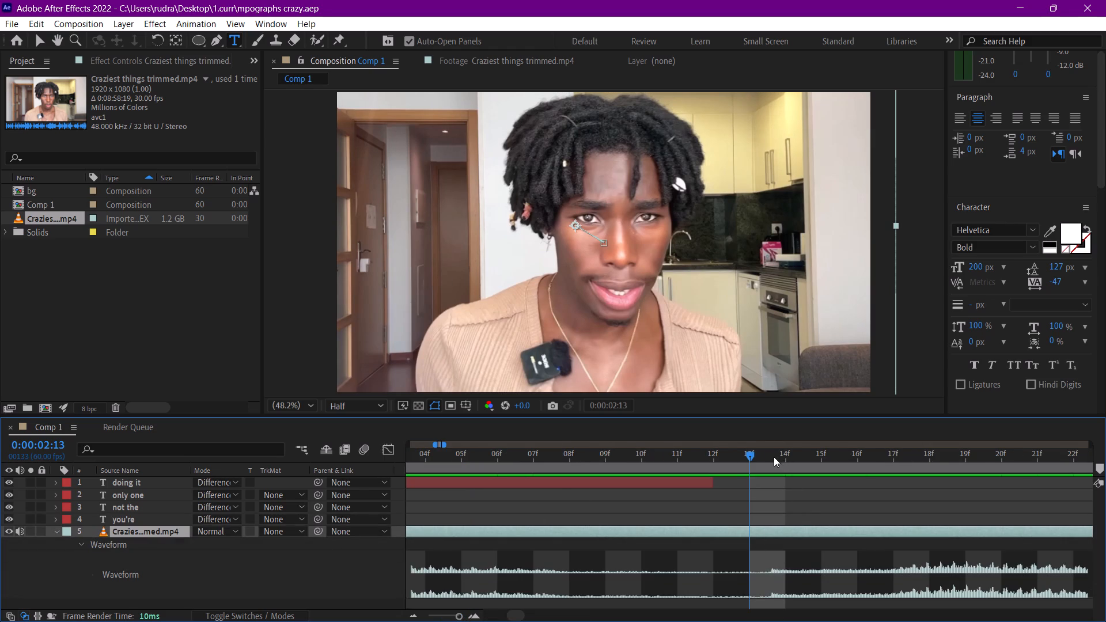
{"action": "left_click_drag", "start_coordinate": [766, 456], "coordinate": [764, 461]}
{"action": "left_click", "coordinate": [514, 528]}
{"action": "key", "text": "ctrl+shift+d"}
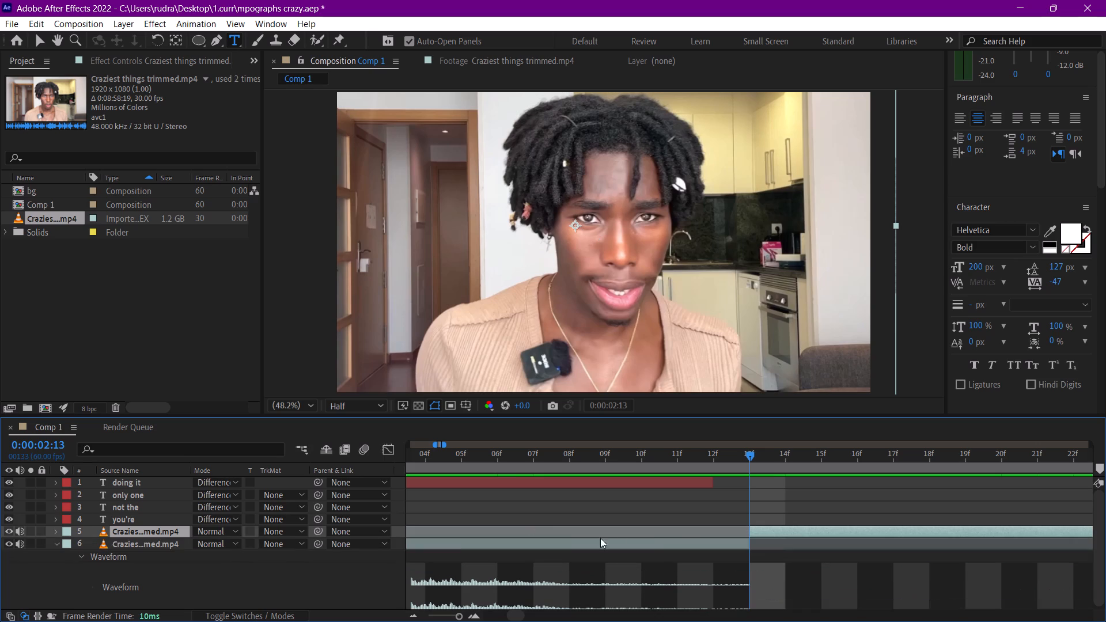
Preview the speech that follows the cut at 0:00:02:13 and examine the timeline around it.
{"action": "left_click", "coordinate": [452, 616]}
{"action": "key", "text": "space"}
{"action": "key", "text": "space"}
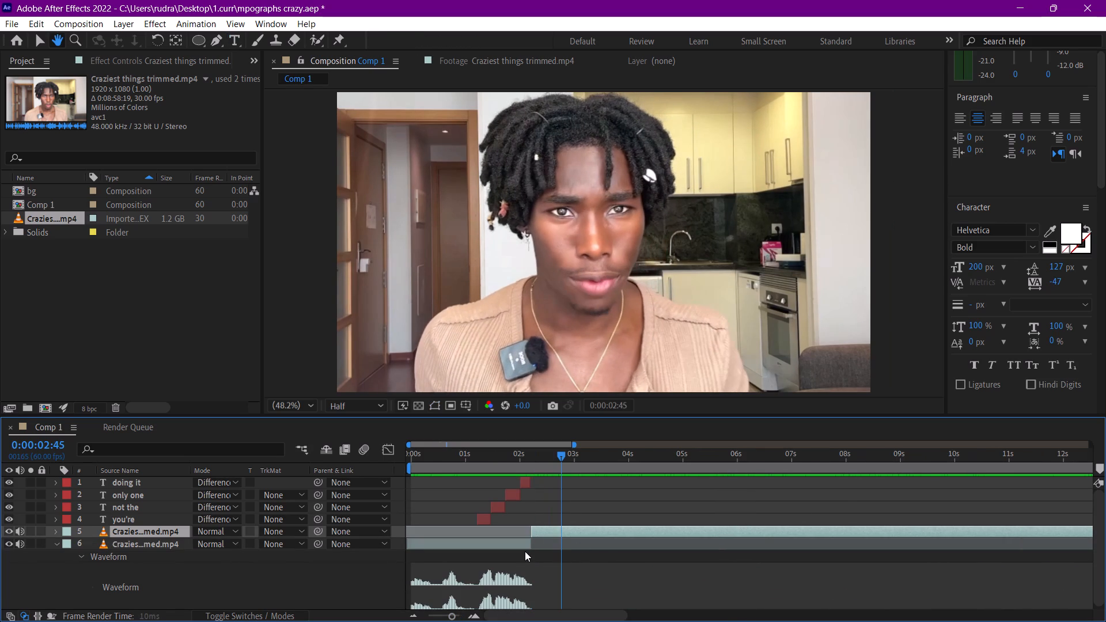
{"action": "left_click", "coordinate": [523, 549]}
{"action": "key", "text": "semicolon"}
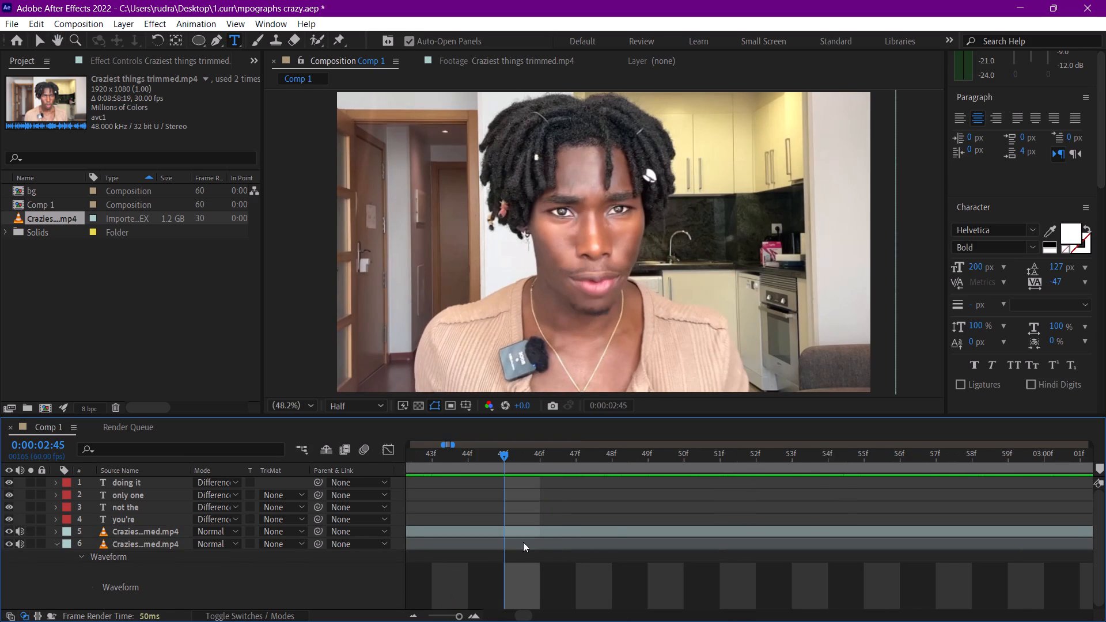
{"action": "left_click_drag", "start_coordinate": [449, 445], "coordinate": [433, 445]}
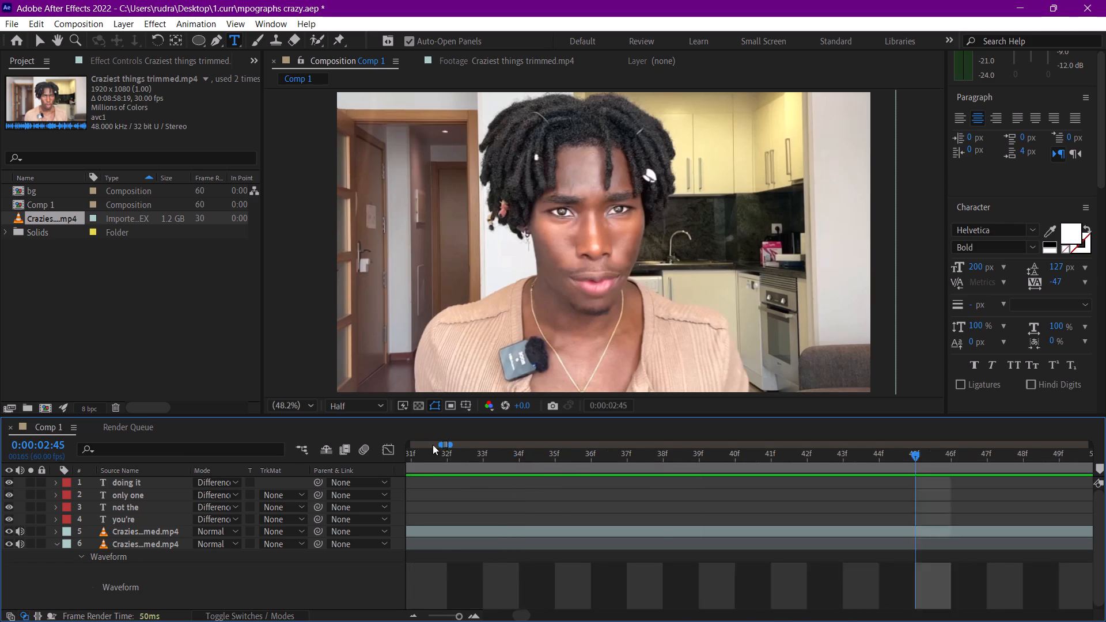
{"action": "left_click_drag", "start_coordinate": [433, 445], "coordinate": [418, 445]}
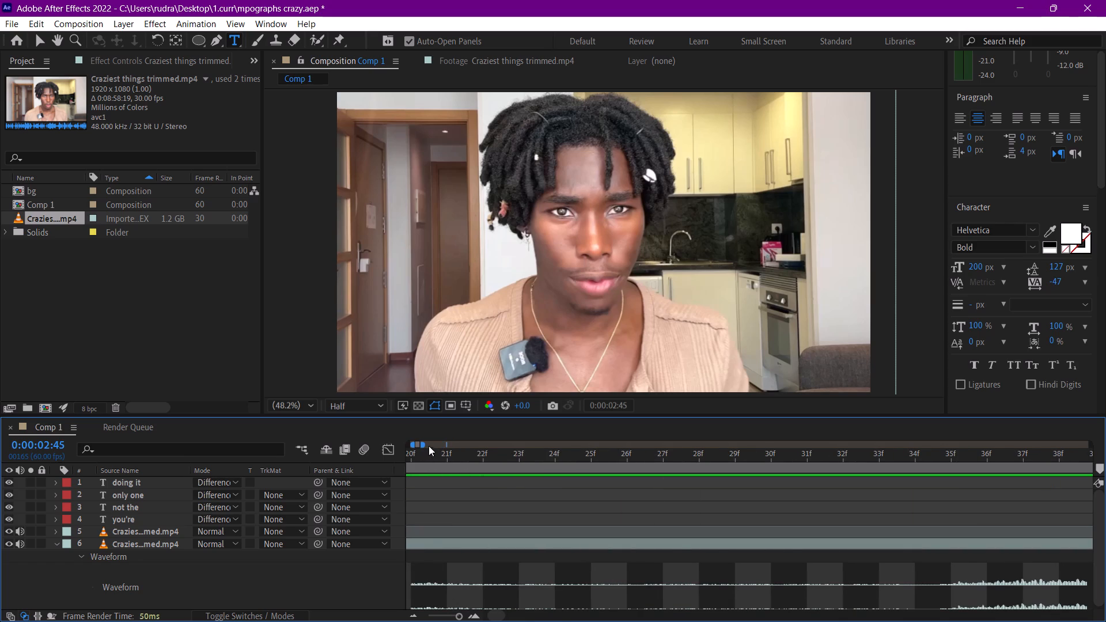
{"action": "left_click_drag", "start_coordinate": [424, 442], "coordinate": [493, 453]}
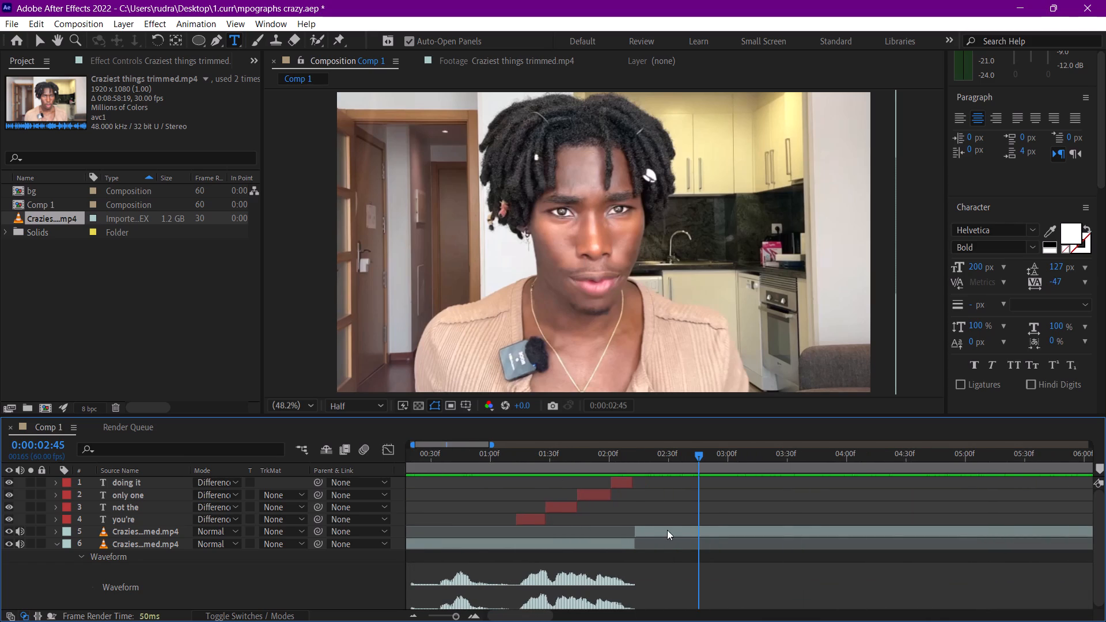
Split the second video segment at 0:00:04:06, using its audio waveform and playback to find the end of the phrase.
{"action": "left_click", "coordinate": [667, 530]}
{"action": "type", "text": "ll"}
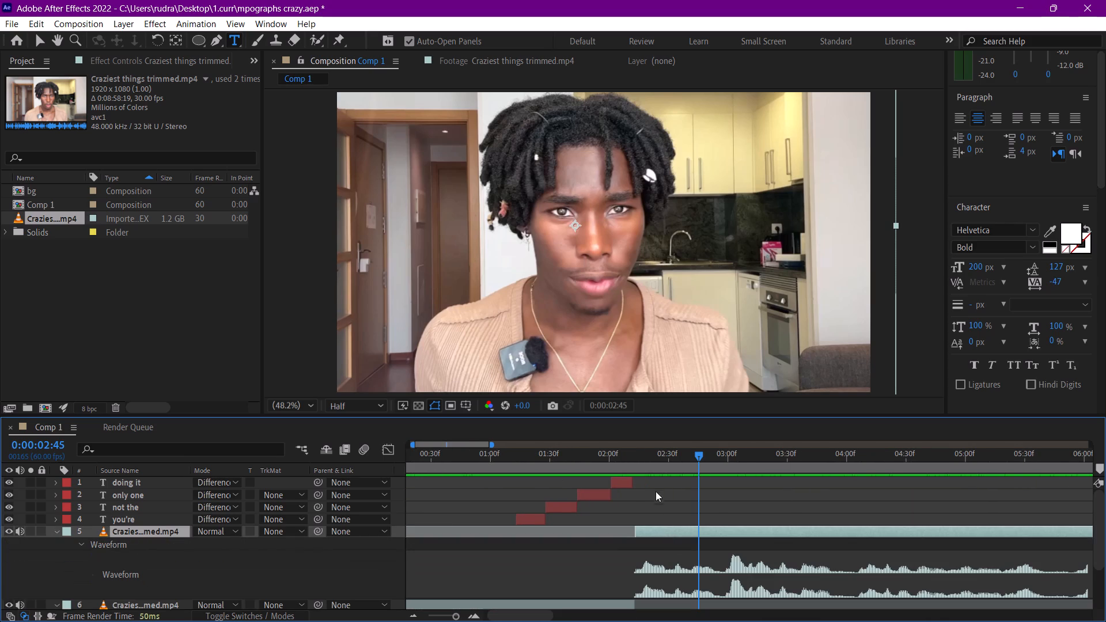
{"action": "left_click_drag", "start_coordinate": [638, 452], "coordinate": [623, 451]}
{"action": "key", "text": "space"}
{"action": "scroll", "coordinate": [788, 517], "scroll_direction": "down", "scroll_amount": 5}
{"action": "key", "text": "space"}
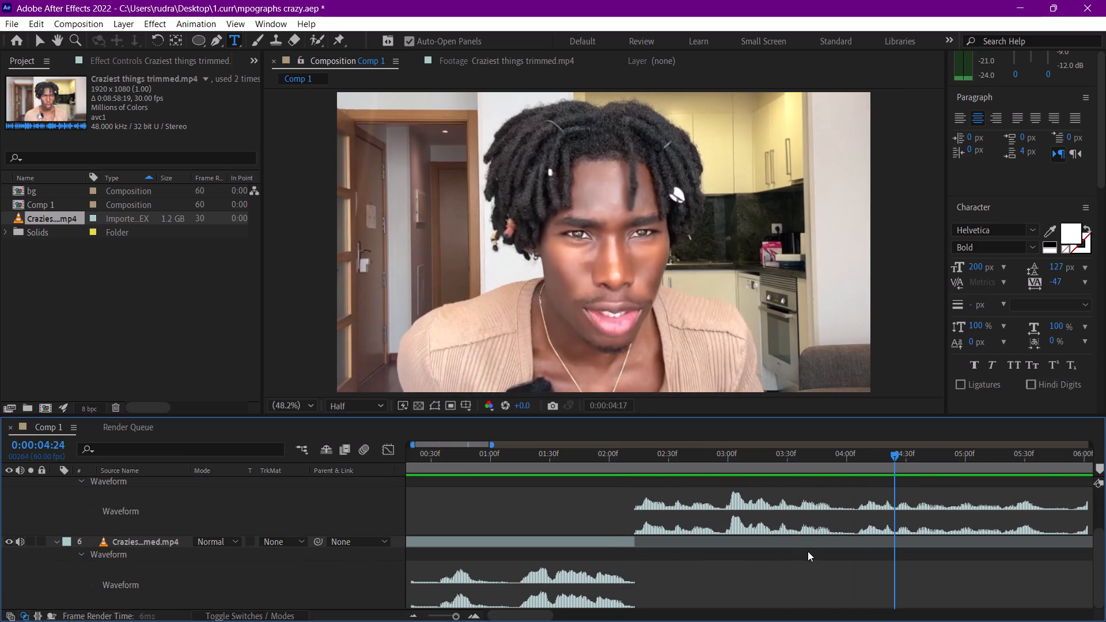
{"action": "key", "text": "space"}
{"action": "key", "text": "space"}
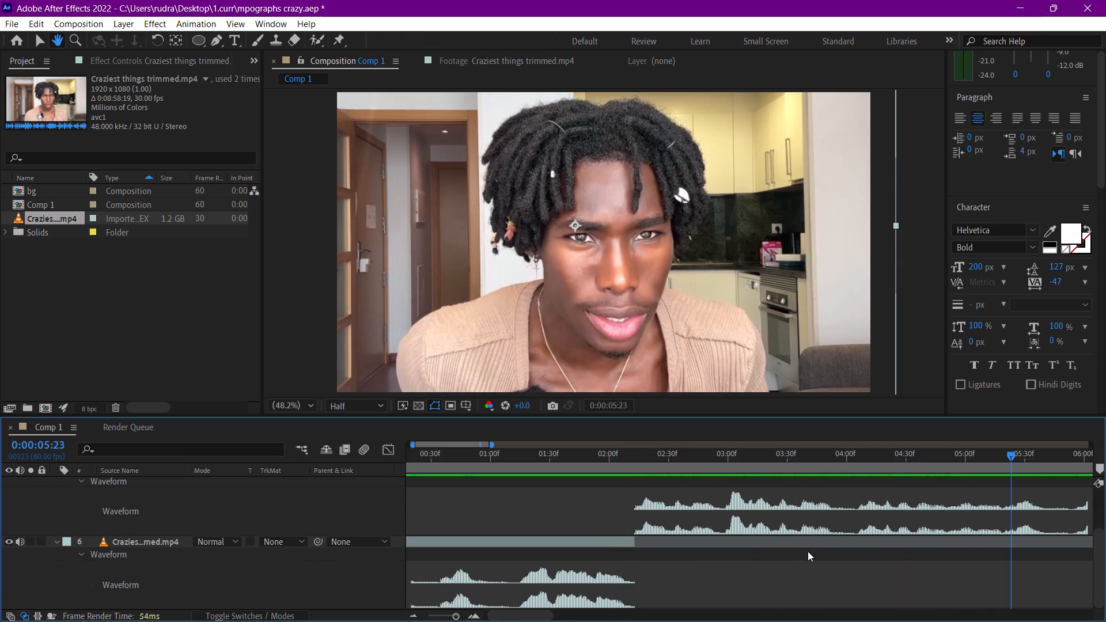
{"action": "left_click", "coordinate": [858, 454]}
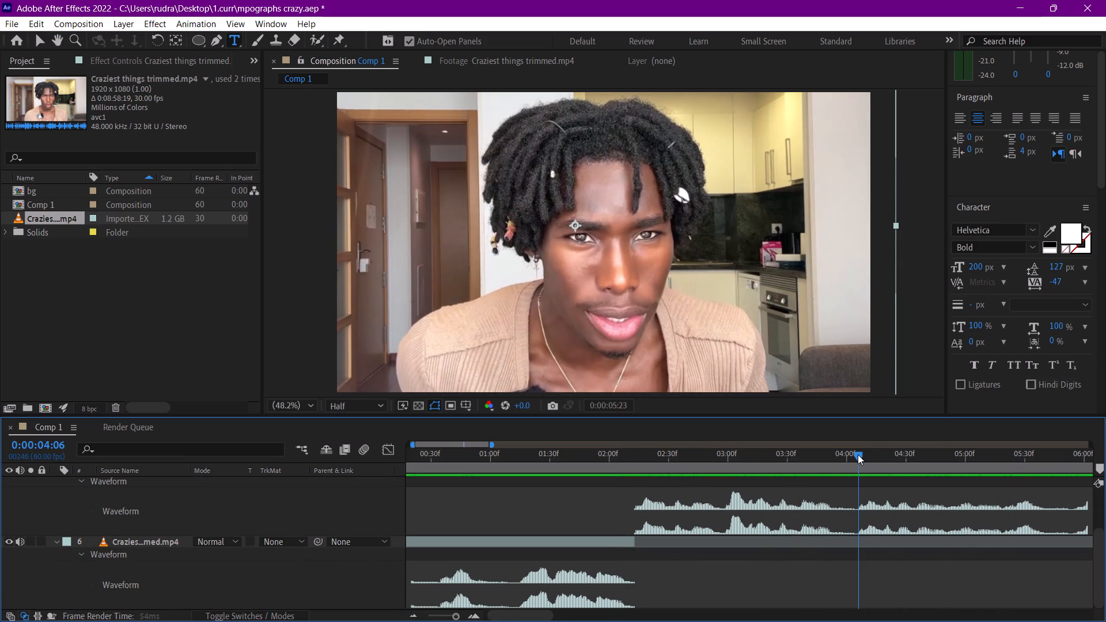
{"action": "scroll", "coordinate": [837, 503], "scroll_direction": "up", "scroll_amount": 2}
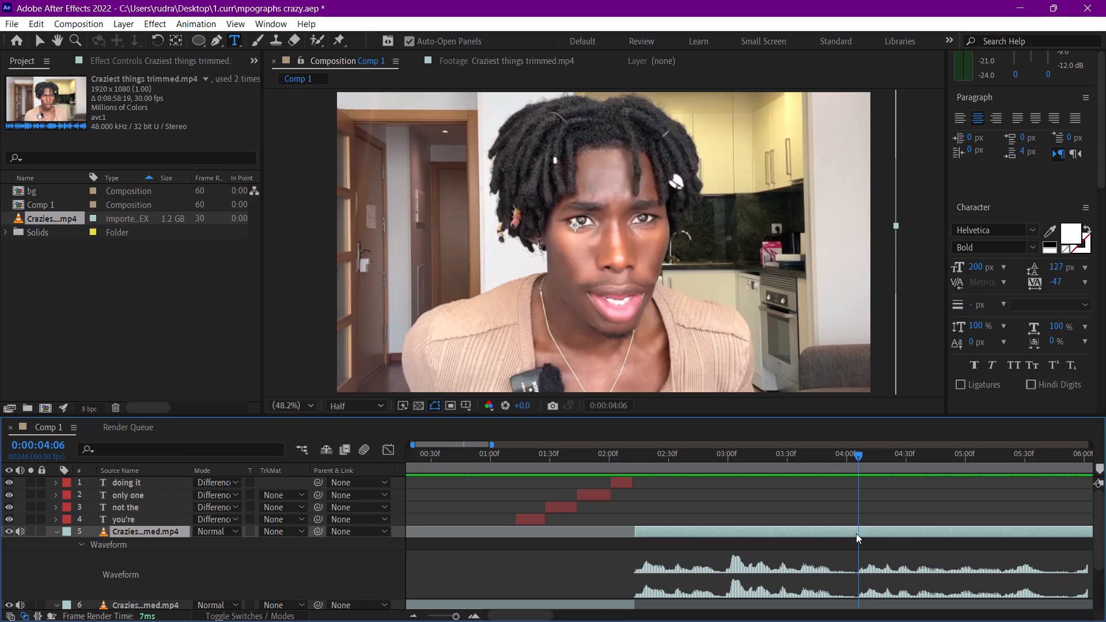
{"action": "left_click", "coordinate": [856, 533]}
{"action": "key", "text": "ctrl+shift+d"}
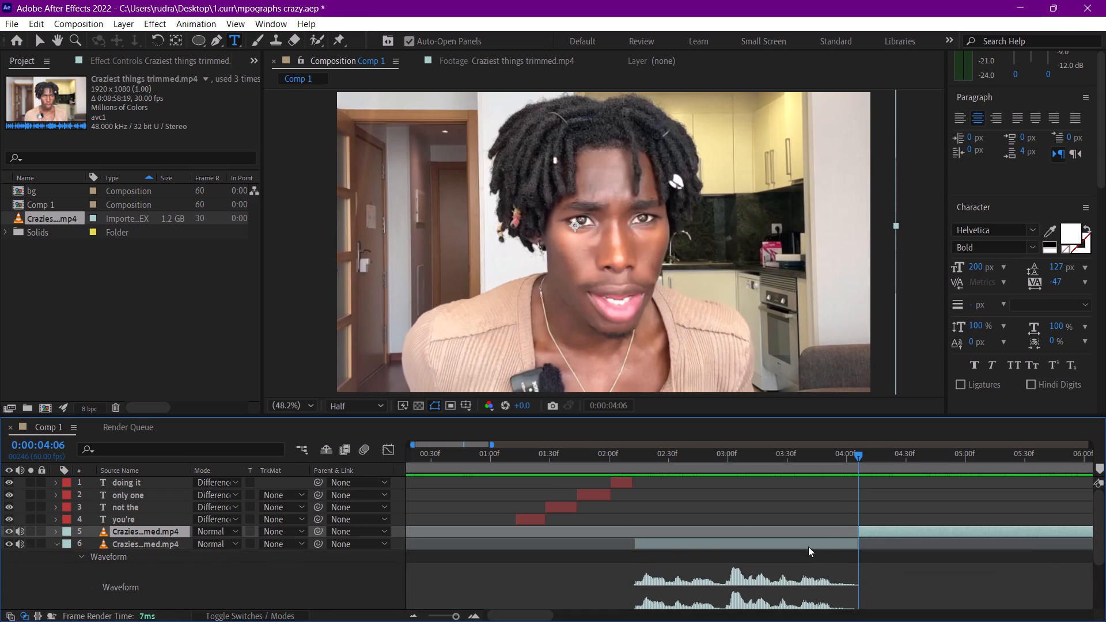
Open the middle video segment in its Layer view at 0:00:02:15 and paint a Roto Brush foreground stroke over the man's head and torso.
{"action": "scroll", "coordinate": [808, 547], "scroll_direction": "down", "scroll_amount": 2}
{"action": "scroll", "coordinate": [775, 513], "scroll_direction": "up", "scroll_amount": 2}
{"action": "left_click", "coordinate": [754, 544]}
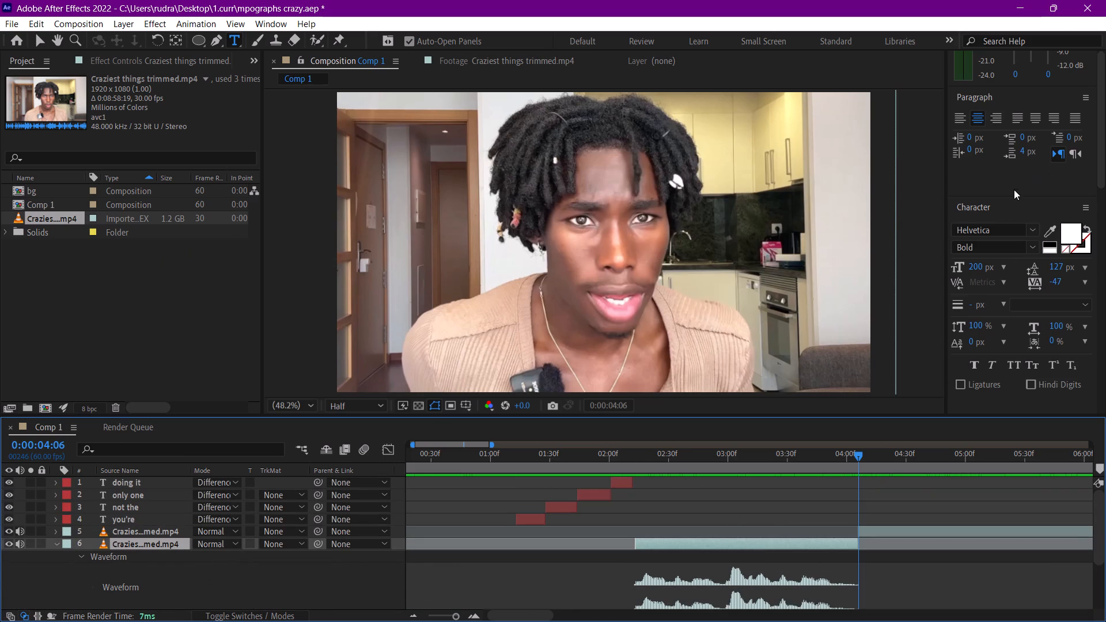
{"action": "scroll", "coordinate": [1007, 196], "scroll_direction": "up", "scroll_amount": 4}
{"action": "left_click", "coordinate": [1090, 78]}
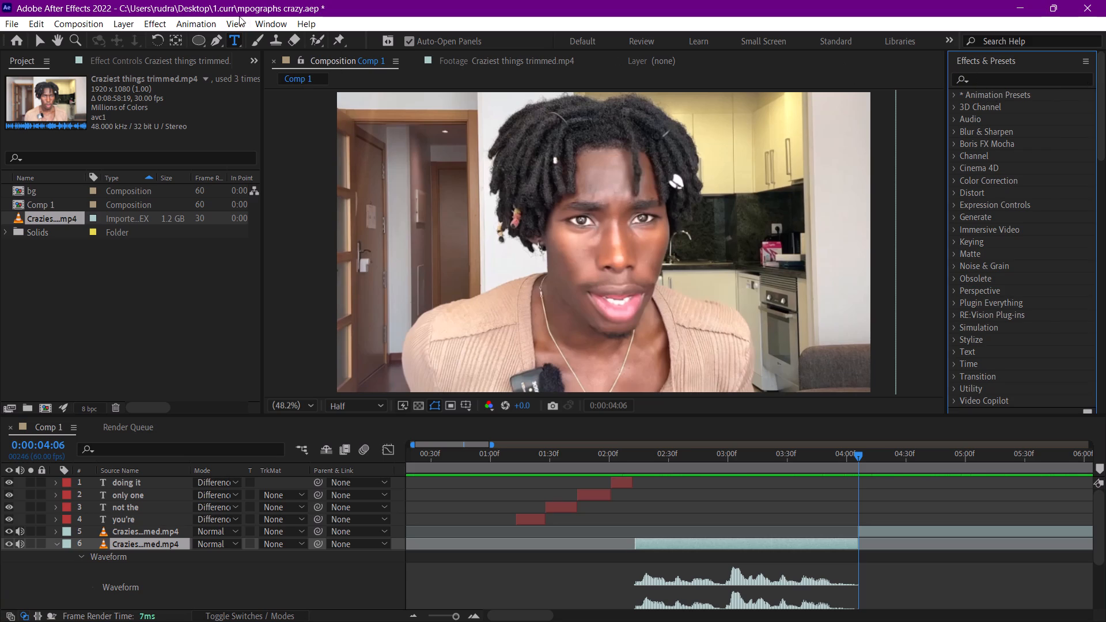
{"action": "left_click", "coordinate": [318, 37]}
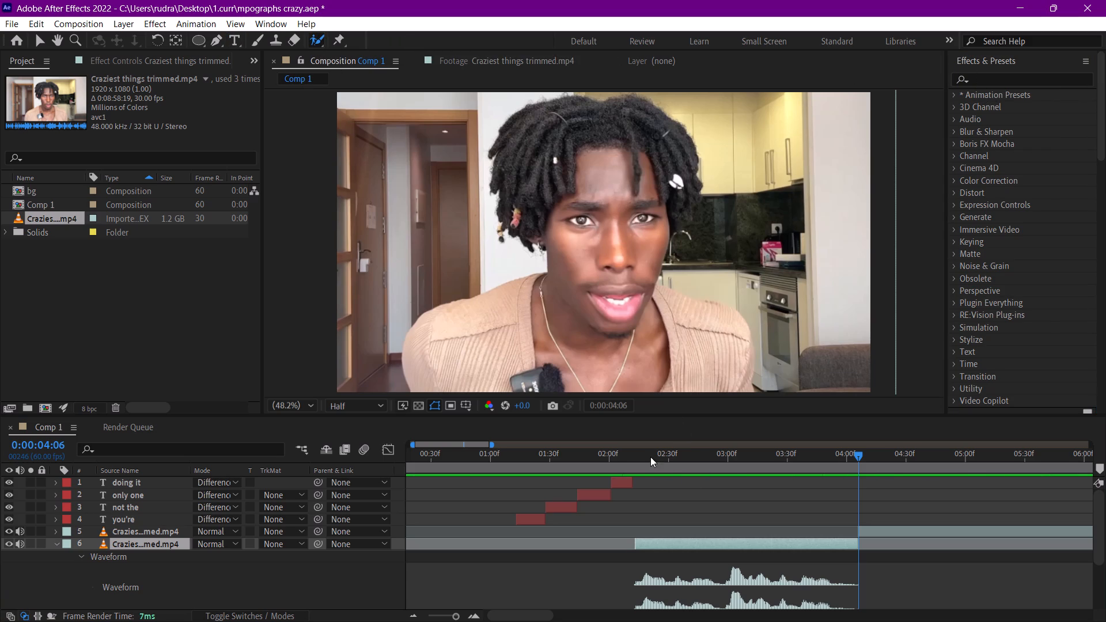
{"action": "left_click_drag", "start_coordinate": [650, 457], "coordinate": [639, 452]}
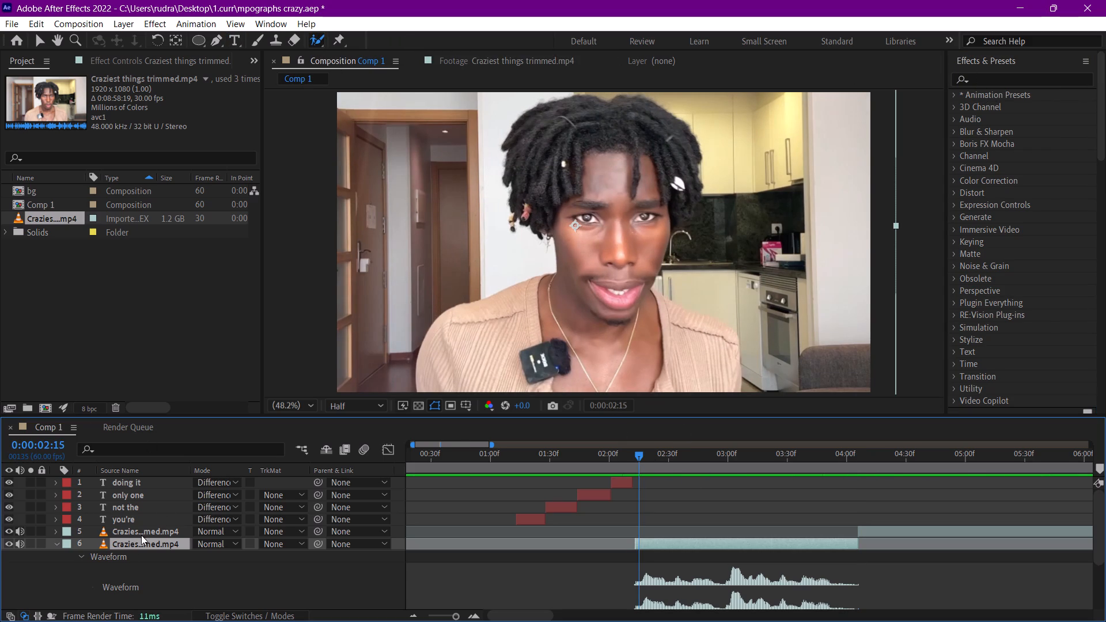
{"action": "double_click", "coordinate": [679, 543]}
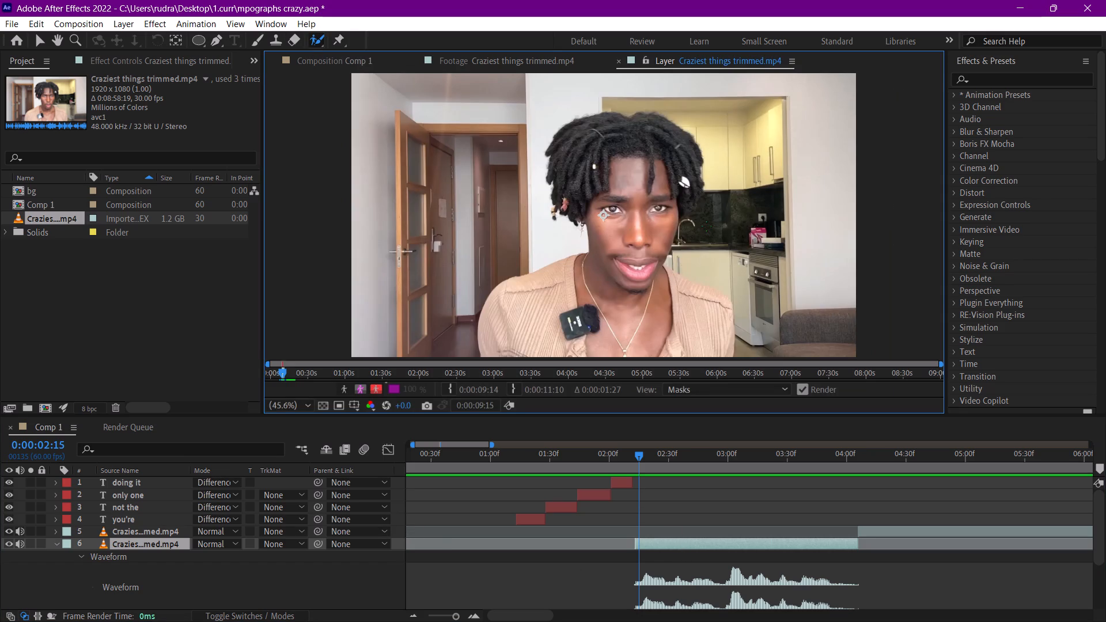
{"action": "left_click_drag", "start_coordinate": [575, 164], "coordinate": [687, 278]}
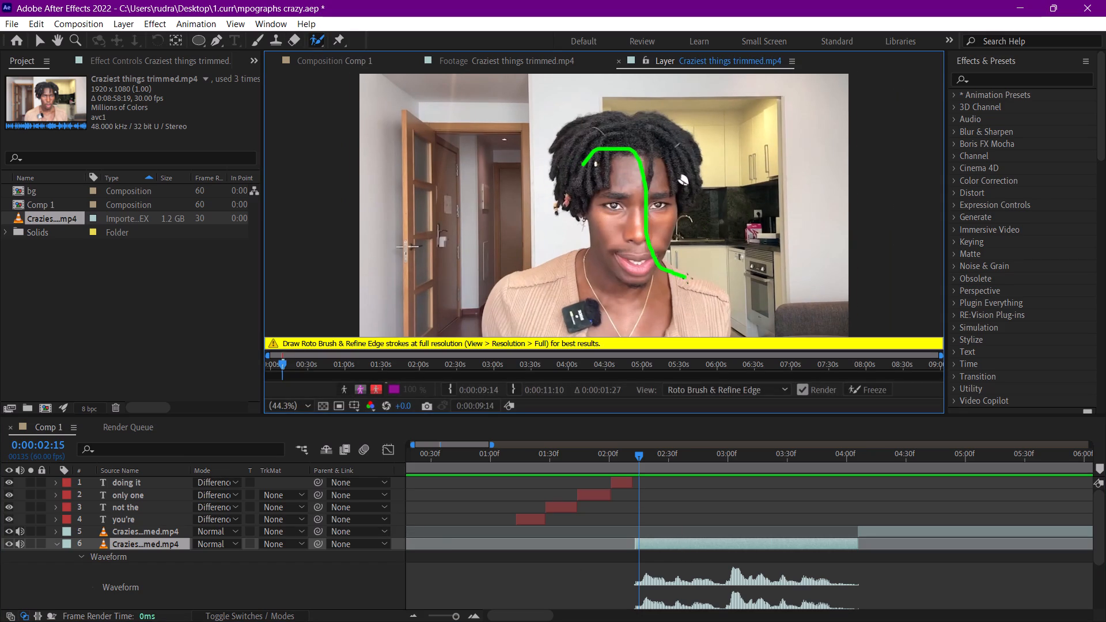
{"action": "left_click_drag", "start_coordinate": [687, 278], "coordinate": [524, 290]}
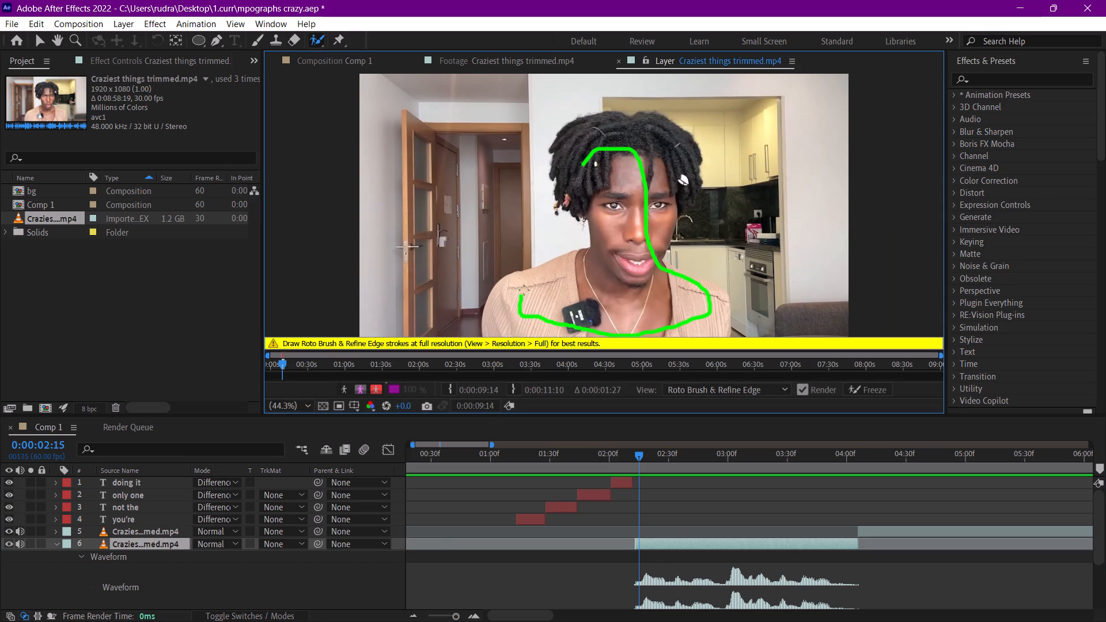
{"action": "left_click_drag", "start_coordinate": [524, 290], "coordinate": [589, 153]}
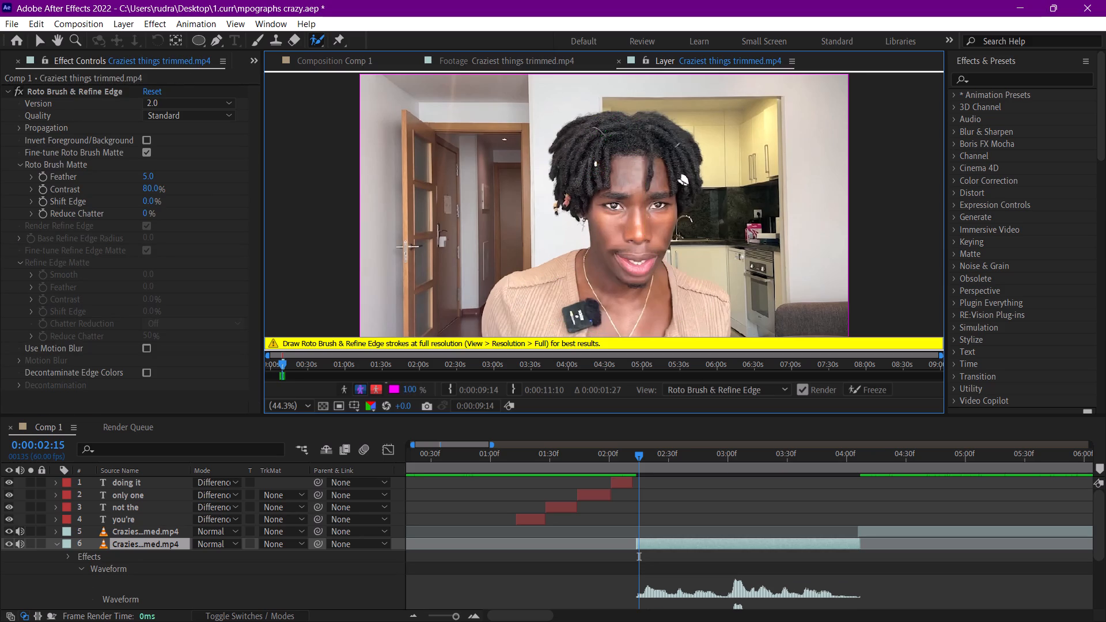
Paint a continuous Roto Brush foreground stroke outlining the man's hair, neck, shoulders and torso in the middle video segment.
{"action": "left_click_drag", "start_coordinate": [577, 119], "coordinate": [661, 113]}
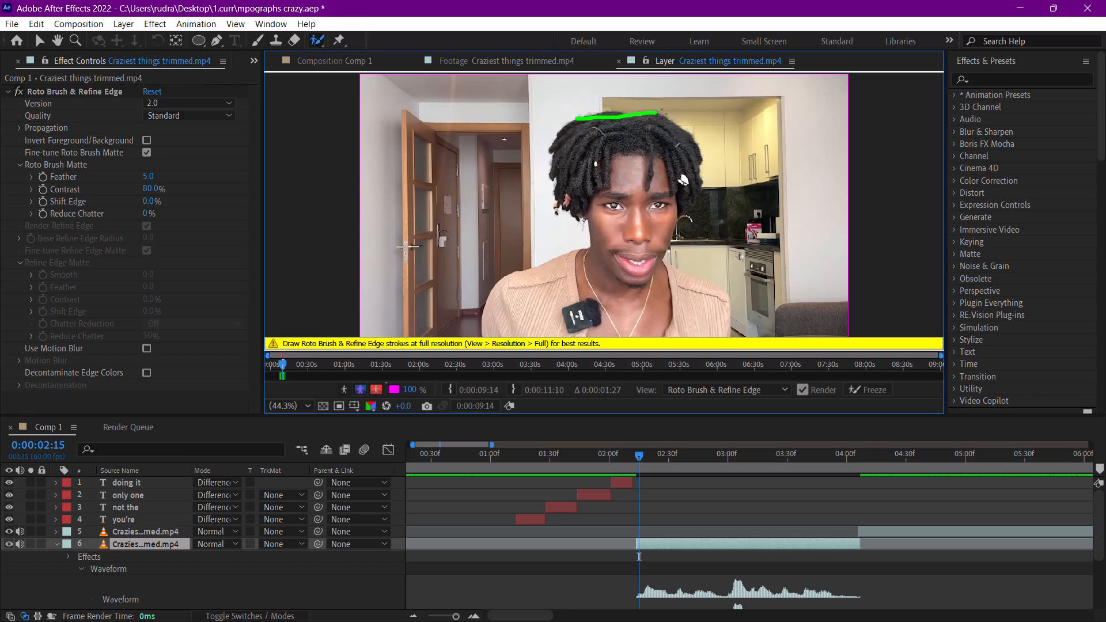
{"action": "left_click_drag", "start_coordinate": [661, 113], "coordinate": [707, 284]}
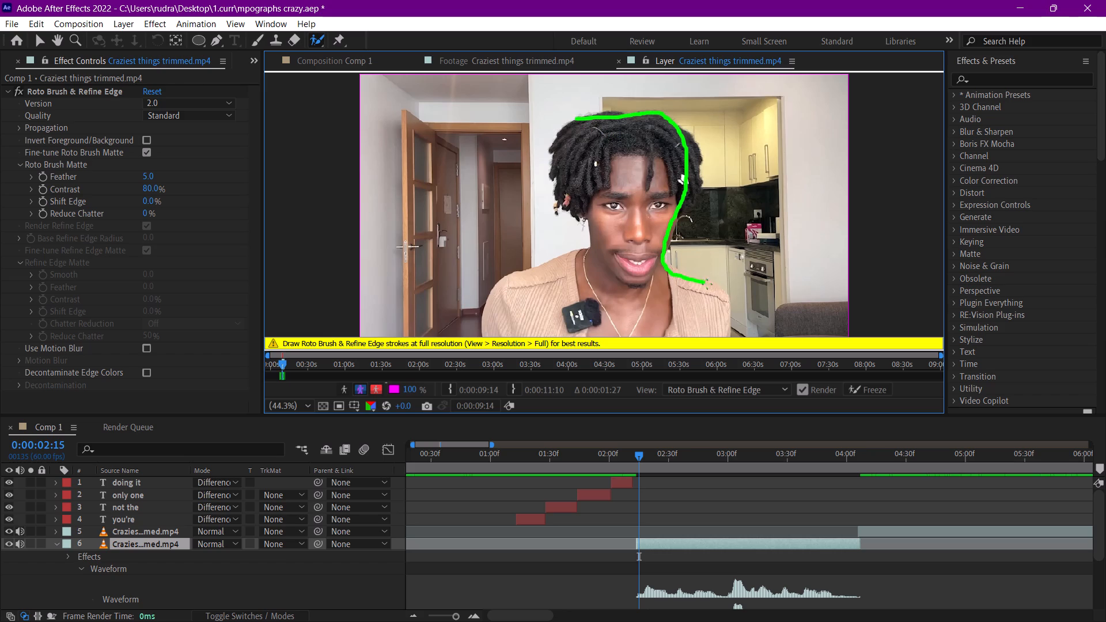
{"action": "left_click_drag", "start_coordinate": [707, 284], "coordinate": [567, 343]}
{"action": "left_click_drag", "start_coordinate": [567, 343], "coordinate": [531, 347]}
{"action": "left_click_drag", "start_coordinate": [531, 347], "coordinate": [590, 253]}
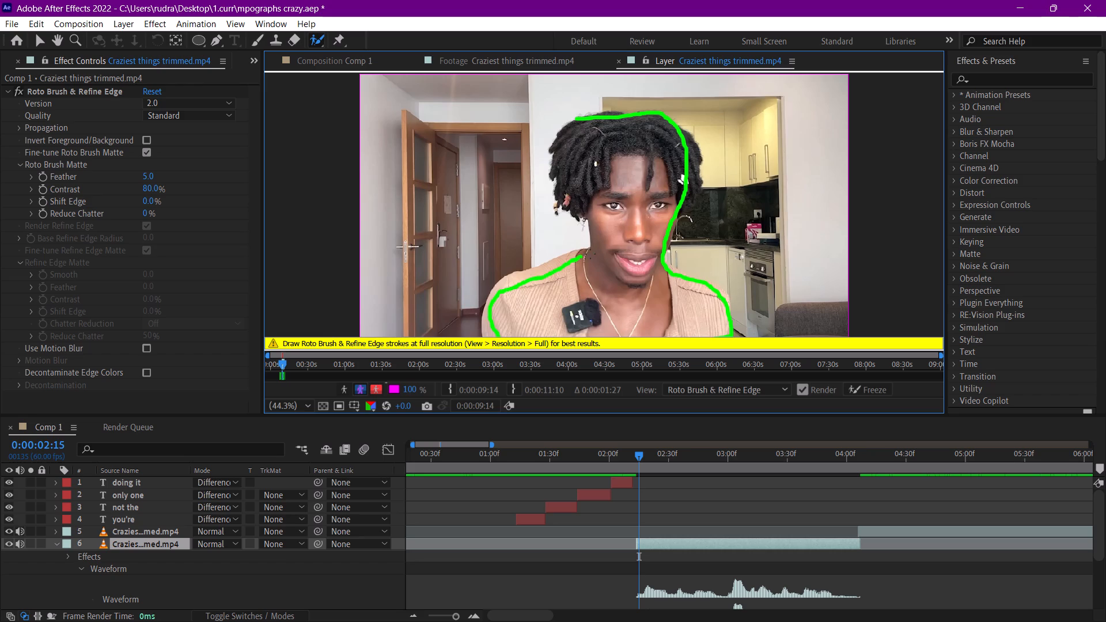
{"action": "left_click_drag", "start_coordinate": [590, 253], "coordinate": [574, 149]}
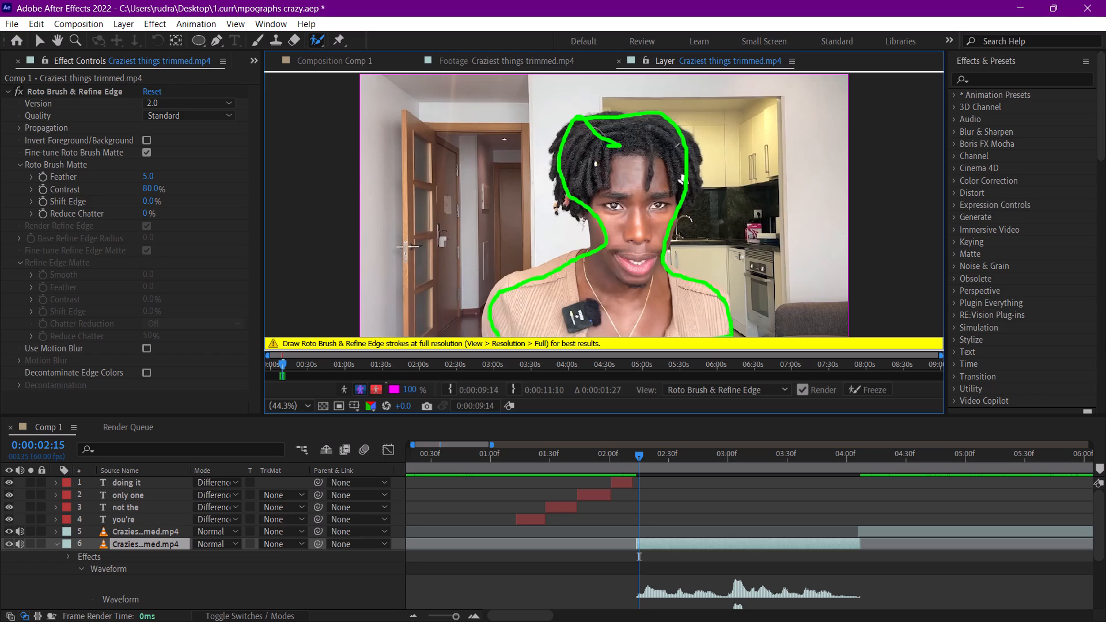
{"action": "left_click_drag", "start_coordinate": [574, 149], "coordinate": [699, 200]}
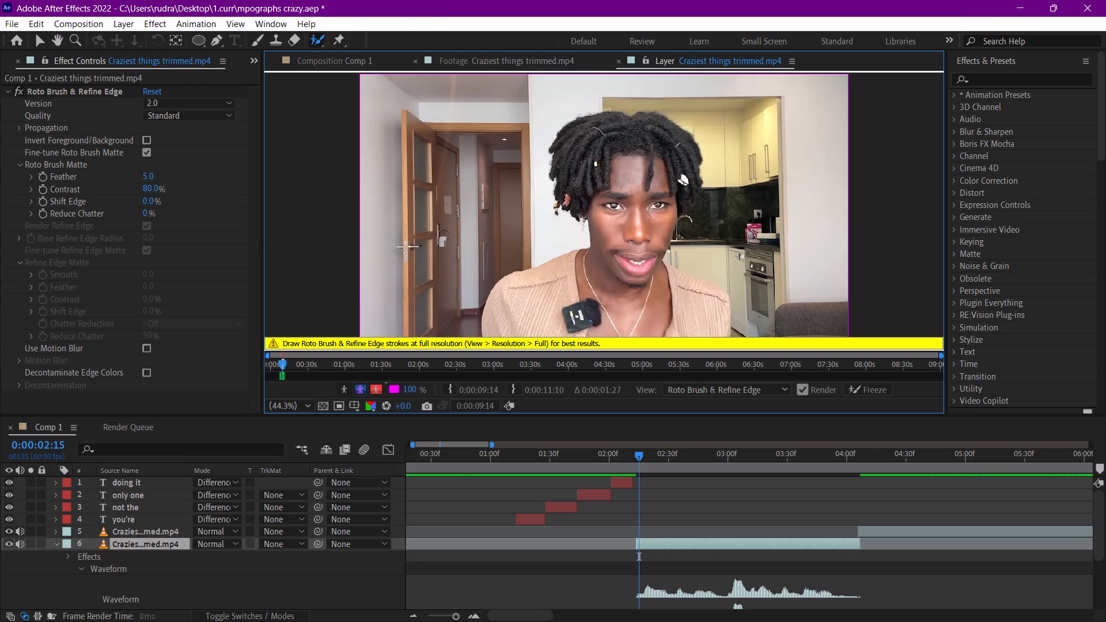
Add a short Roto Brush foreground stroke on the man's forehead.
{"action": "scroll", "coordinate": [634, 176], "scroll_direction": "down", "scroll_amount": 1}
{"action": "scroll", "coordinate": [634, 176], "scroll_direction": "up", "scroll_amount": 1}
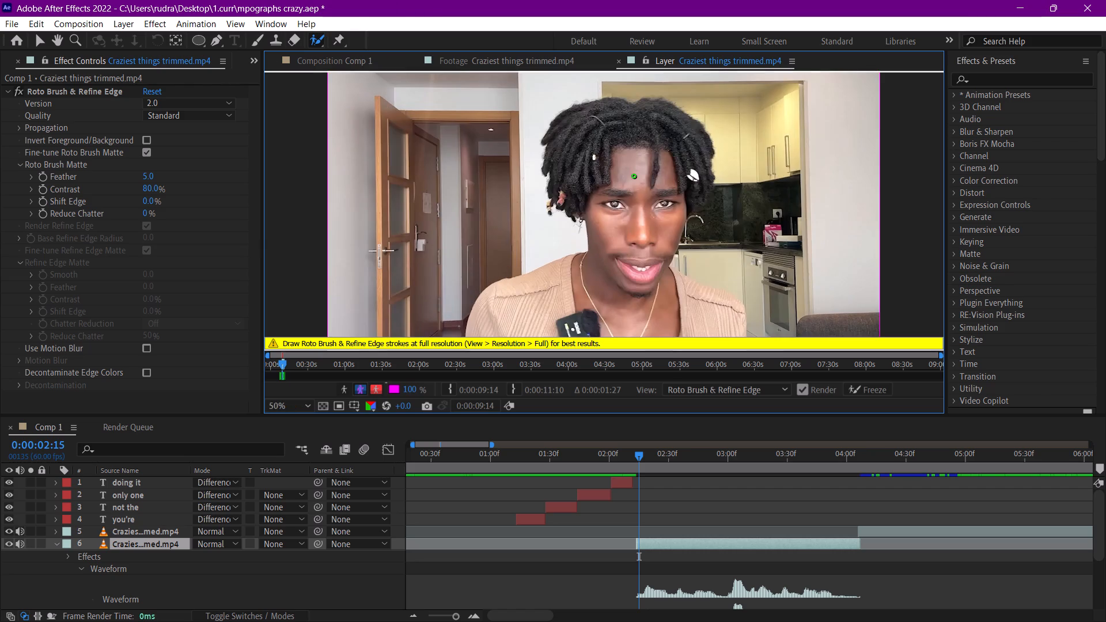
{"action": "scroll", "coordinate": [634, 176], "scroll_direction": "down", "scroll_amount": 1}
{"action": "scroll", "coordinate": [634, 176], "scroll_direction": "up", "scroll_amount": 1}
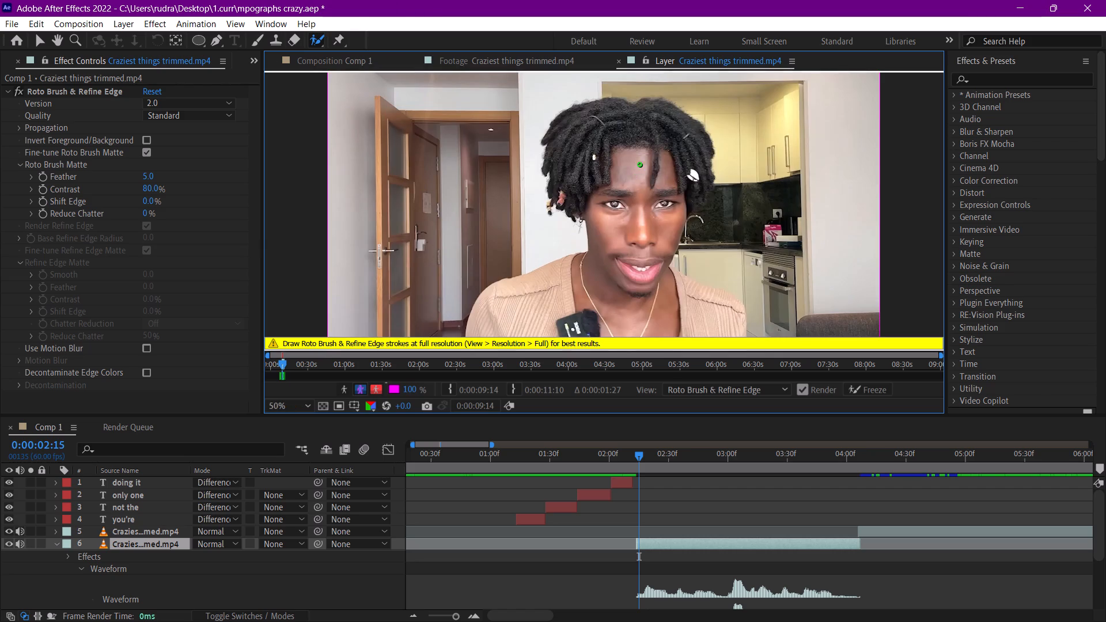
{"action": "left_click", "coordinate": [639, 164]}
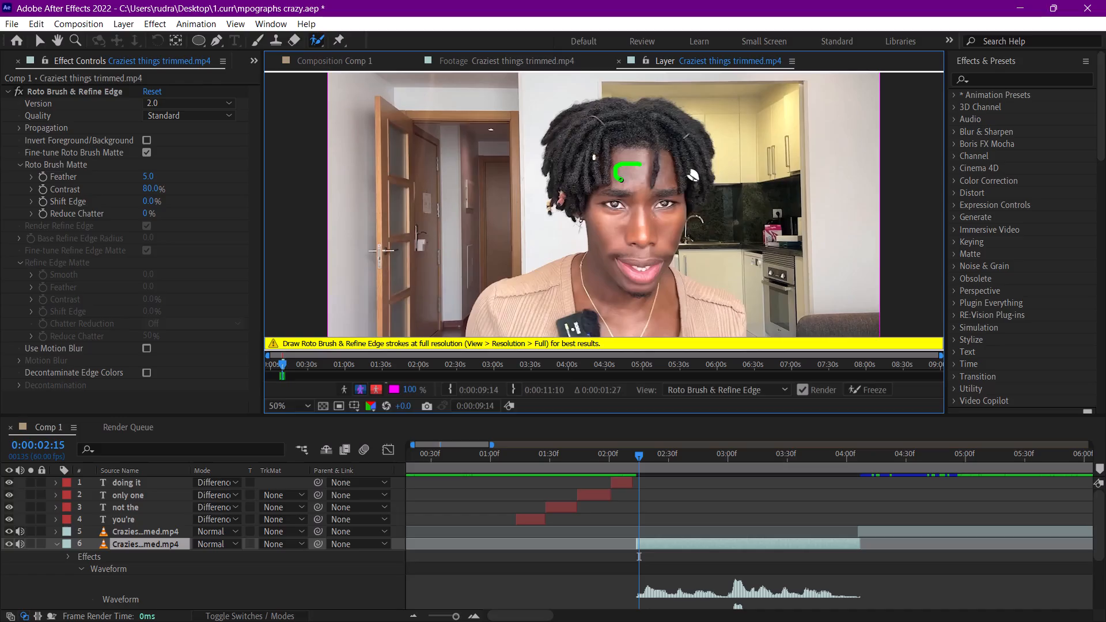
{"action": "scroll", "coordinate": [620, 179], "scroll_direction": "down", "scroll_amount": 2, "text": "ctrl"}
{"action": "scroll", "coordinate": [620, 179], "scroll_direction": "up", "scroll_amount": 1, "text": "ctrl"}
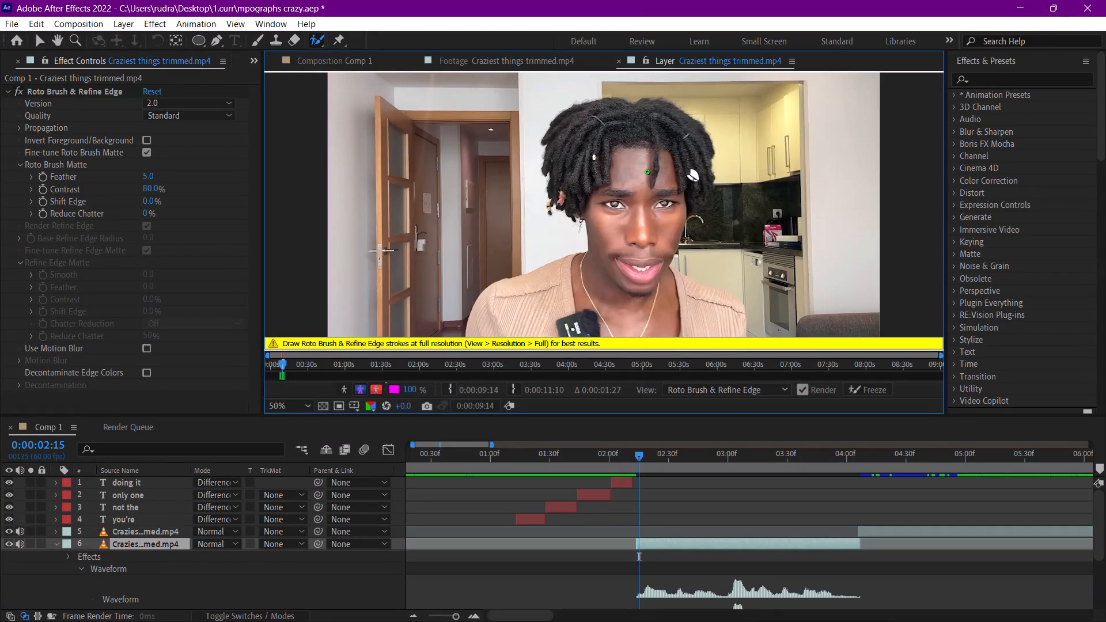
Switch the matte display from alpha boundary to alpha overlay and paint a foreground stroke from the man's forehead to his chest.
{"action": "left_click", "coordinate": [363, 388]}
{"action": "left_click", "coordinate": [378, 389]}
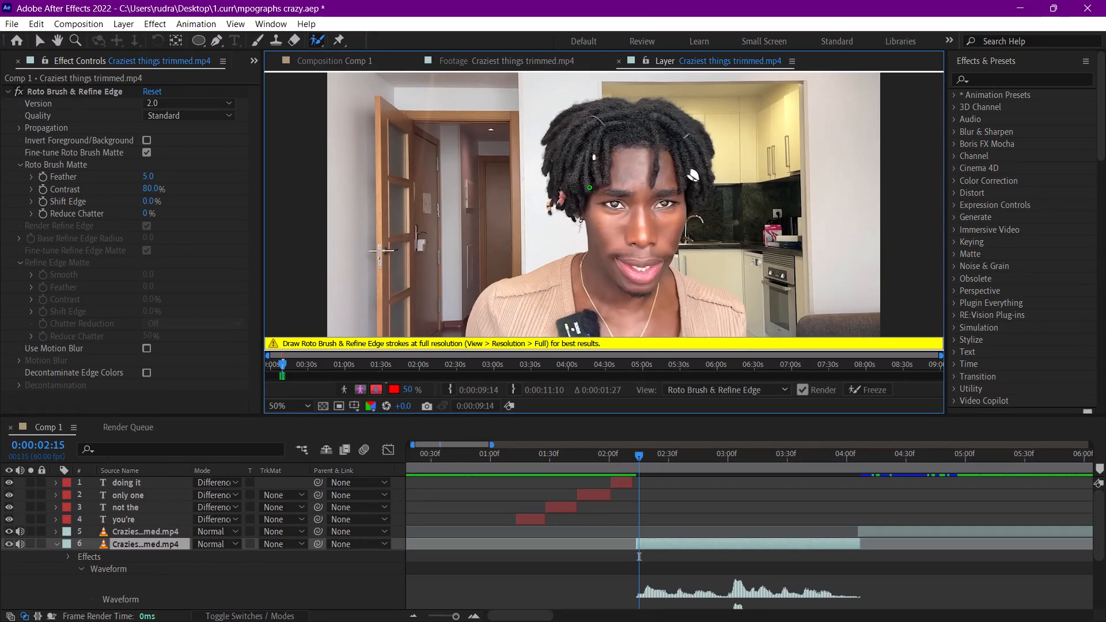
{"action": "left_click_drag", "start_coordinate": [611, 174], "coordinate": [622, 297]}
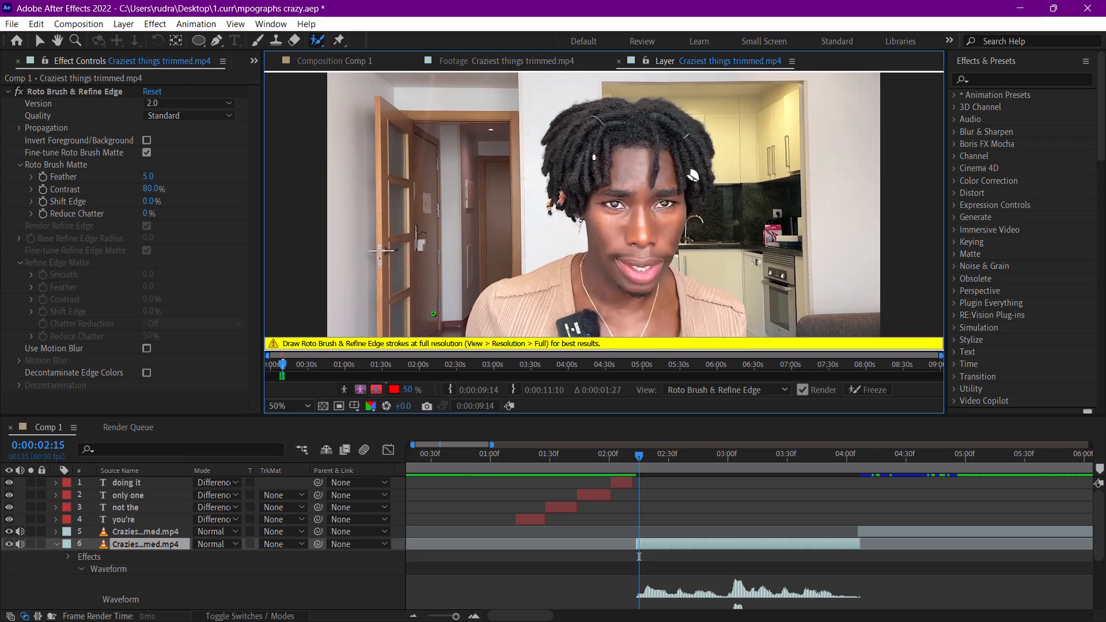
{"action": "left_click", "coordinate": [770, 389]}
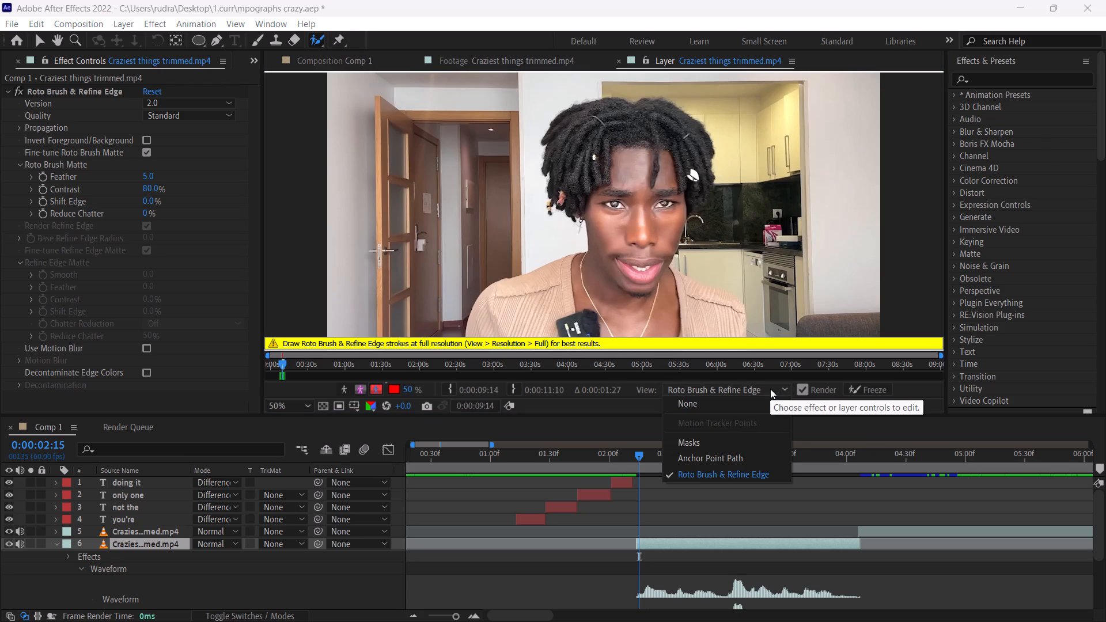
{"action": "left_click", "coordinate": [770, 389]}
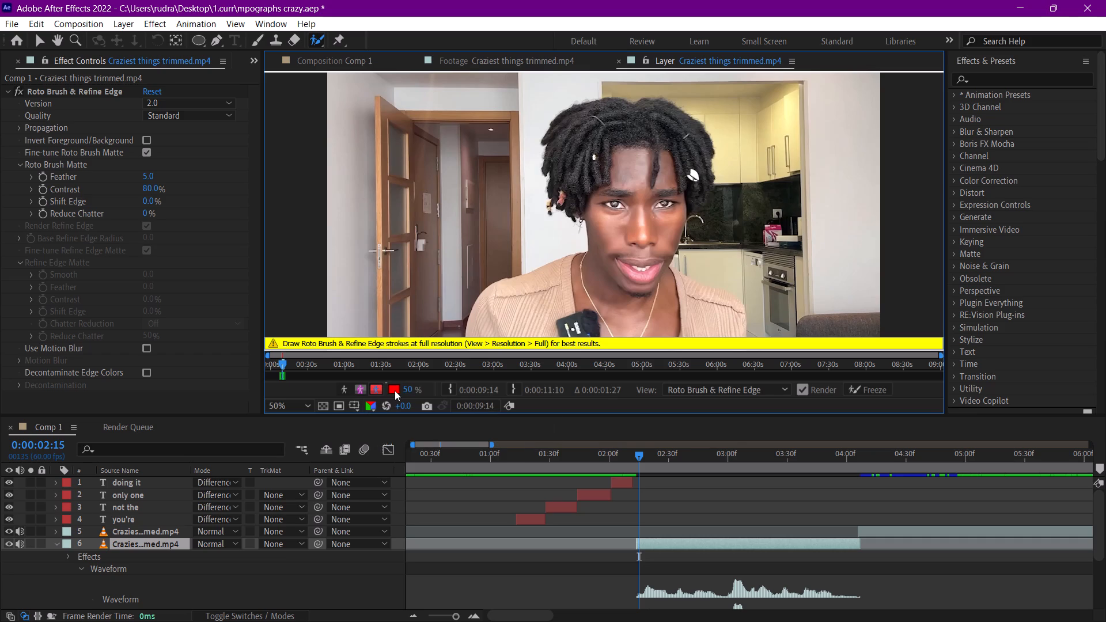
Turn on the transparency grid in the Layer view and add a Roto Brush foreground mark at the edge of the man's hair.
{"action": "left_click", "coordinate": [288, 401]}
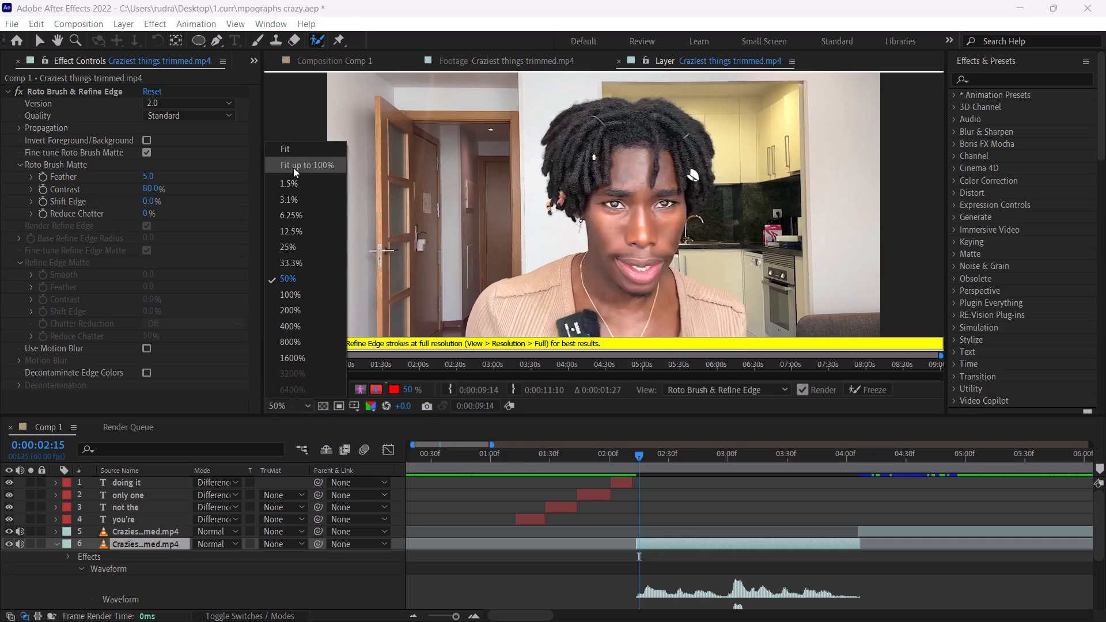
{"action": "left_click", "coordinate": [301, 157]}
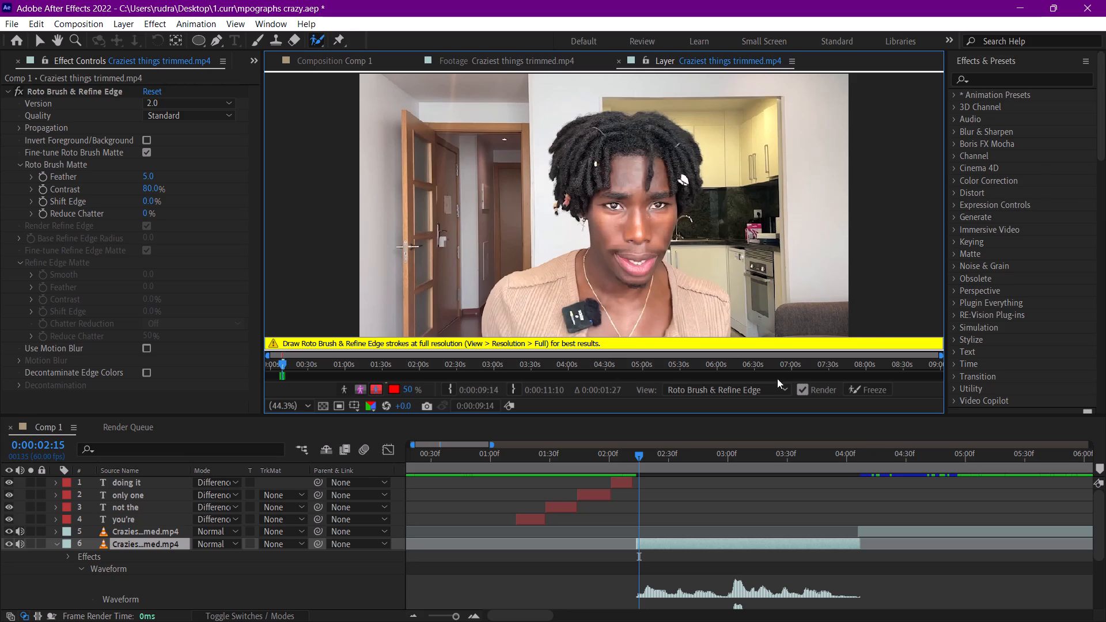
{"action": "left_click", "coordinate": [323, 407]}
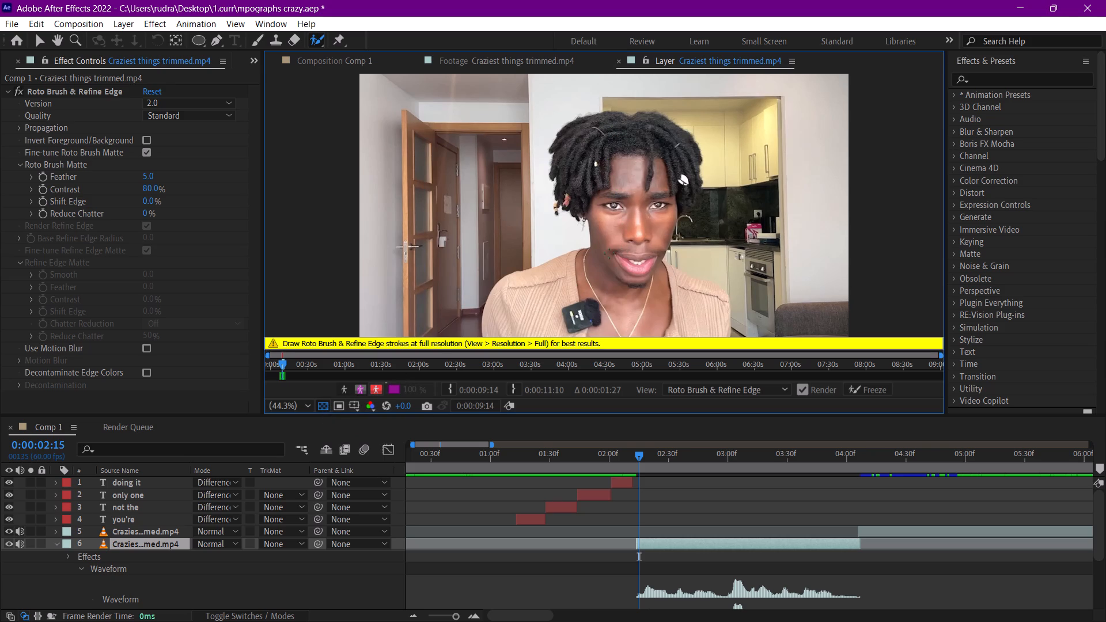
{"action": "left_click", "coordinate": [575, 211]}
Collapse the middle video segment's properties, switch to the Comp 1 view and close the source footage viewer.
{"action": "left_click", "coordinate": [56, 541]}
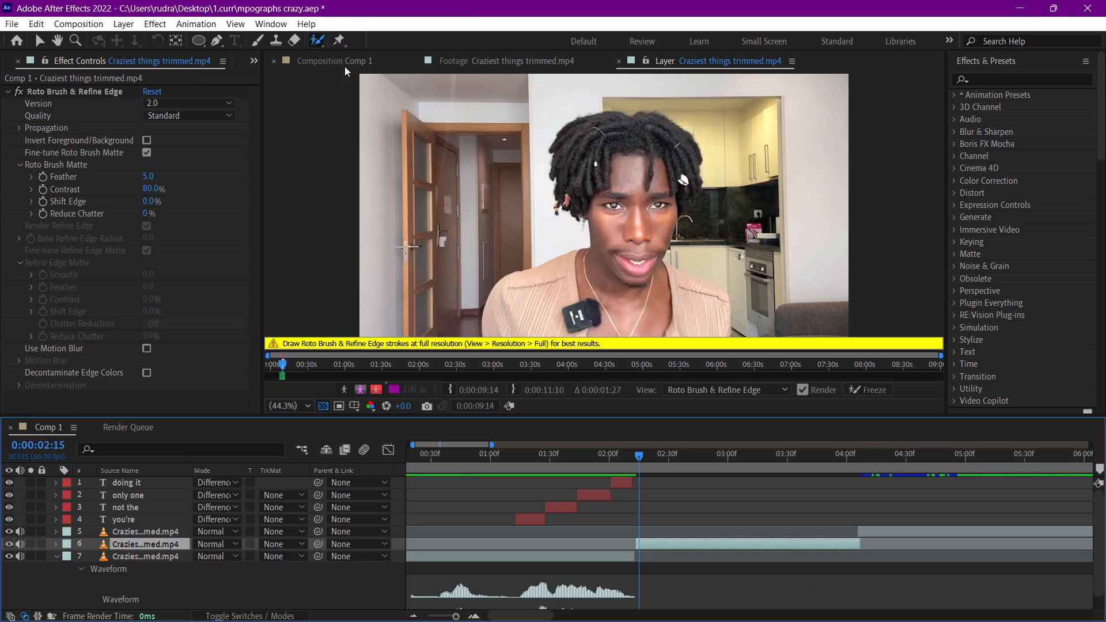
{"action": "left_click", "coordinate": [344, 66]}
{"action": "left_click", "coordinate": [419, 62]}
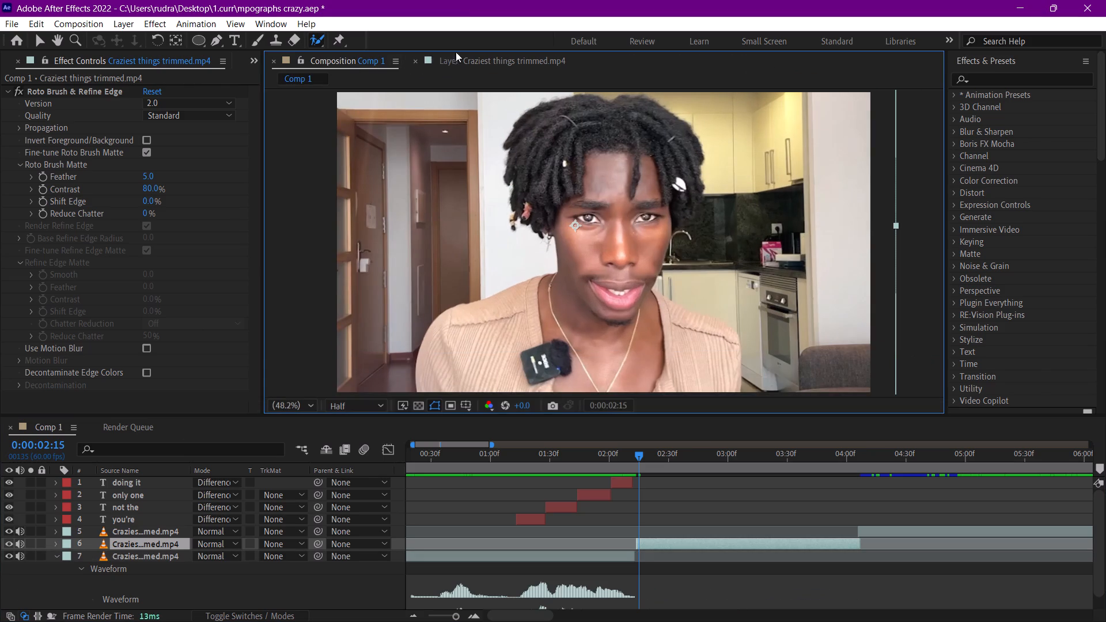
Return to the middle segment's Layer view and paint a Roto Brush foreground stroke from the man's forehead down his nose and mouth.
{"action": "left_click", "coordinate": [478, 58]}
{"action": "left_click_drag", "start_coordinate": [640, 175], "coordinate": [638, 224]}
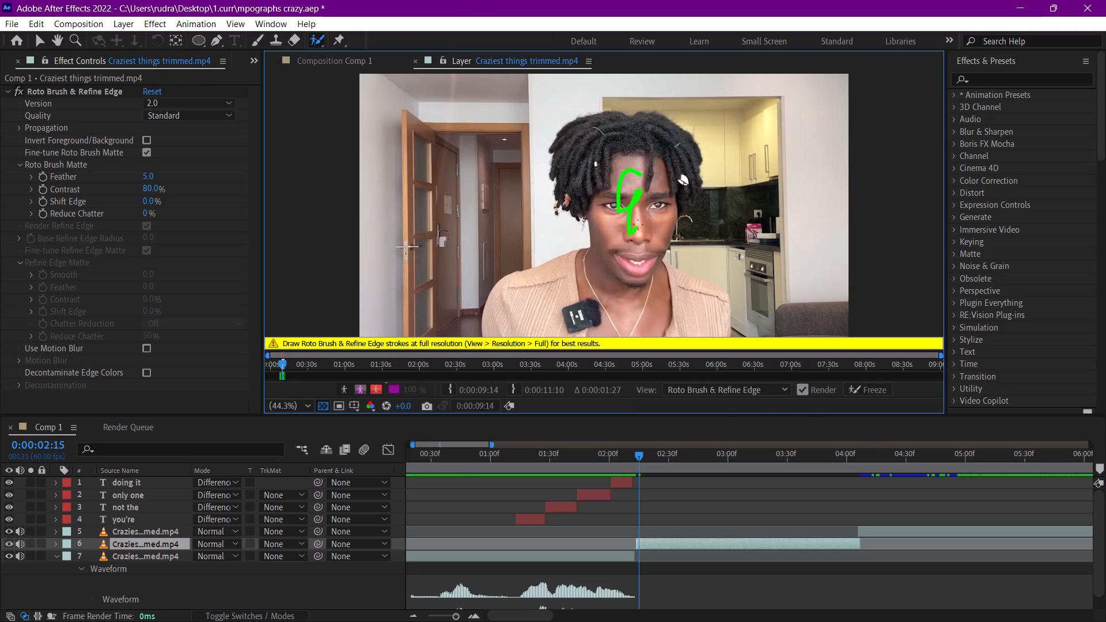
{"action": "left_click_drag", "start_coordinate": [638, 224], "coordinate": [632, 255]}
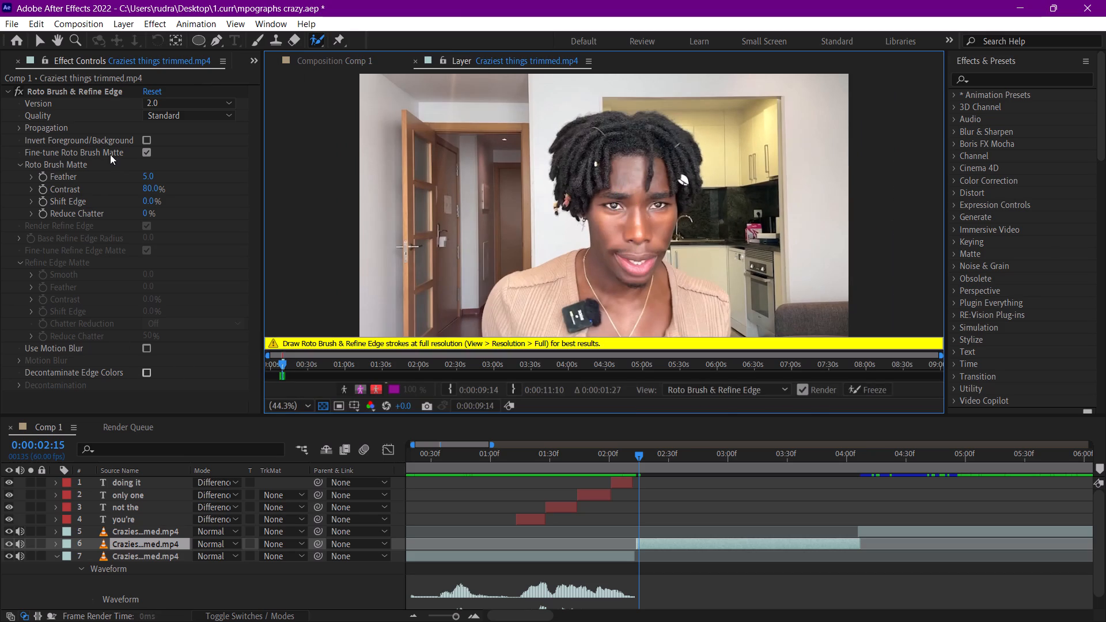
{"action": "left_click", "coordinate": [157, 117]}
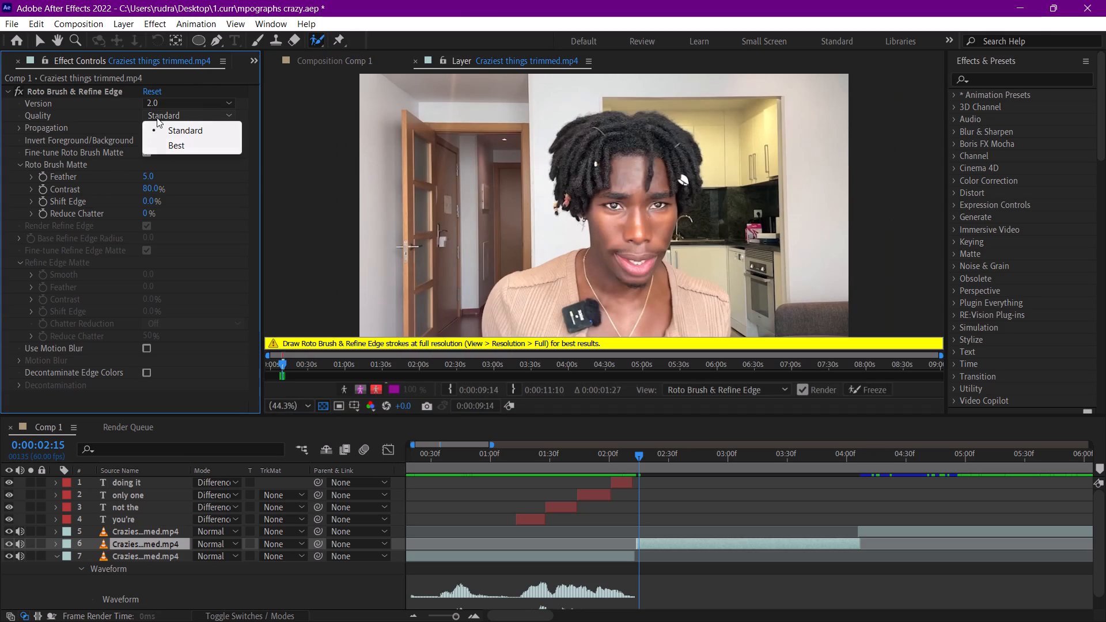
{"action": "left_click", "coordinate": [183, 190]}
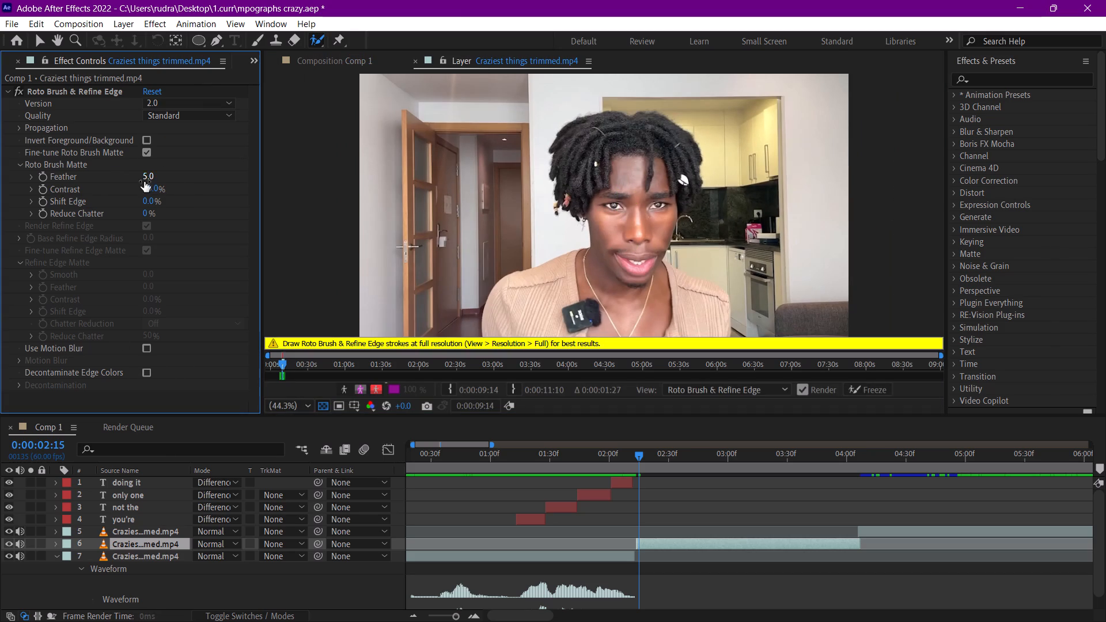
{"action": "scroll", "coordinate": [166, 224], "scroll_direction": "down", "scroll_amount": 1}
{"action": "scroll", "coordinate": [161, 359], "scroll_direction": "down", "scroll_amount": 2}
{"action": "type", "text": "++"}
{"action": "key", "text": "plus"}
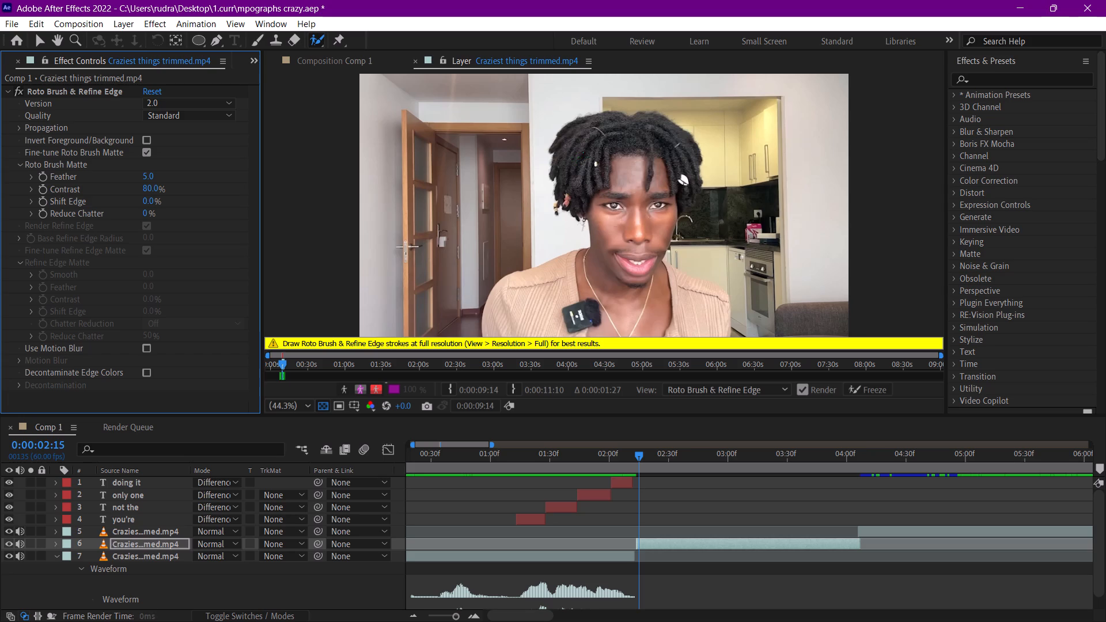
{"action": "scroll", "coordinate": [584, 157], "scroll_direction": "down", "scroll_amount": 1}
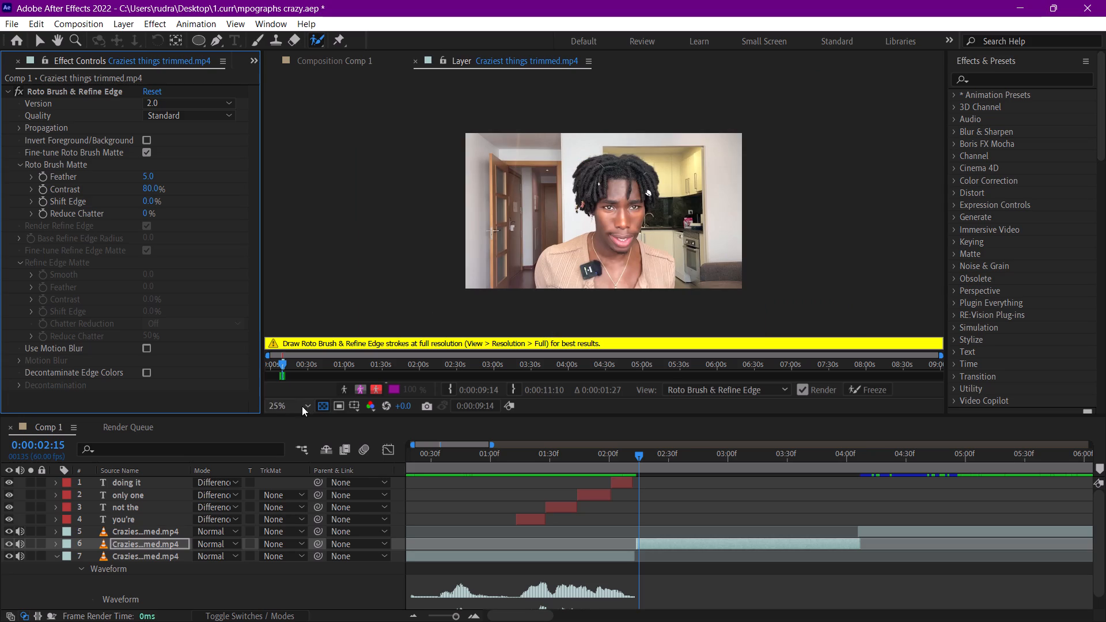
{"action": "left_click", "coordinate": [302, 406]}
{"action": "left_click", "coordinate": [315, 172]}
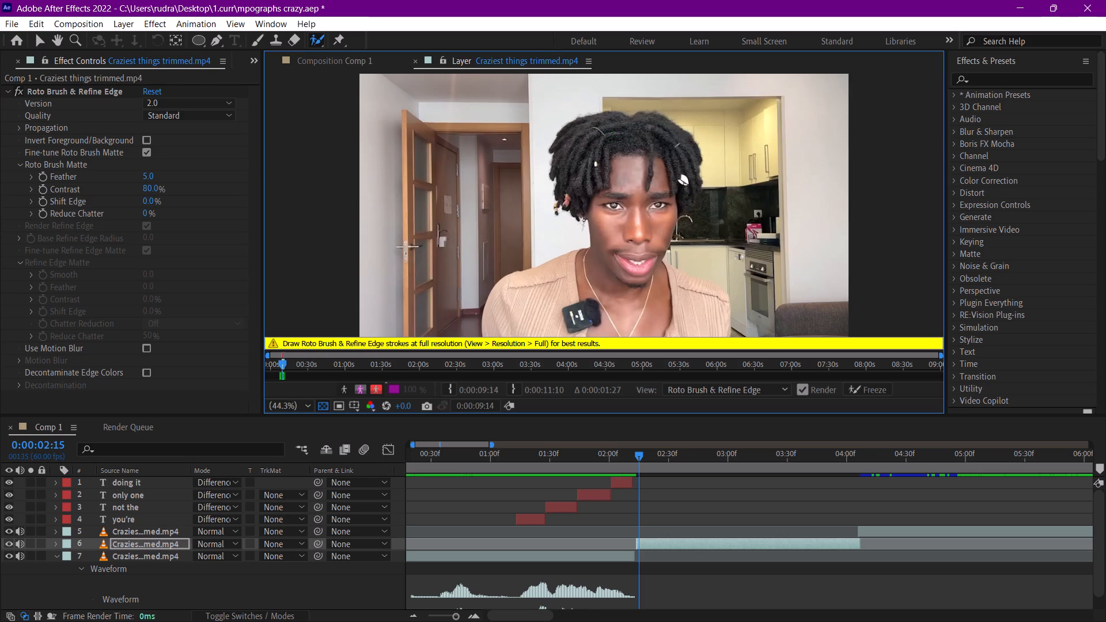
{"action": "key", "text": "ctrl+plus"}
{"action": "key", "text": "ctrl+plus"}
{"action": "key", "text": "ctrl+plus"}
Turn on the alpha boundary display and paint a foreground stroke from the man's forehead down to his chest and back over his face.
{"action": "left_click", "coordinate": [360, 388]}
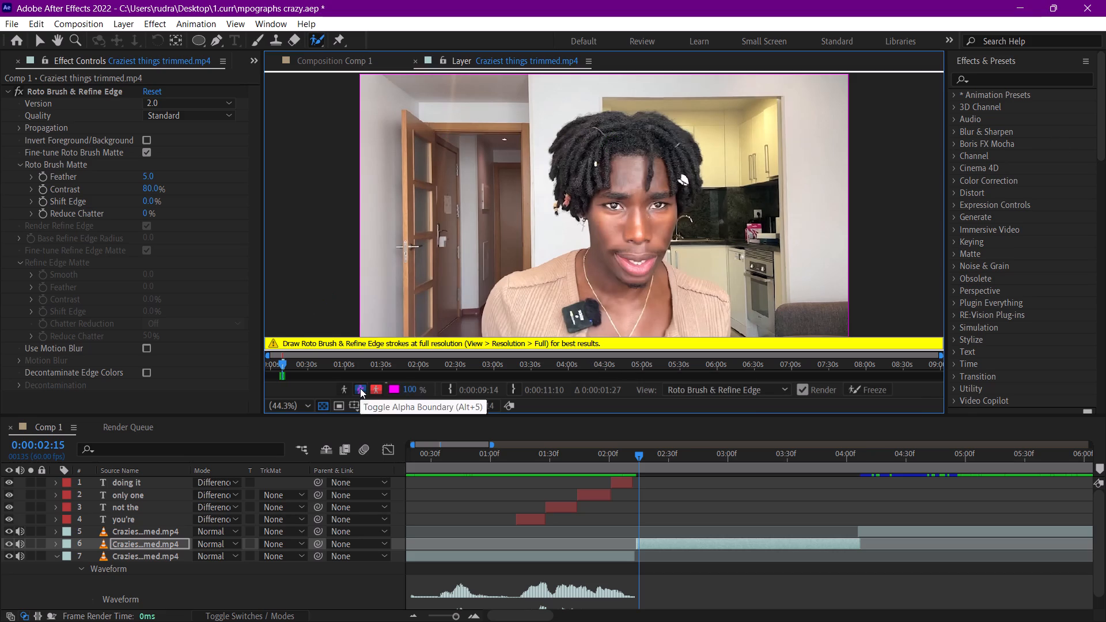
{"action": "left_click_drag", "start_coordinate": [637, 183], "coordinate": [627, 306]}
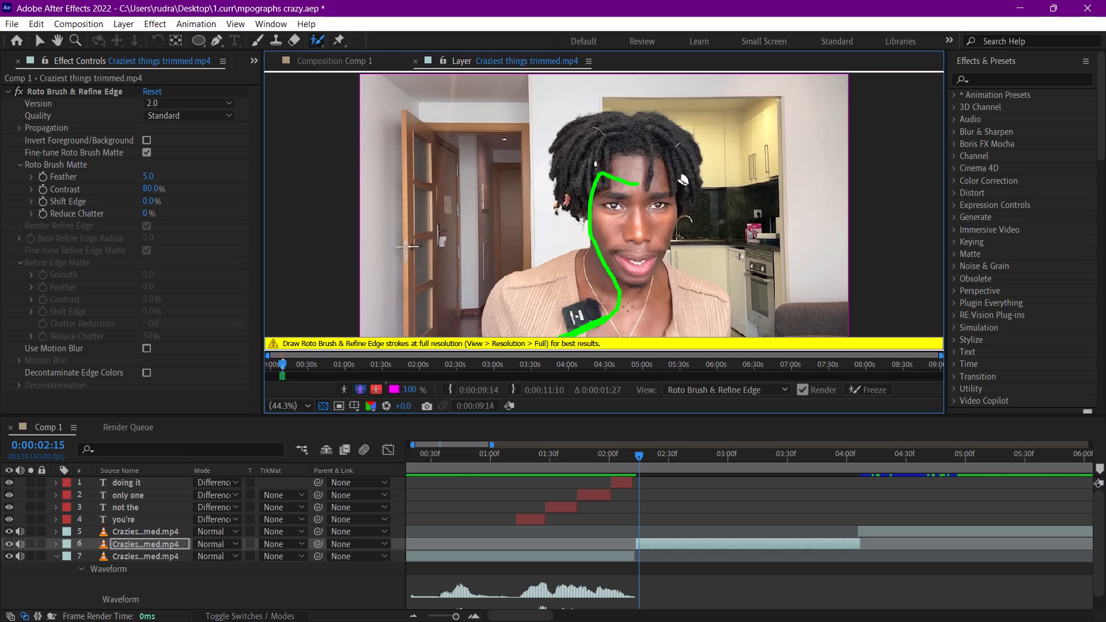
{"action": "left_click_drag", "start_coordinate": [627, 306], "coordinate": [618, 215]}
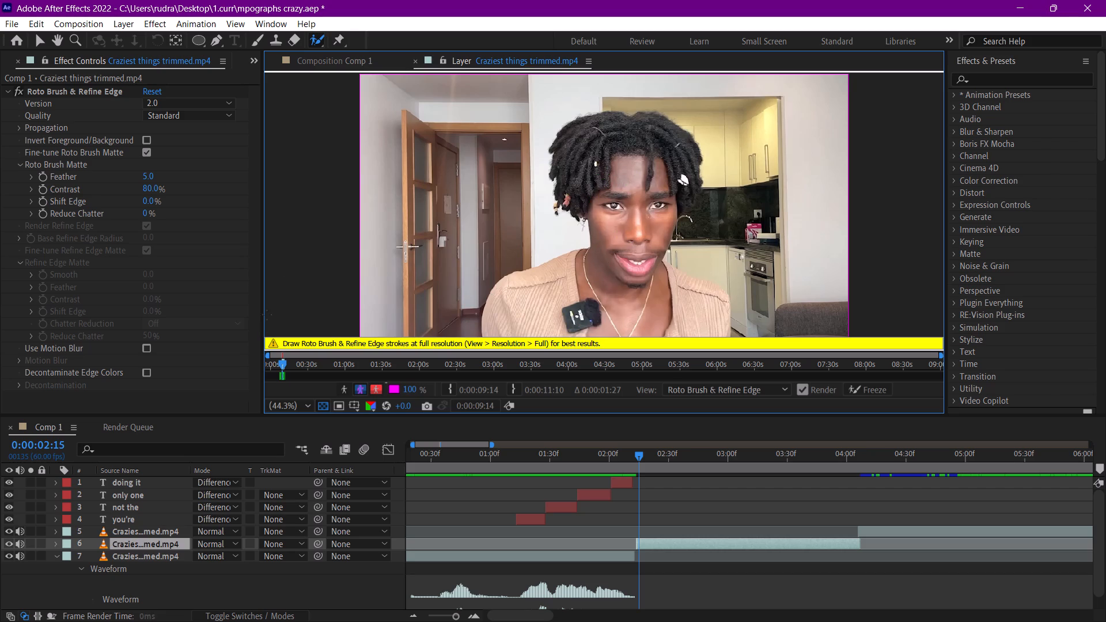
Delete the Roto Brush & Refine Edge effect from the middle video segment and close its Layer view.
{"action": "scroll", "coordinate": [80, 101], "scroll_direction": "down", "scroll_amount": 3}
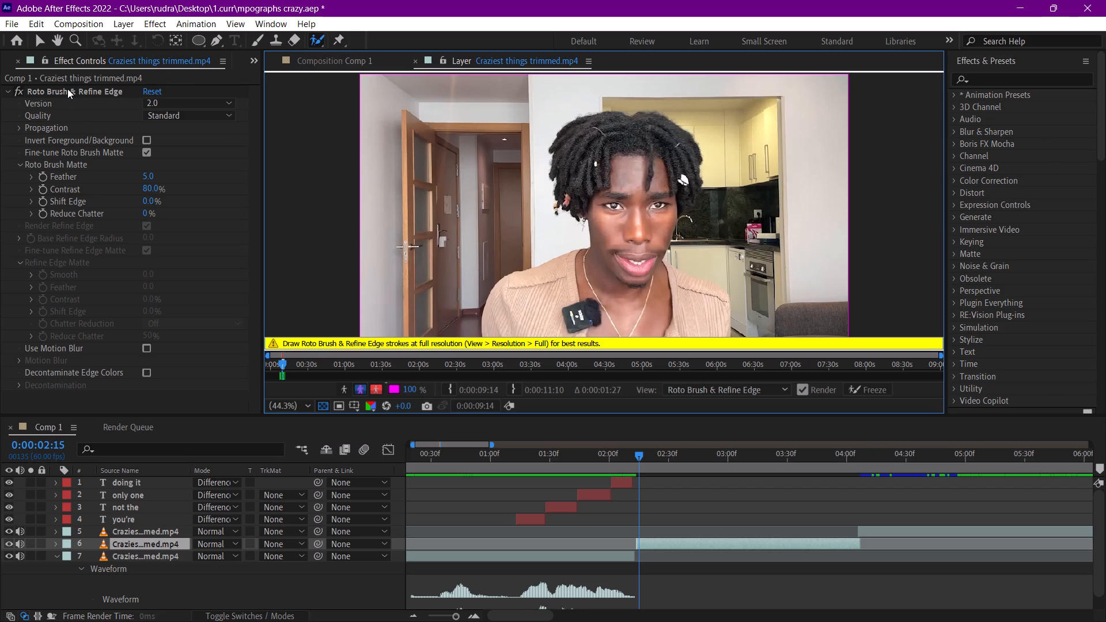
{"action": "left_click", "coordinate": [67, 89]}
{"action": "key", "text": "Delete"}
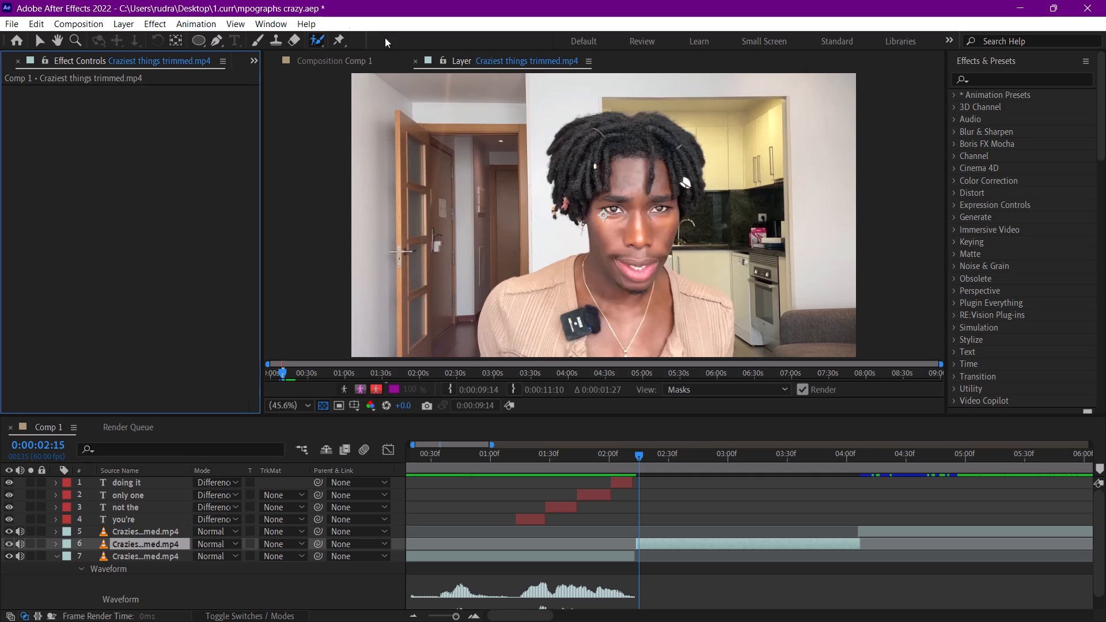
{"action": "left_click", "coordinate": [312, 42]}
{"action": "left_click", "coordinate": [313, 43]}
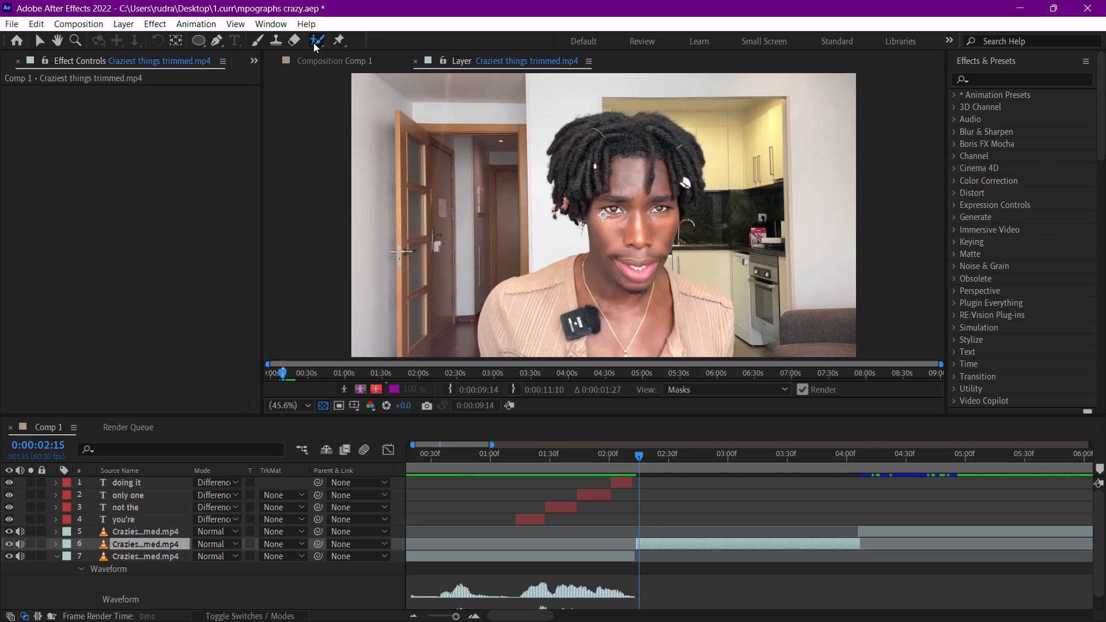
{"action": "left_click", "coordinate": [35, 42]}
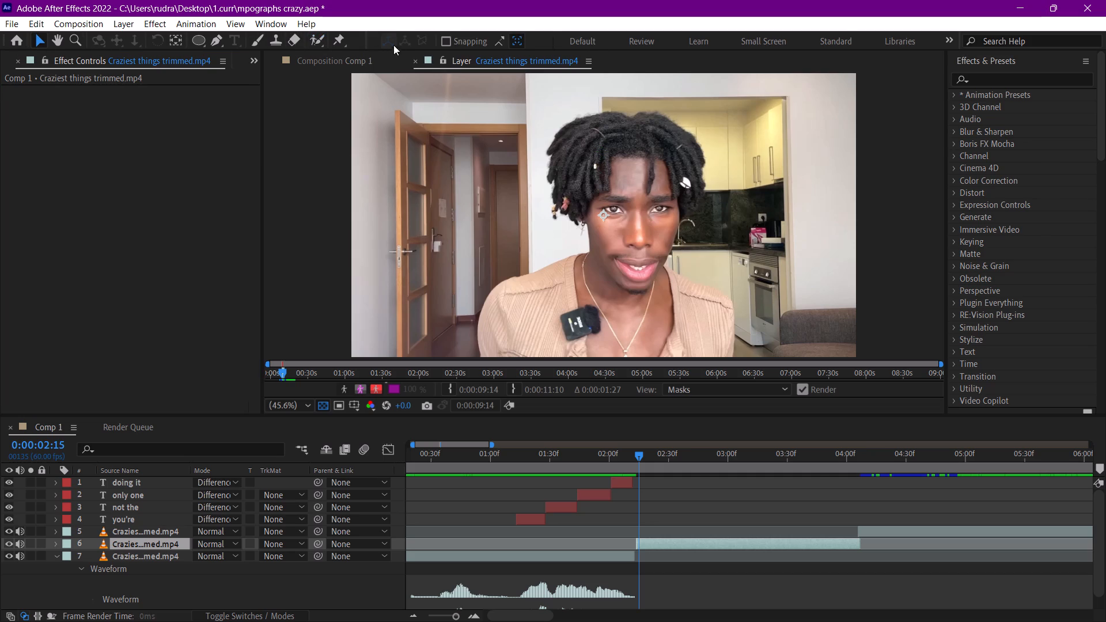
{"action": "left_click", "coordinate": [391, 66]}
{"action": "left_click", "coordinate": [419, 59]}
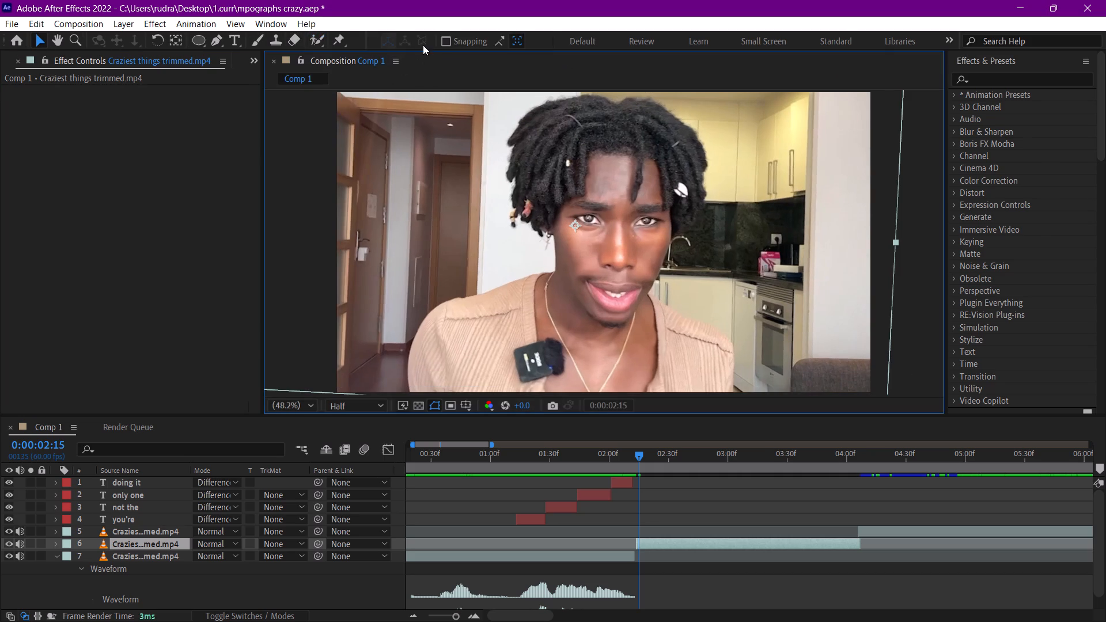
Undo the effect deletion and all earlier Roto Brush strokes, back to before the effect was added to the middle segment.
{"action": "key", "text": "ctrl+z"}
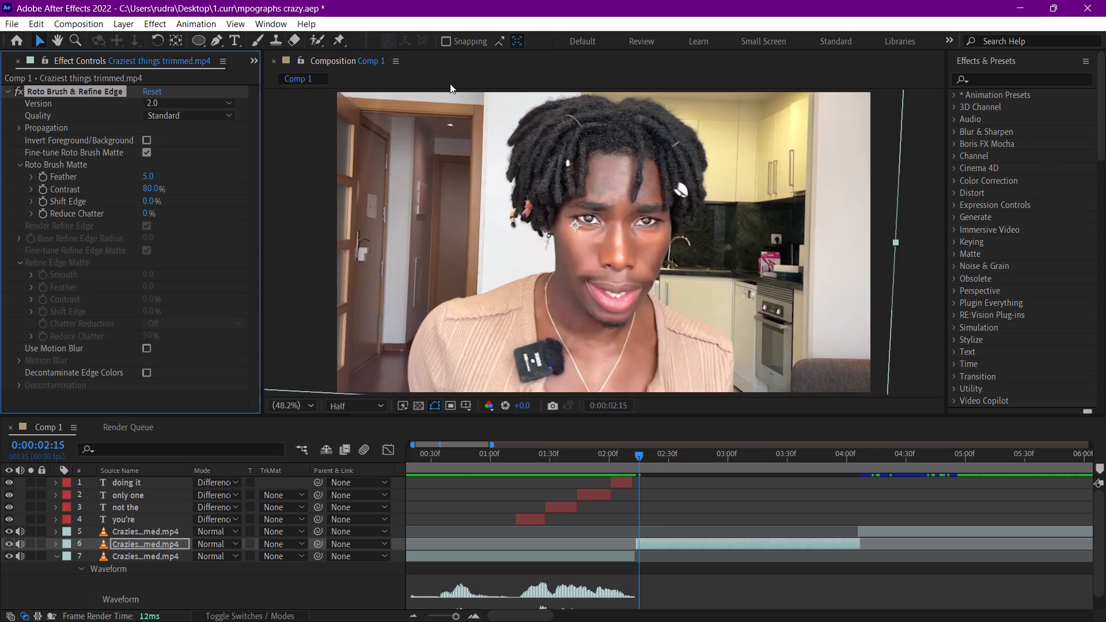
{"action": "key", "text": "ctrl+z"}
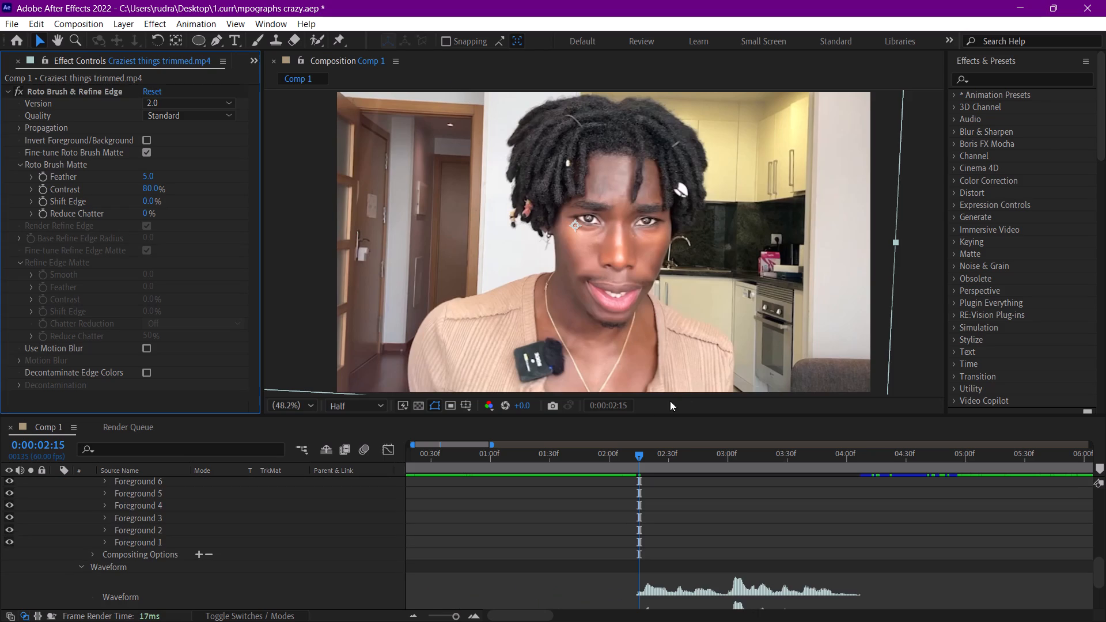
{"action": "scroll", "coordinate": [463, 496], "scroll_direction": "up", "scroll_amount": 7}
{"action": "key", "text": "ctrl+z"}
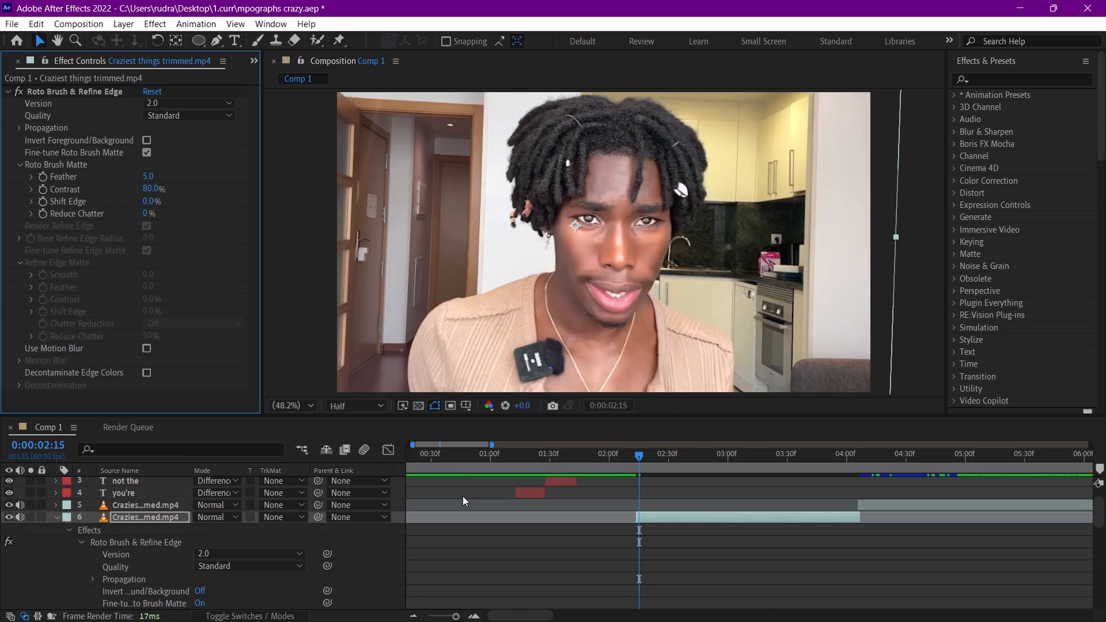
{"action": "key", "text": "ctrl+z"}
{"action": "key", "text": "ctrl+z"}
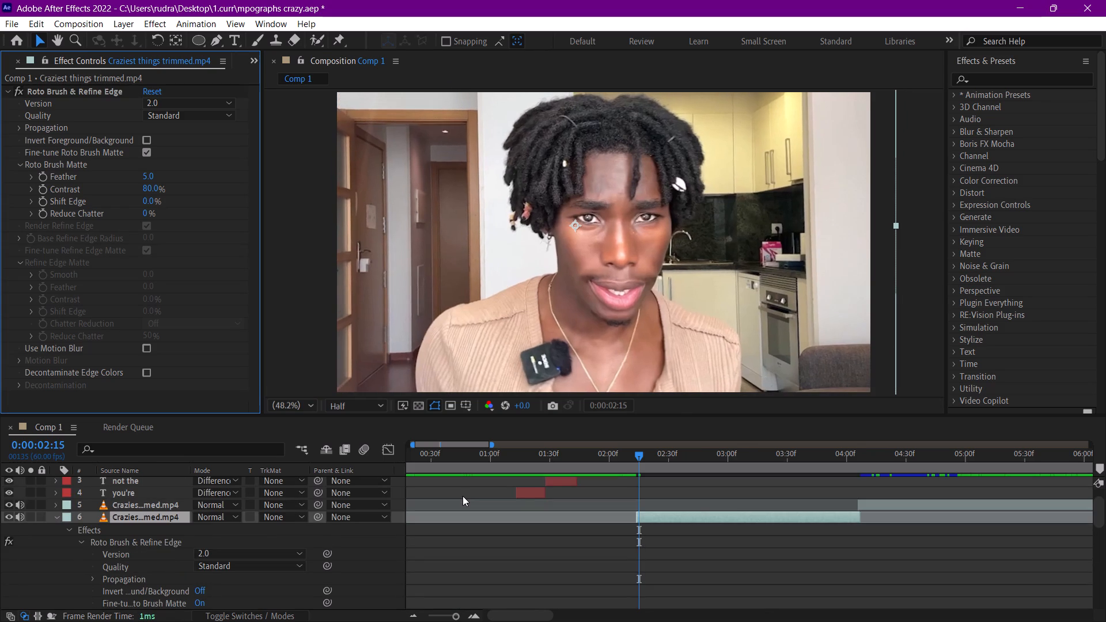
{"action": "key", "text": "ctrl+z"}
{"action": "key", "text": "ctrl+z"}
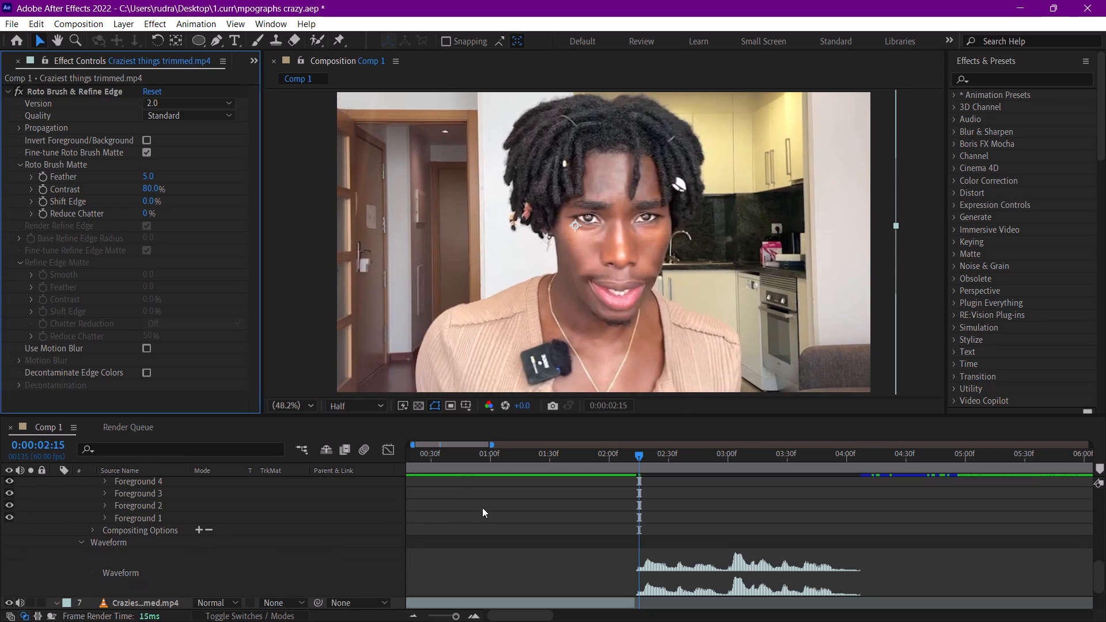
{"action": "key", "text": "ctrl+z"}
{"action": "key", "text": "ctrl+z"}
{"action": "key", "text": "ctrl+z"}
{"action": "key", "text": "ctrl+z"}
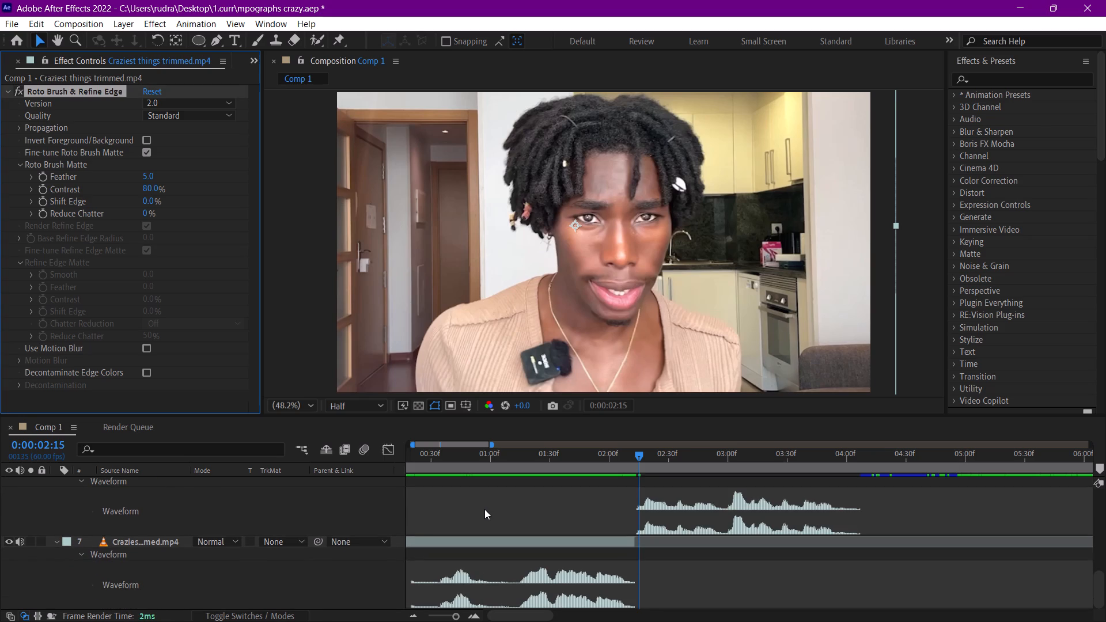
{"action": "scroll", "coordinate": [484, 509], "scroll_direction": "up", "scroll_amount": 3}
{"action": "key", "text": "ctrl+z"}
{"action": "scroll", "coordinate": [484, 509], "scroll_direction": "up", "scroll_amount": 2}
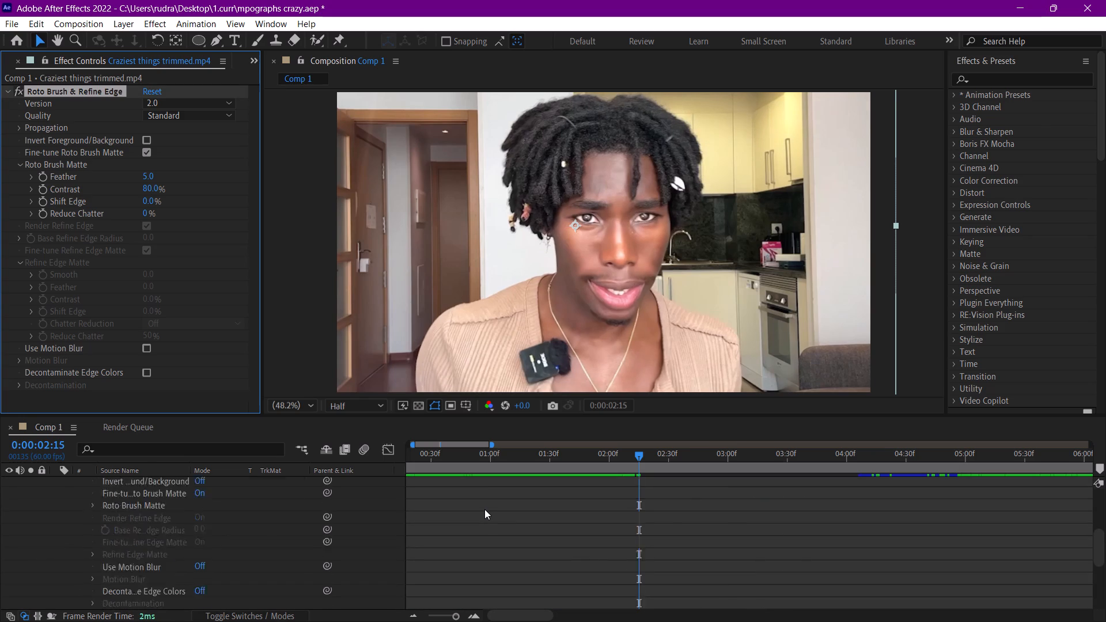
{"action": "scroll", "coordinate": [484, 509], "scroll_direction": "up", "scroll_amount": 2}
{"action": "left_click", "coordinate": [51, 514]}
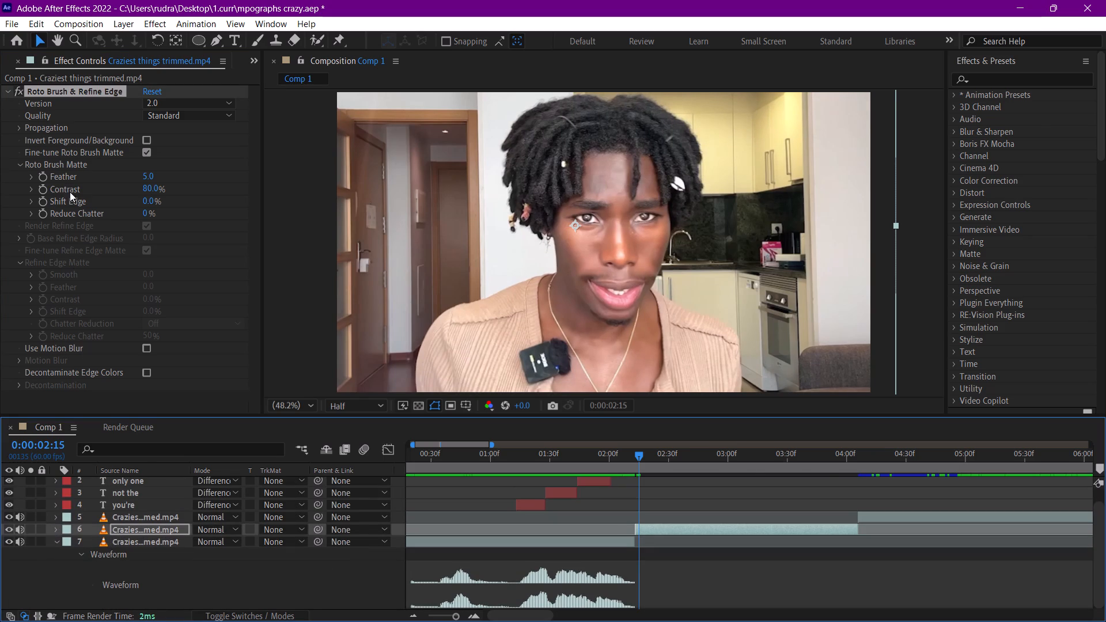
{"action": "key", "text": "ctrl+z"}
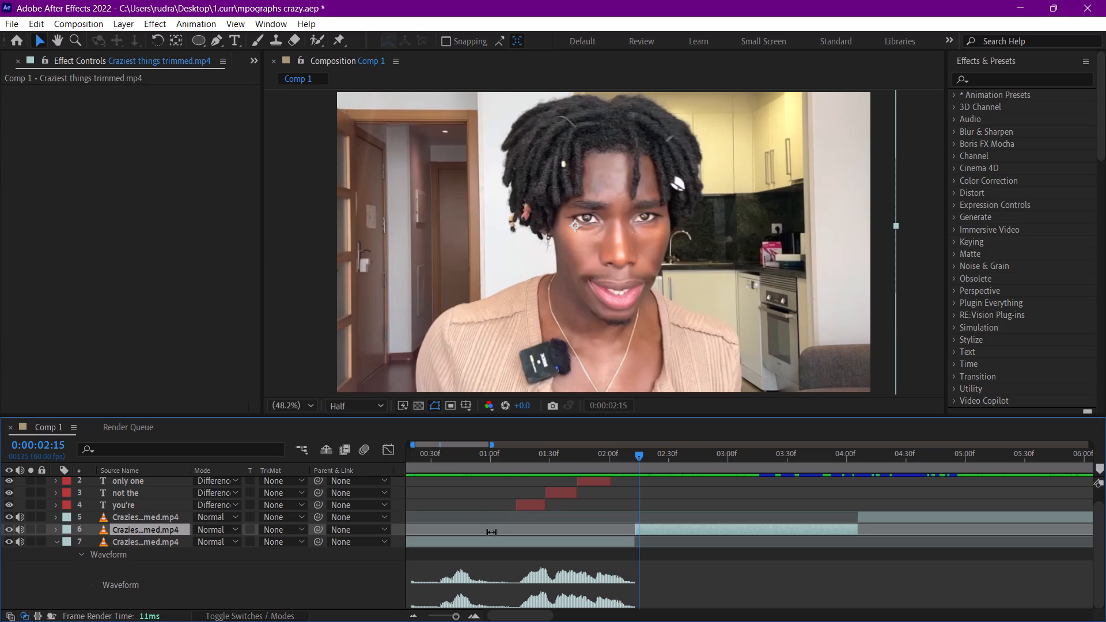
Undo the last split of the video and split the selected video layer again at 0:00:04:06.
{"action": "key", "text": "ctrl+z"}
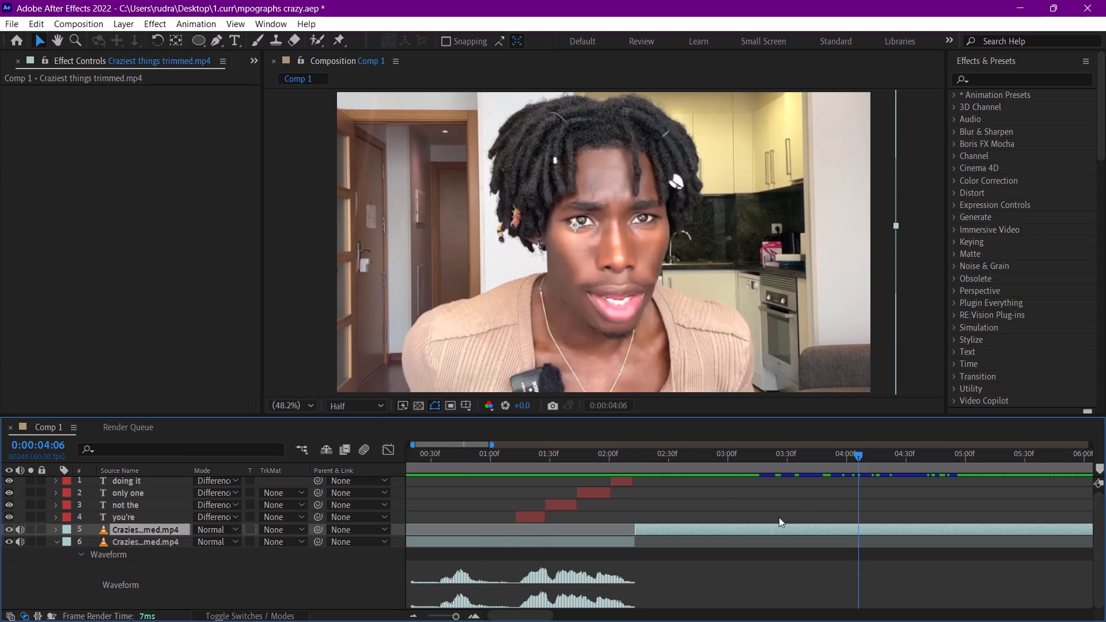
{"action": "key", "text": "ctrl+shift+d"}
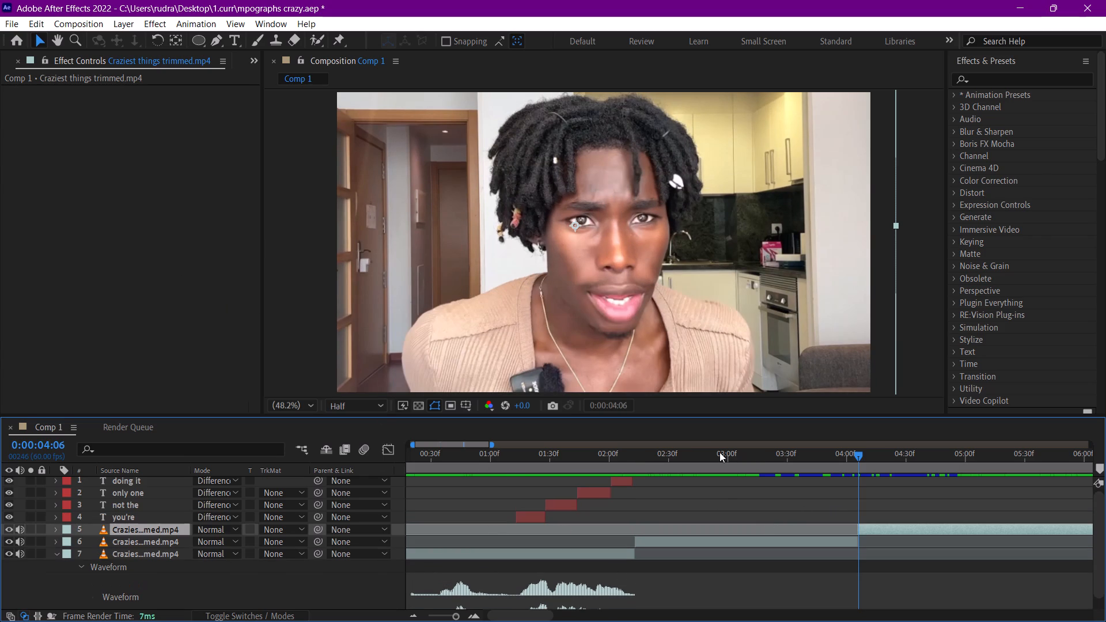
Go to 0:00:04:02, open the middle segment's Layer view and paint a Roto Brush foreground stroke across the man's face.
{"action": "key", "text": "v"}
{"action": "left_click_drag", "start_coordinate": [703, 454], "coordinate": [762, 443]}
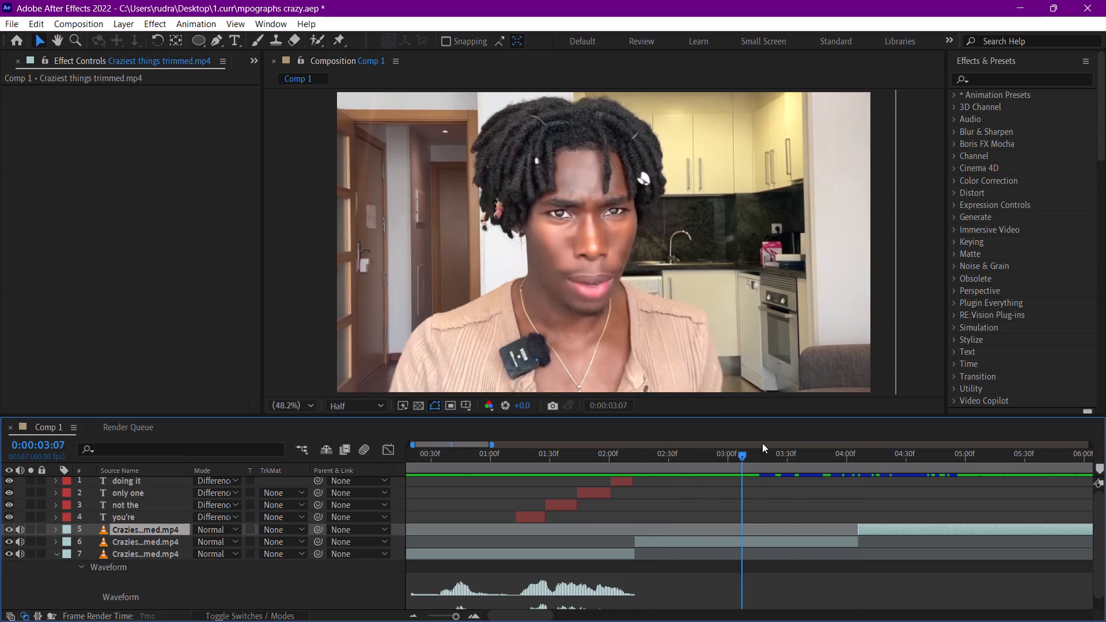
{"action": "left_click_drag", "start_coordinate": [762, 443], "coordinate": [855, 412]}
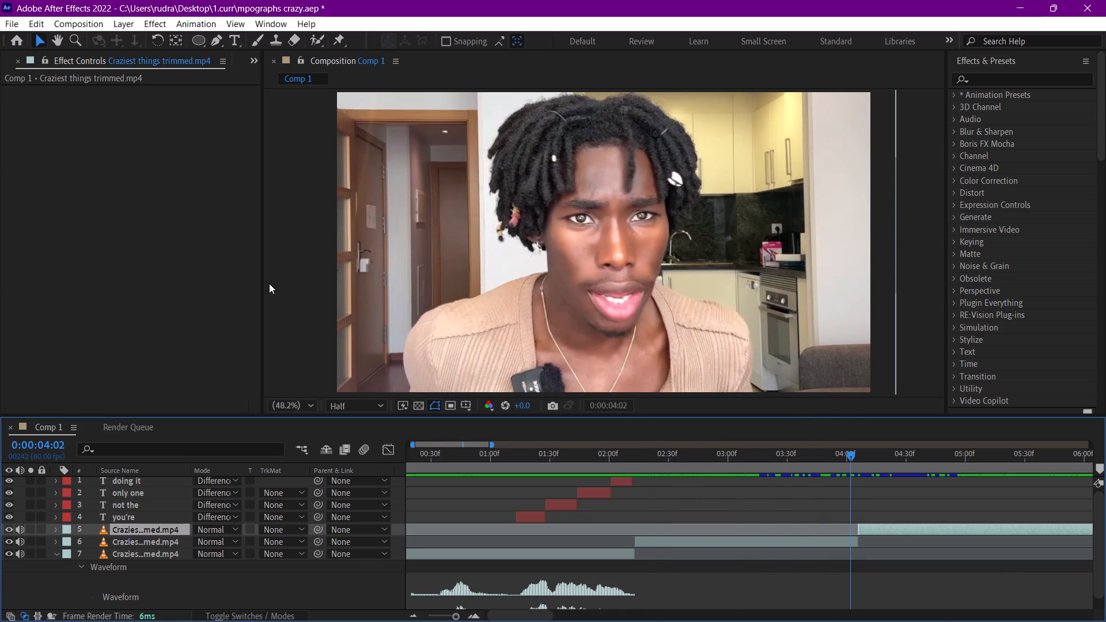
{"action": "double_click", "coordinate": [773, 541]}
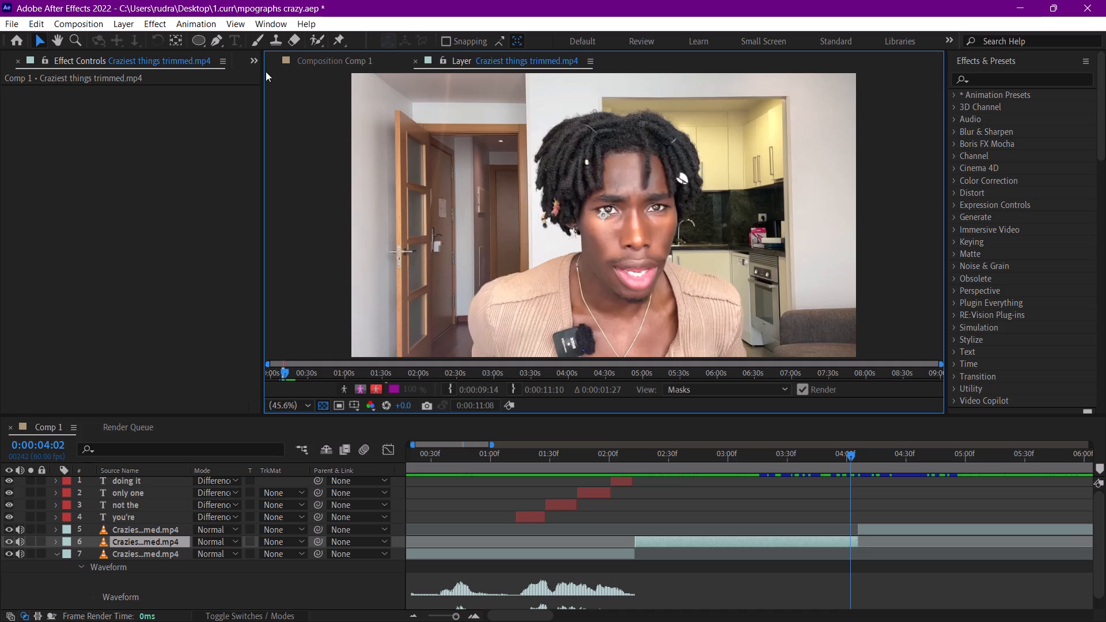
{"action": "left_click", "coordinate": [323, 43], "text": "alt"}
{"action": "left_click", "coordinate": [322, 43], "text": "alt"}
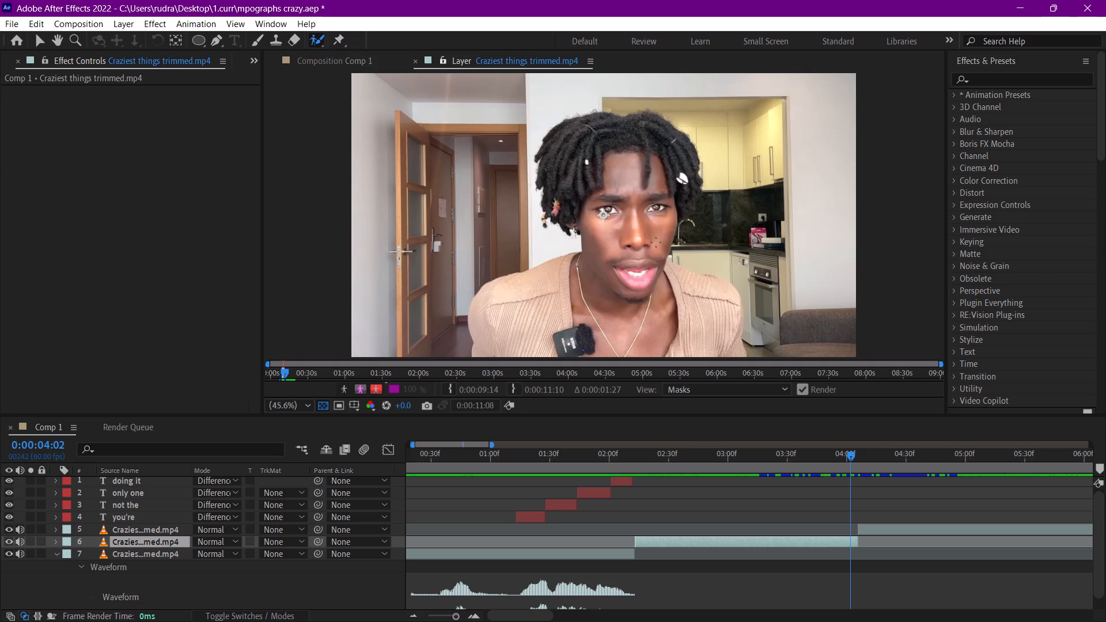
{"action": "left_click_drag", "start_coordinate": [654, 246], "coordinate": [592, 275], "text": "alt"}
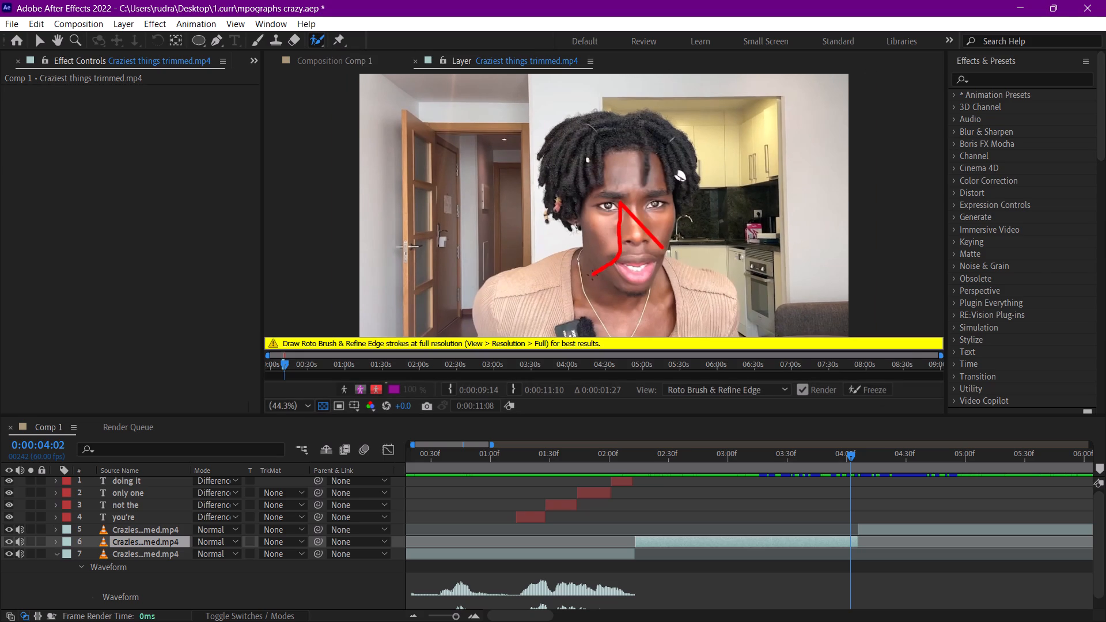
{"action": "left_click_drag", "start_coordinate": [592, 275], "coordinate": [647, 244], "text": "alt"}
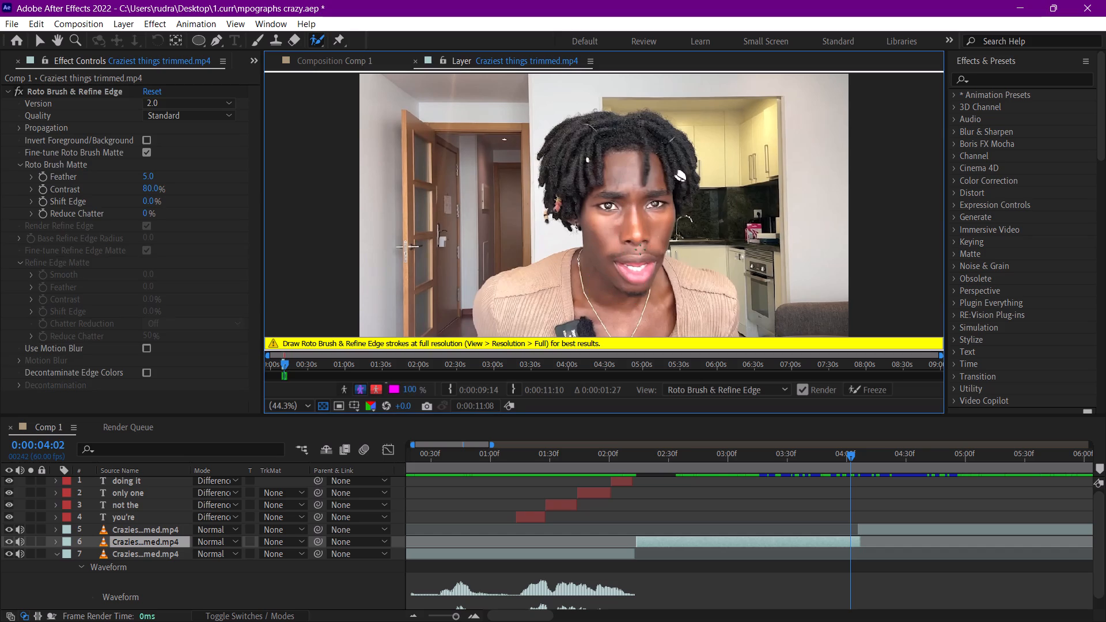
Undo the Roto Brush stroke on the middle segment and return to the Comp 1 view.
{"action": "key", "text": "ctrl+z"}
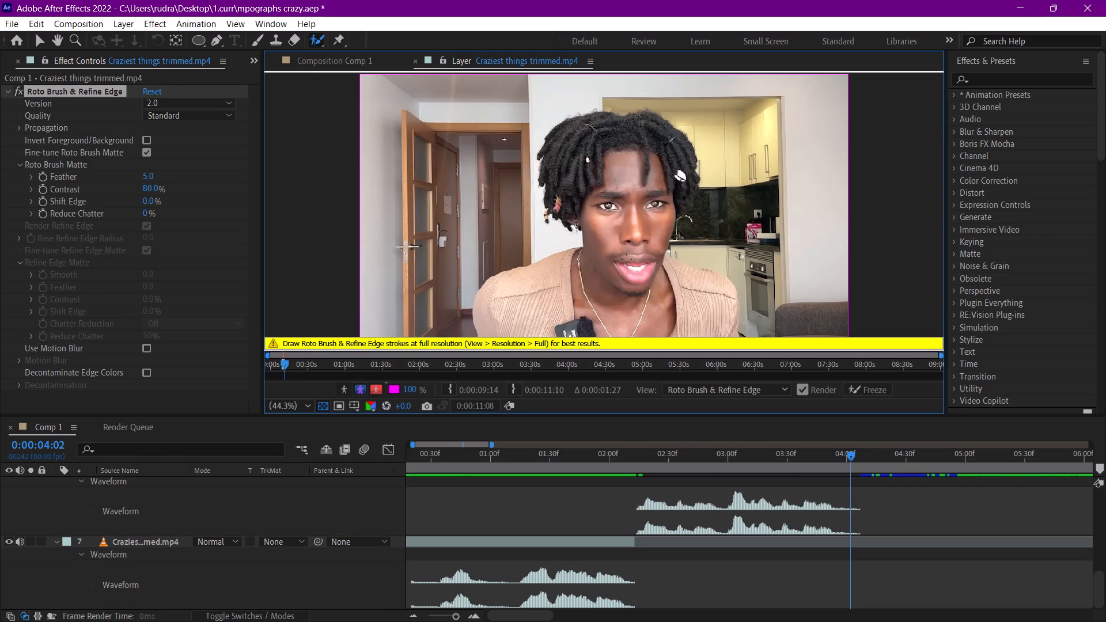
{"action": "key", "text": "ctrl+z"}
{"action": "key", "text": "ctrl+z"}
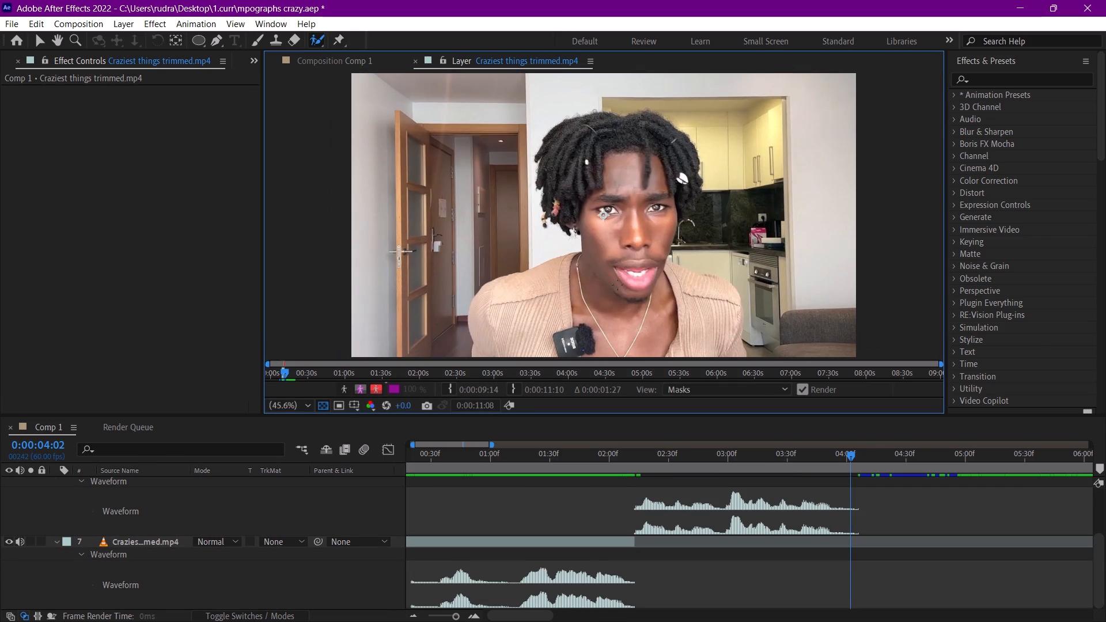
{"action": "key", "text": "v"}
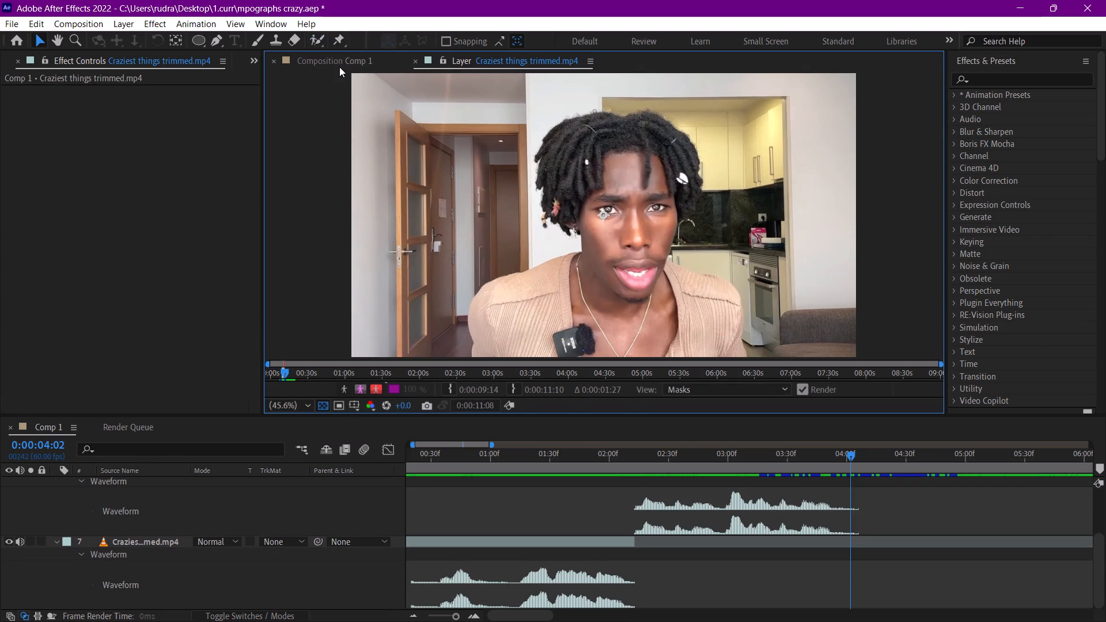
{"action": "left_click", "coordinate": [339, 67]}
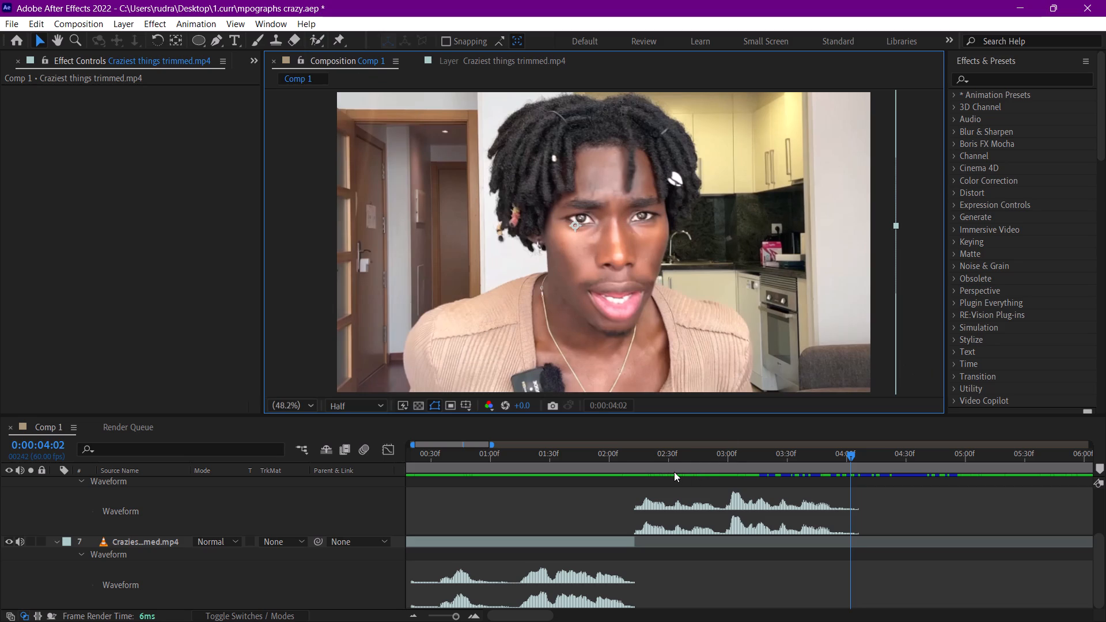
Preview Comp 1 from about 0:00:01:49, across the cut into the middle video segment.
{"action": "left_click_drag", "start_coordinate": [660, 454], "coordinate": [587, 454]}
{"action": "key", "text": "space"}
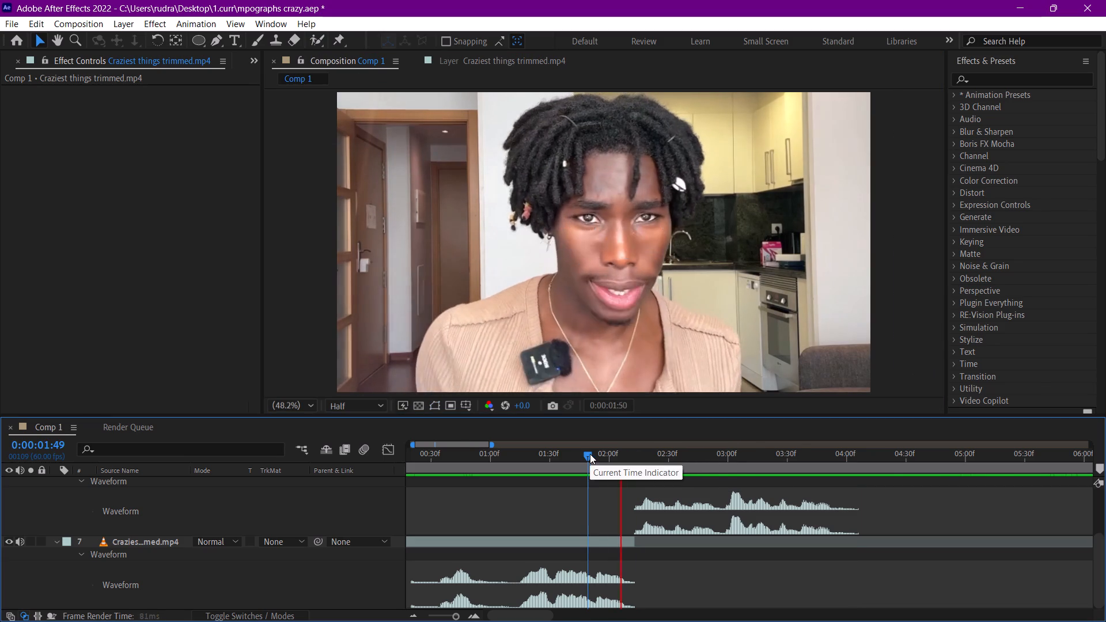
{"action": "key", "text": "space"}
Save the project and close After Effects.
{"action": "key", "text": "ctrl+s"}
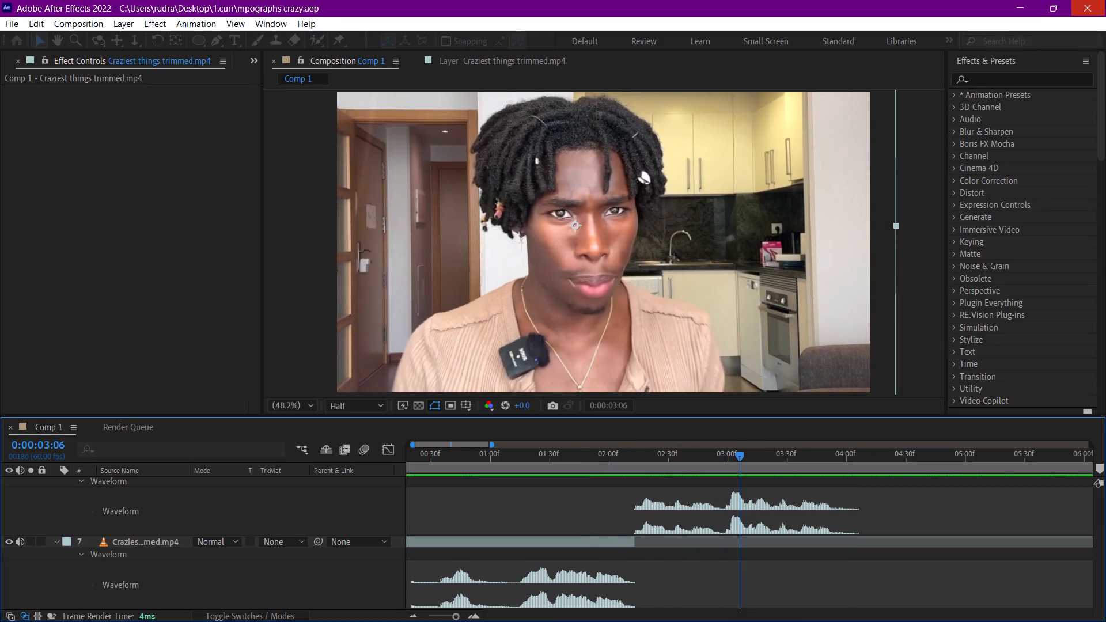
{"action": "left_click", "coordinate": [1105, 0]}
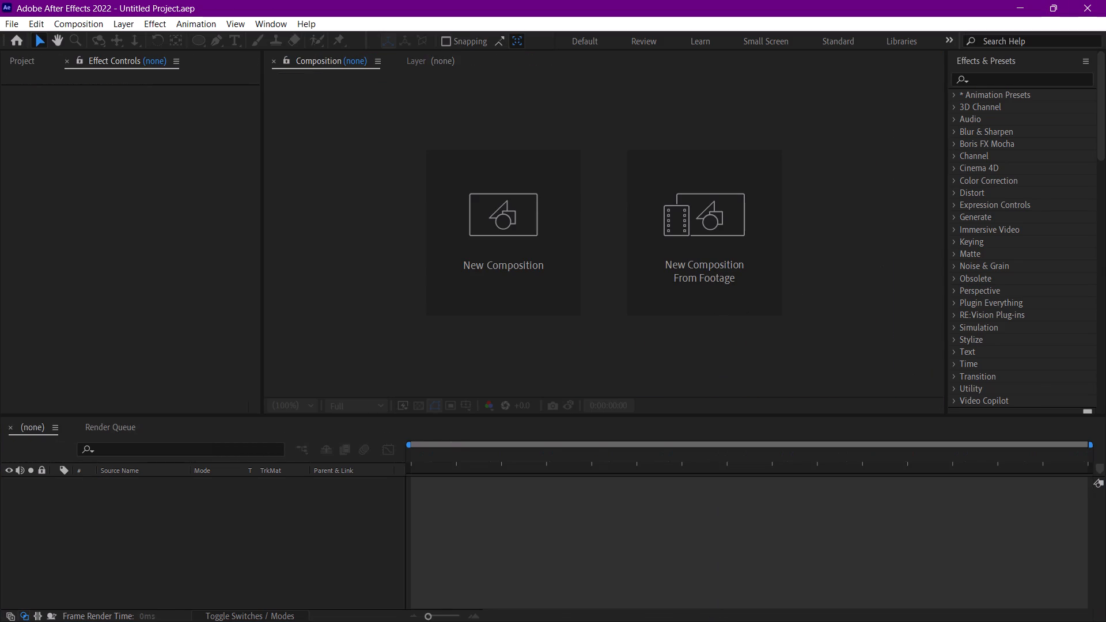